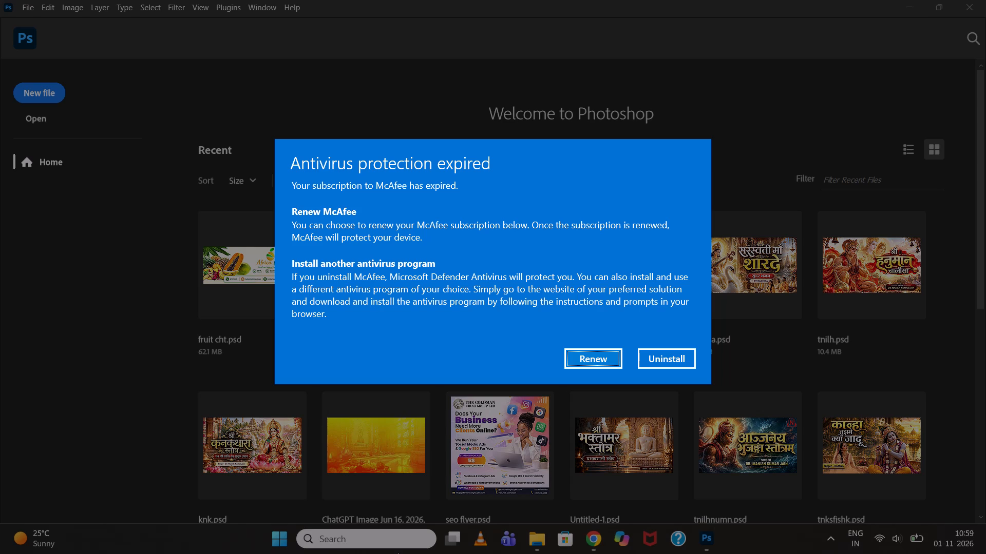
Clear the expired antivirus notice by choosing to uninstall, and close the Settings window that opens.
click(675, 360)
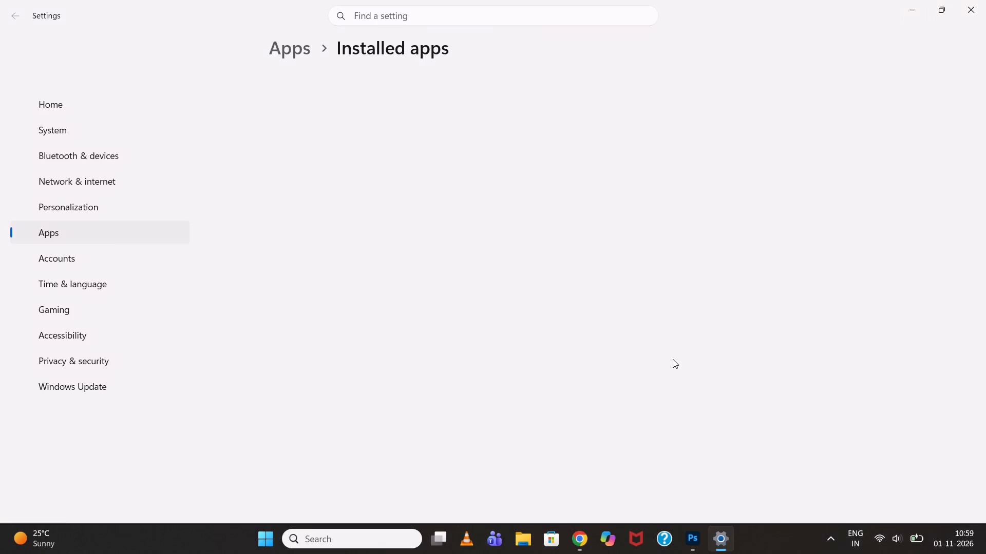
click(983, 0)
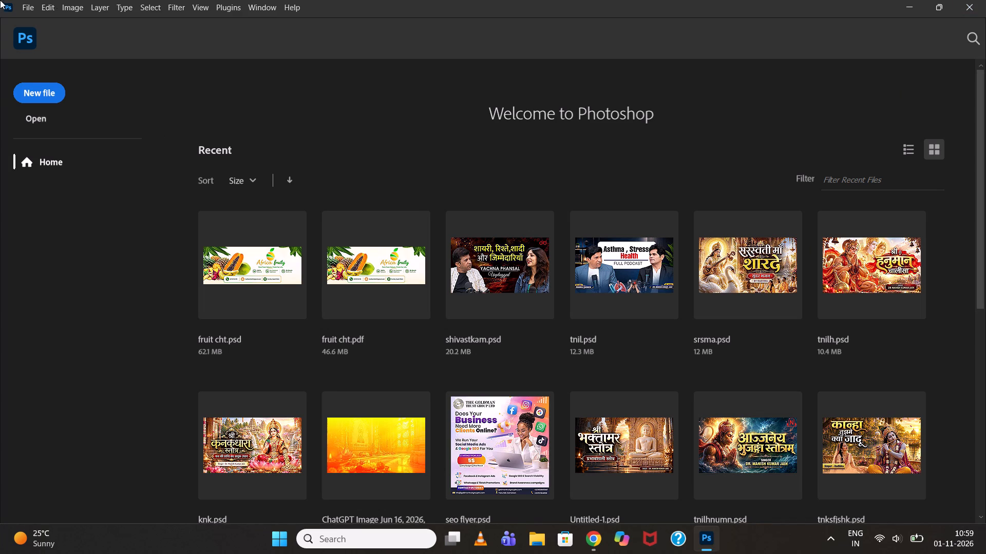
Create a new 1280 x 720 px document at 72 ppi in RGB colour with a white background.
click(25, 91)
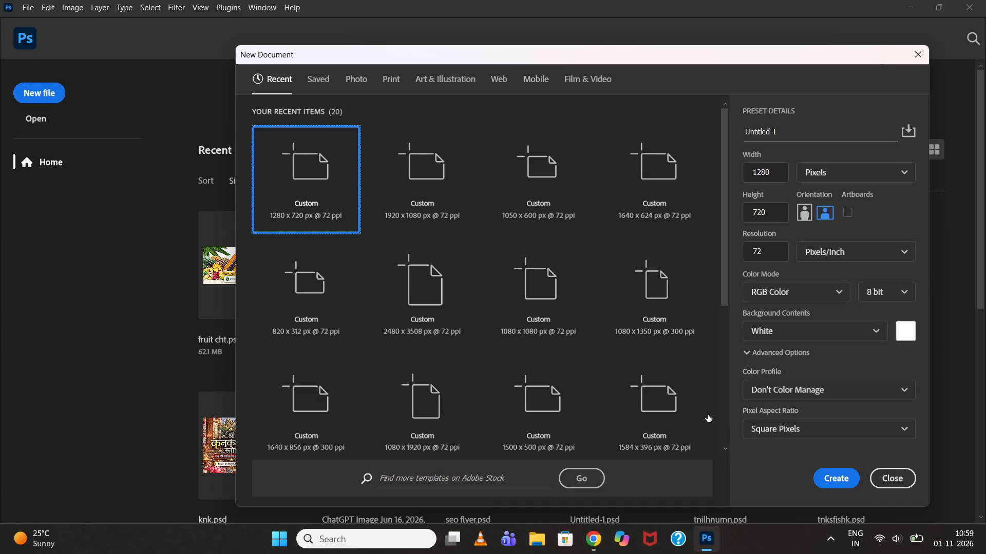
click(846, 483)
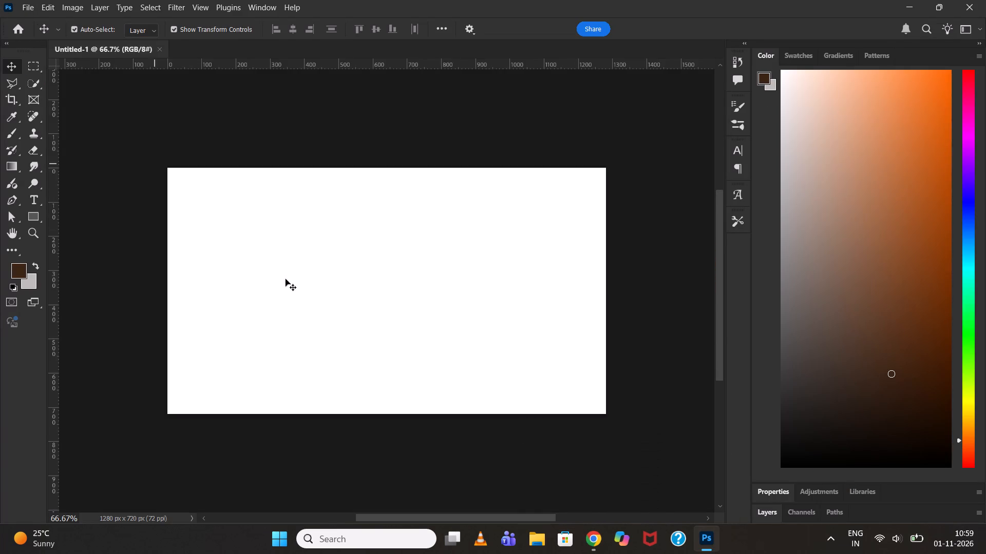
Switch to Chrome and search Google Images for "background".
click(595, 535)
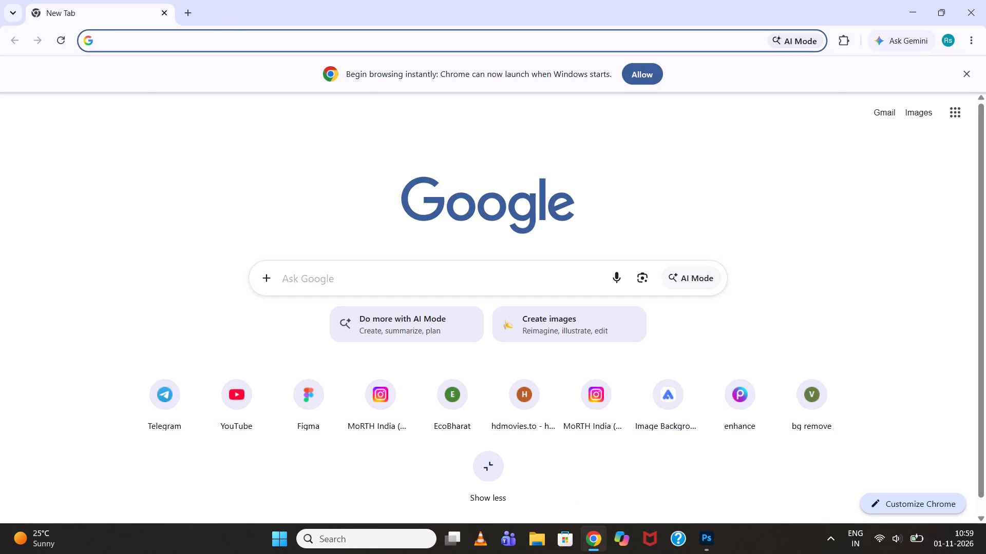
click(223, 39)
text(background)
key(Return)
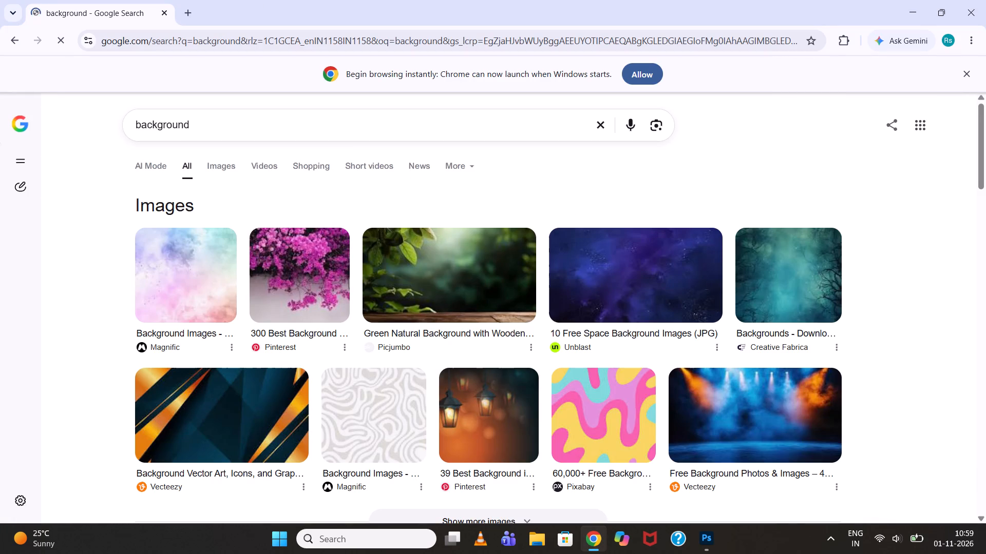
click(232, 169)
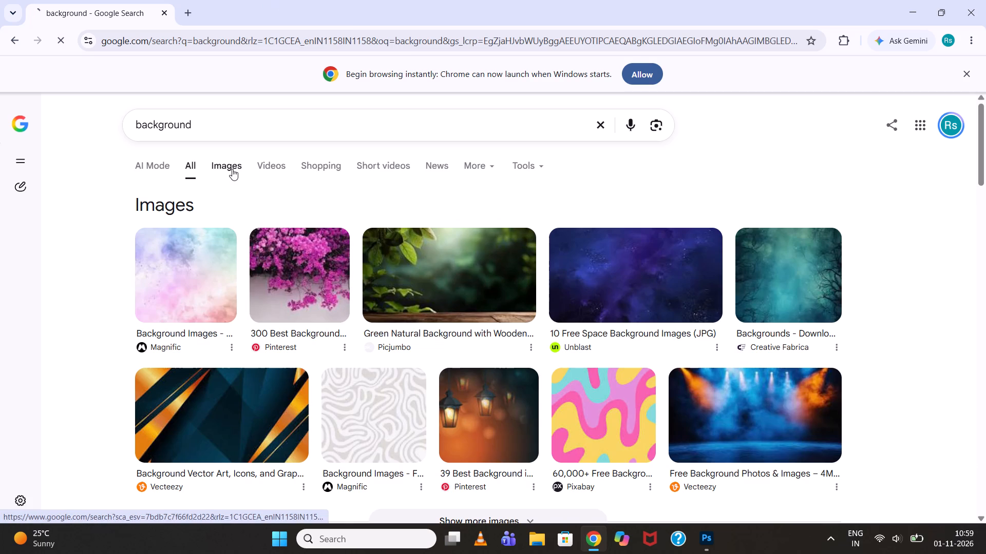
Look through the background image results for a suitable picture.
scroll(323, 205, down, 1)
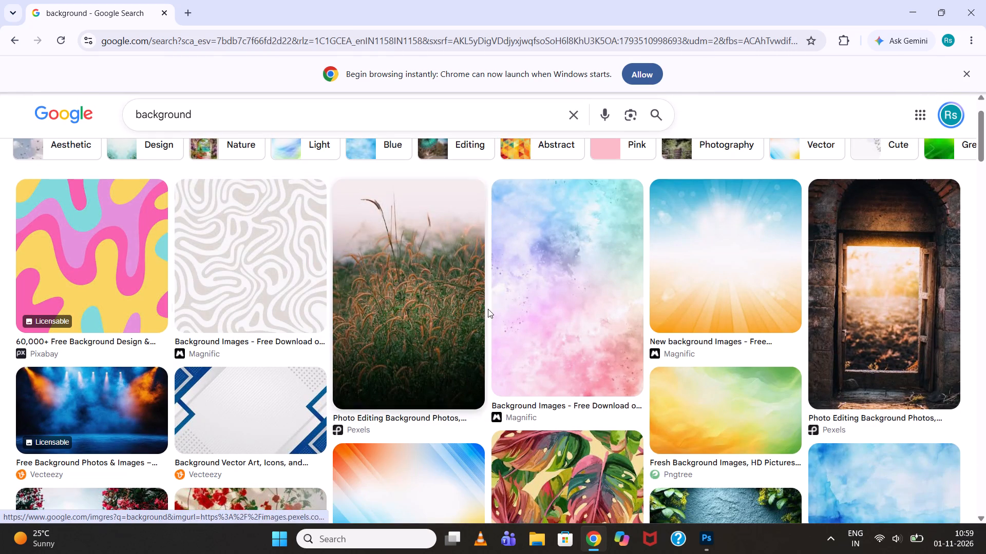
scroll(686, 394, down, 2)
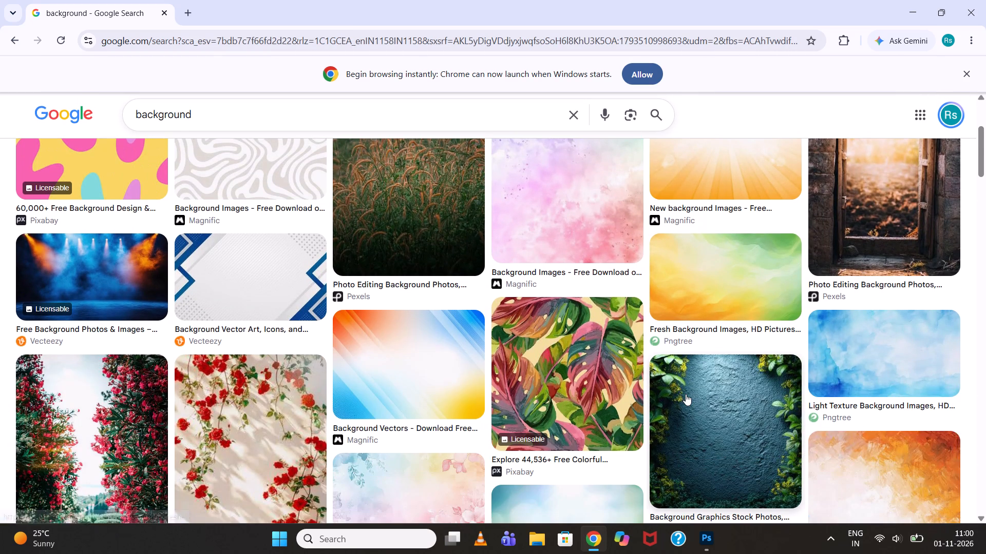
scroll(686, 394, down, 3)
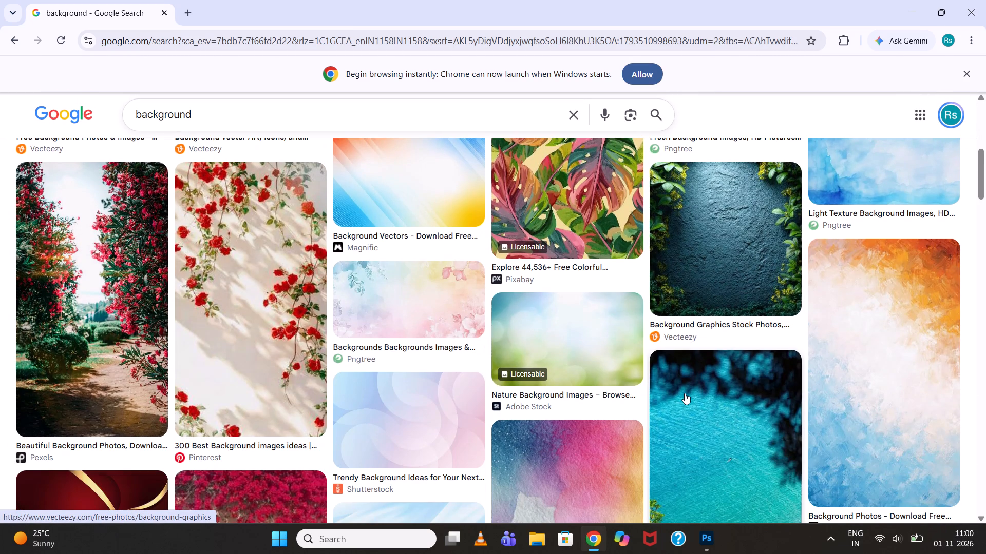
scroll(685, 393, down, 7)
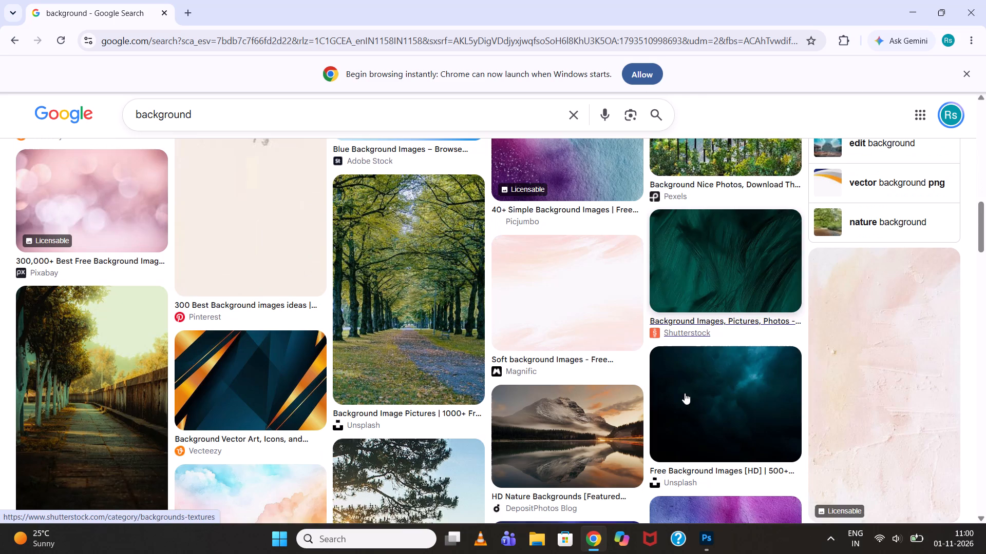
scroll(685, 393, down, 4)
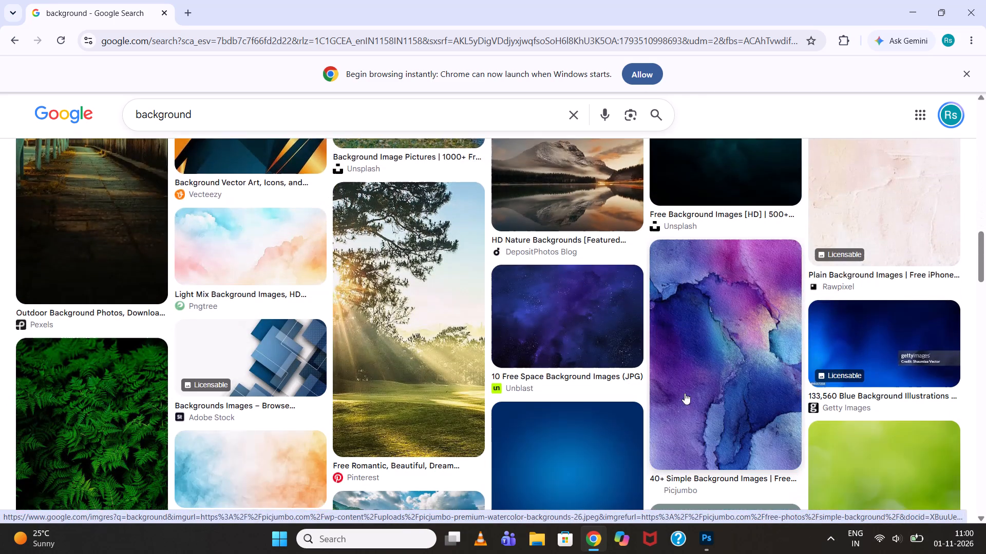
scroll(685, 393, down, 5)
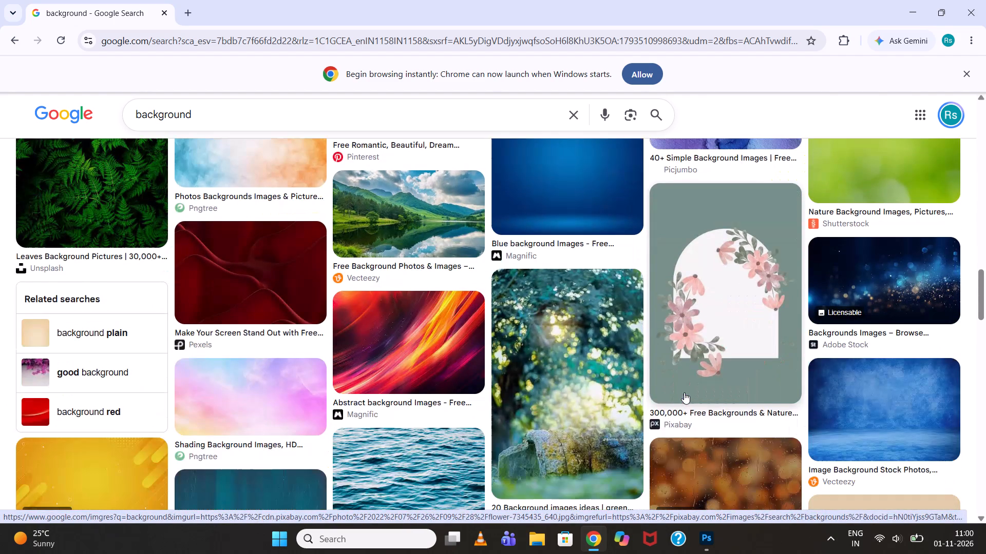
scroll(684, 392, down, 10)
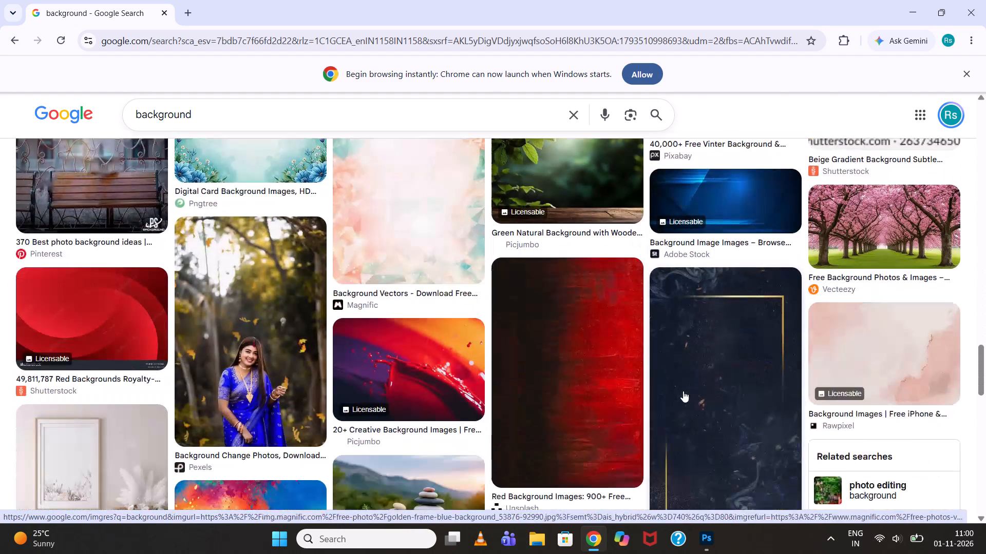
scroll(683, 391, down, 3)
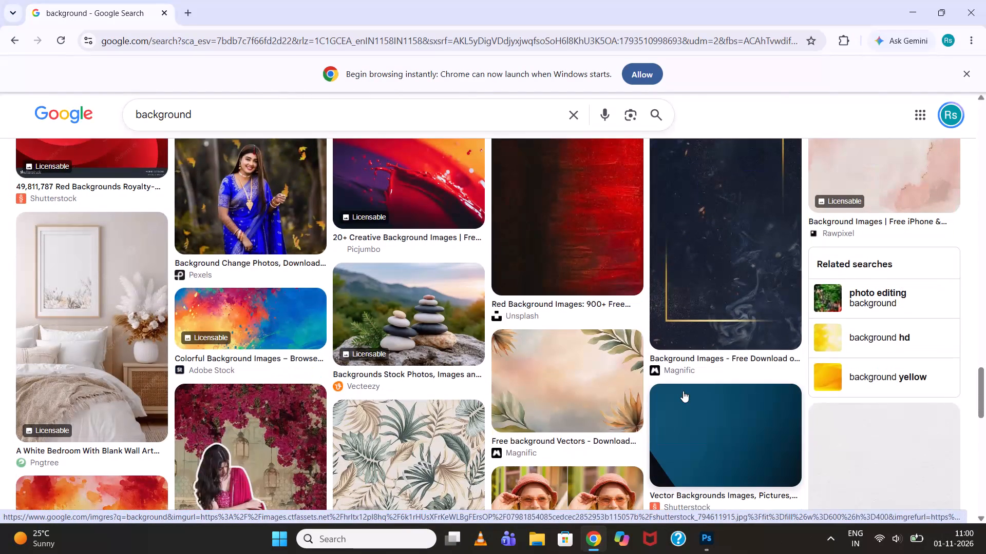
scroll(683, 391, down, 7)
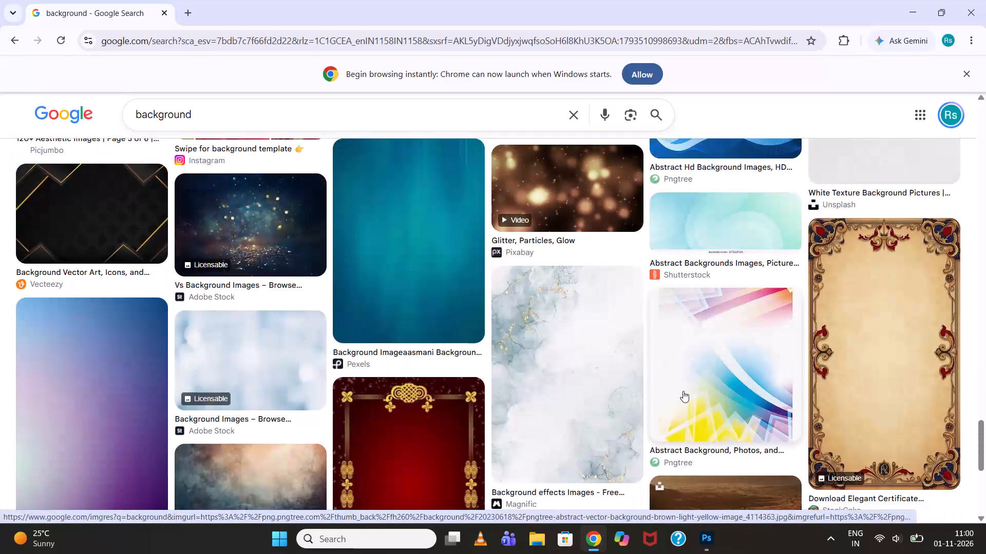
scroll(683, 391, down, 4)
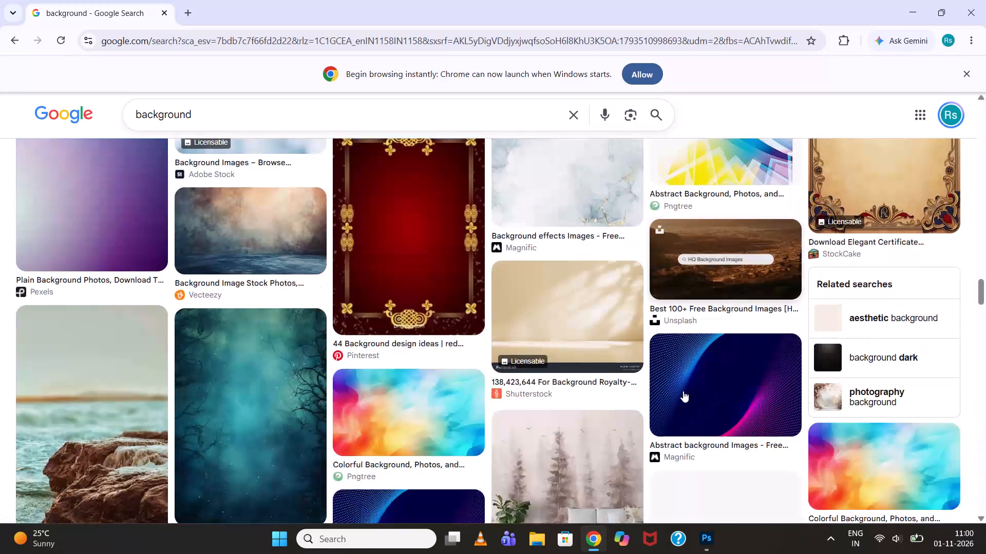
scroll(683, 391, down, 1)
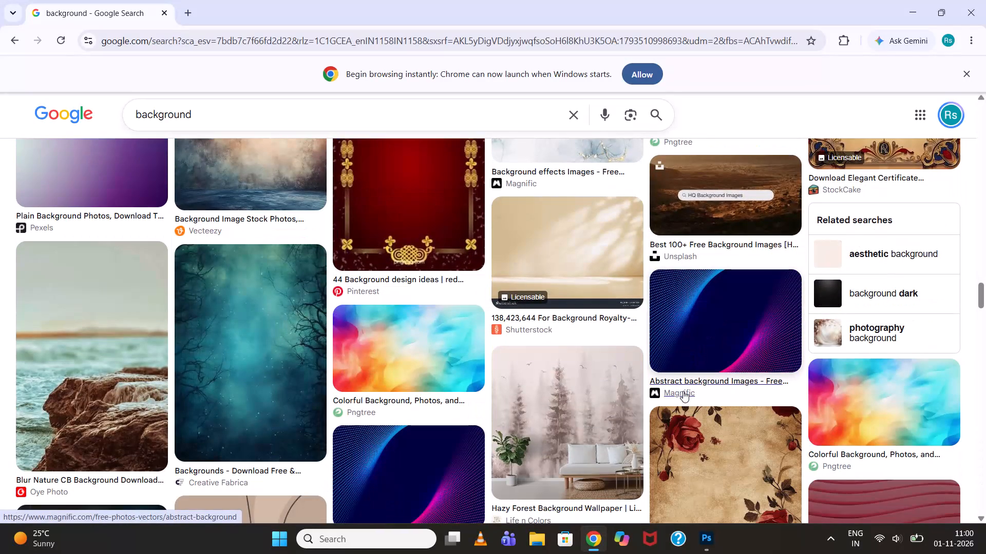
scroll(683, 391, down, 8)
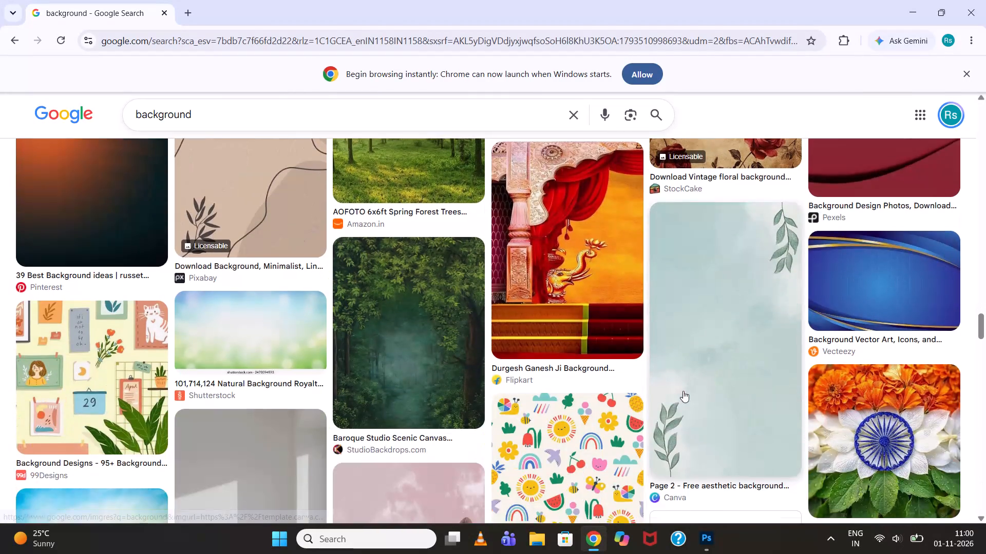
scroll(683, 391, down, 6)
scroll(683, 391, up, 5)
scroll(683, 391, down, 7)
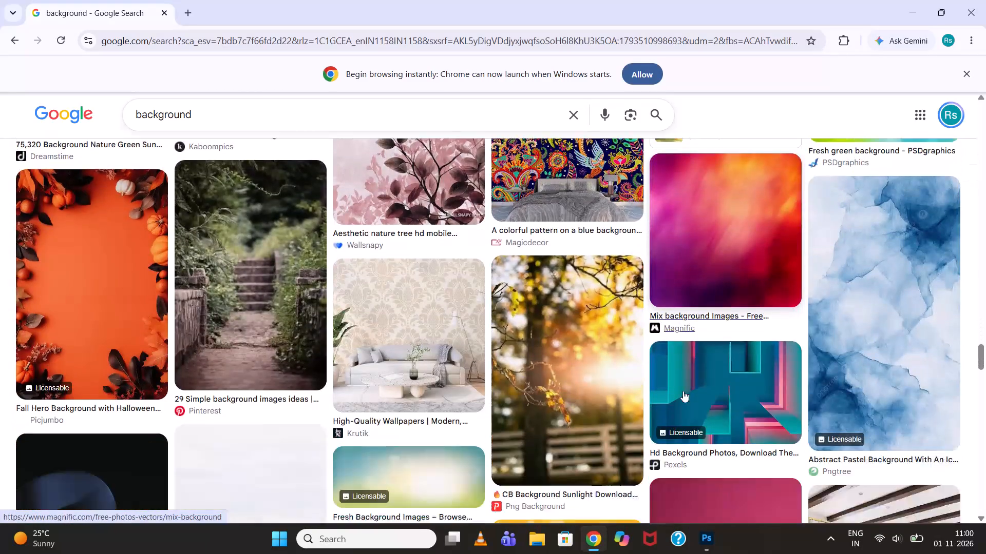
scroll(683, 391, down, 9)
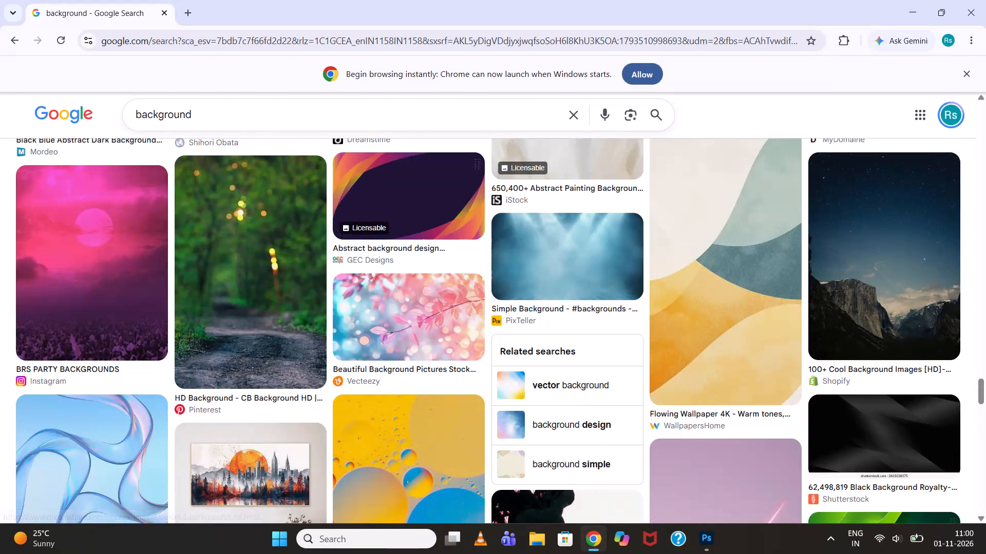
Refine the image search to "rss background".
click(136, 109)
text(rss)
key(space)
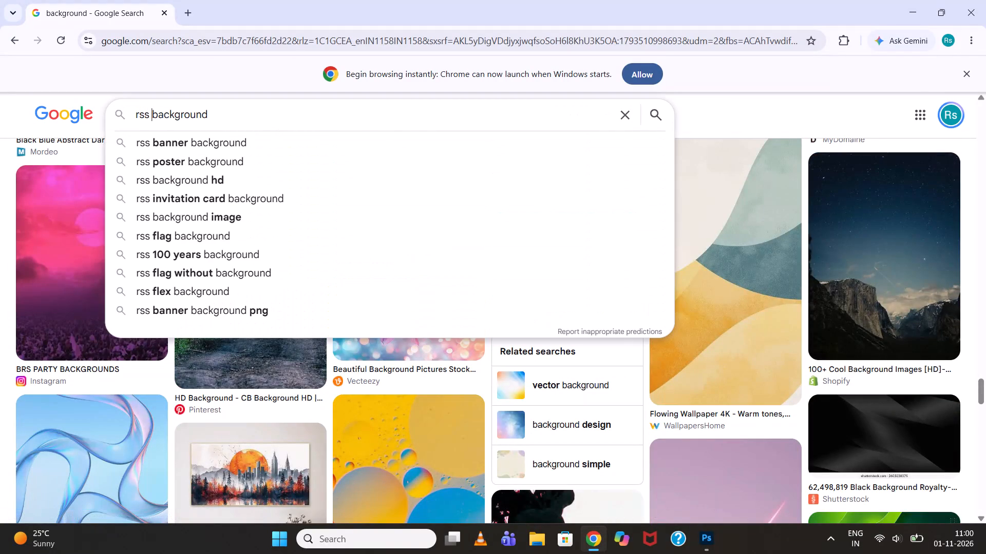
key(Return)
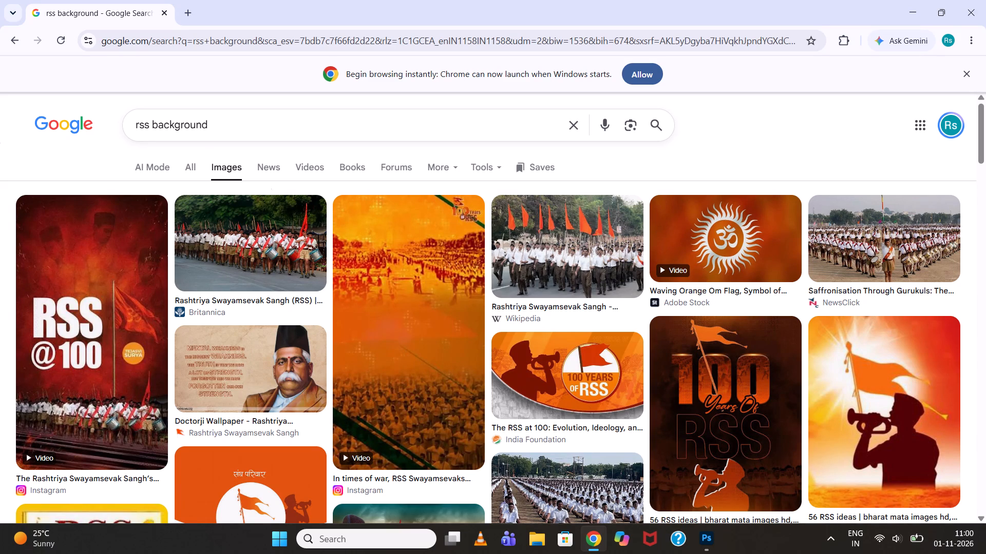
Find the orange and yellow abstract Vecteezy image among the RSS background results and open its preview.
scroll(403, 292, down, 1)
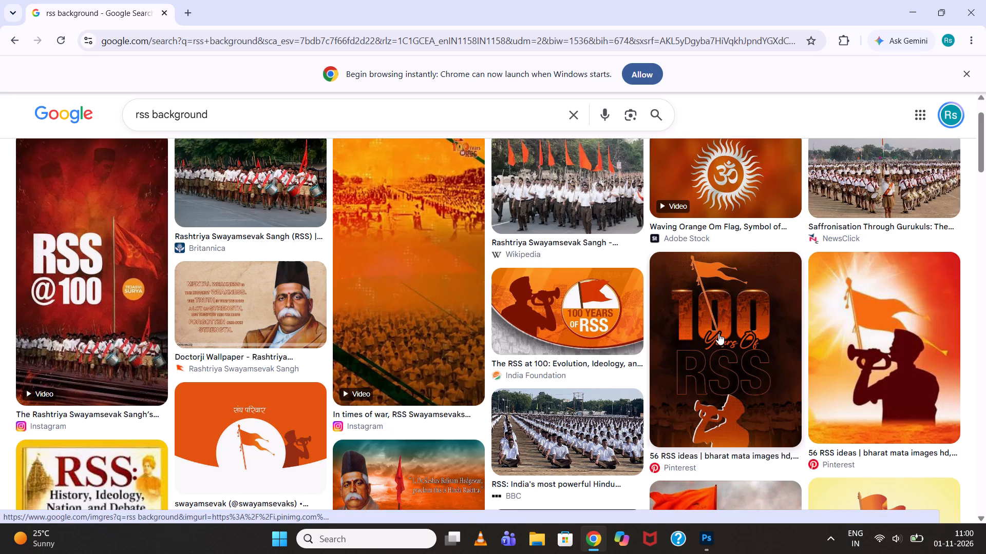
scroll(718, 334, down, 5)
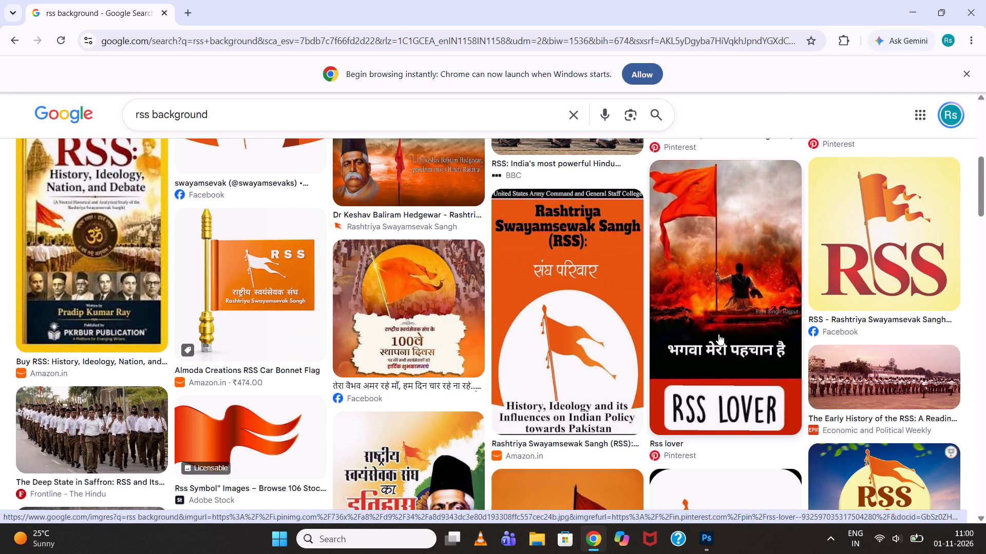
scroll(718, 334, down, 7)
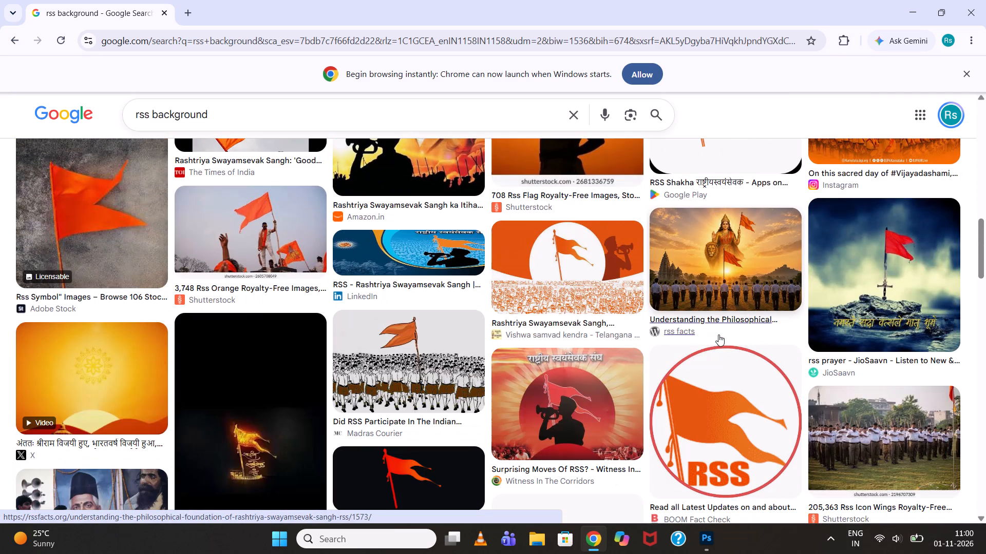
scroll(718, 334, down, 6)
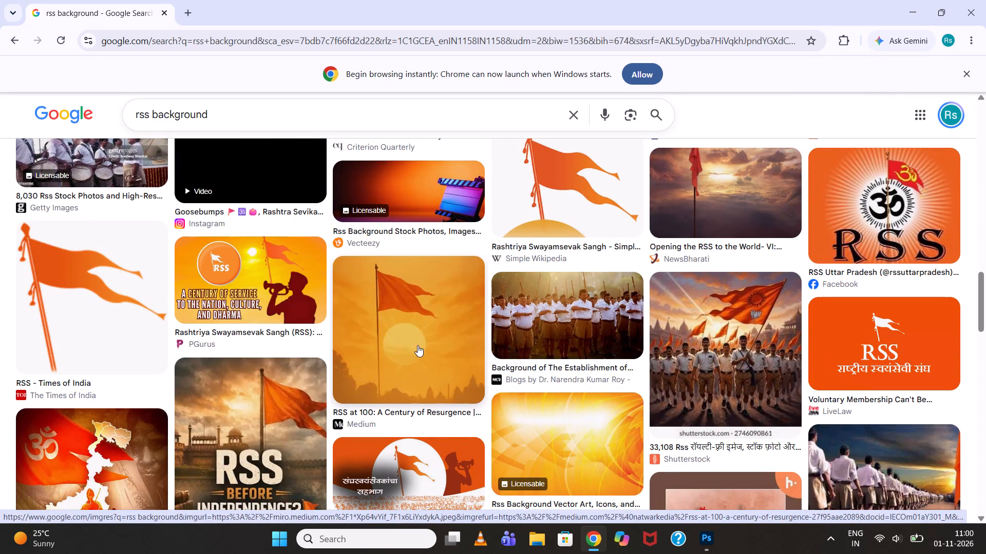
click(571, 406)
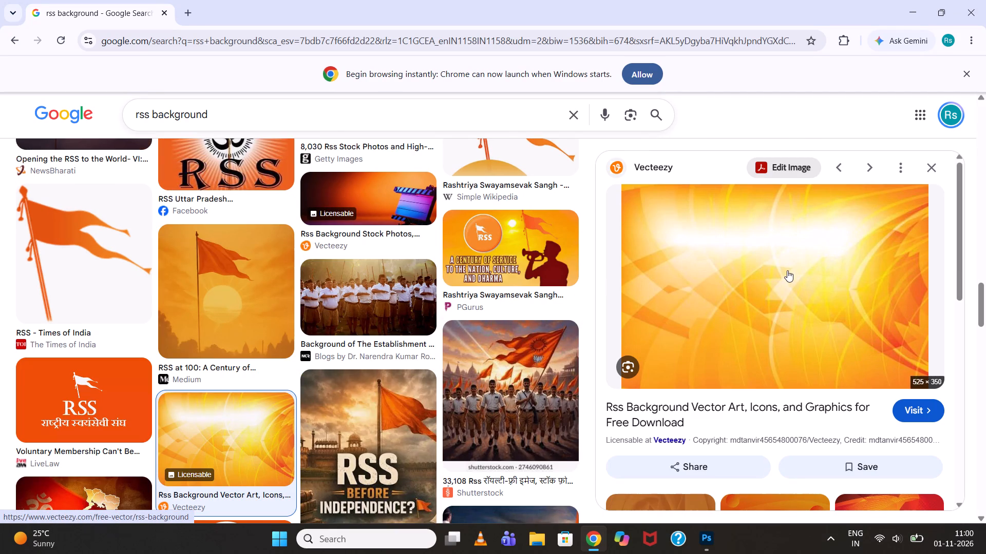
Save the previewed orange and yellow abstract background as a JPEG in Downloads under its suggested name, cancelling any duplicate save.
scroll(787, 270, down, 5)
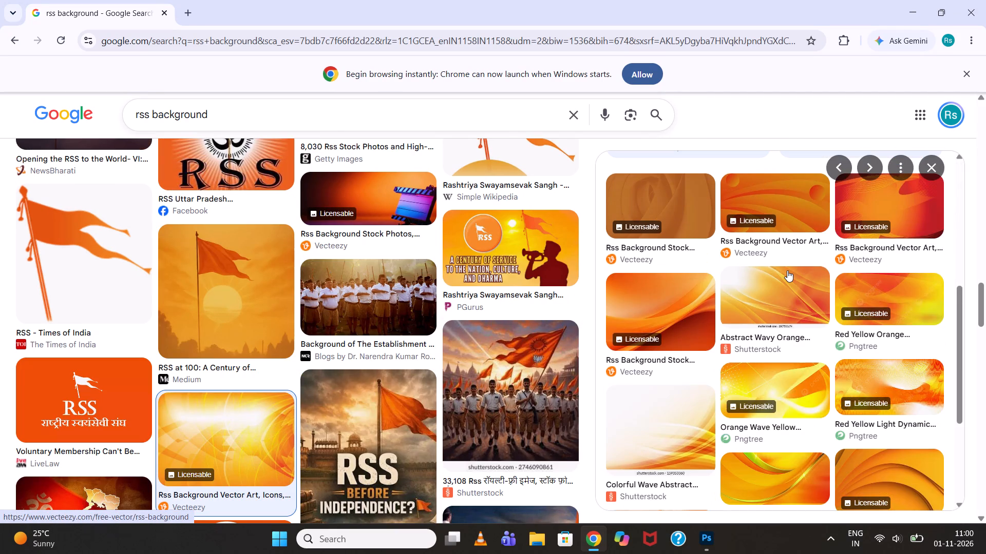
scroll(787, 270, up, 6)
right_click(787, 270)
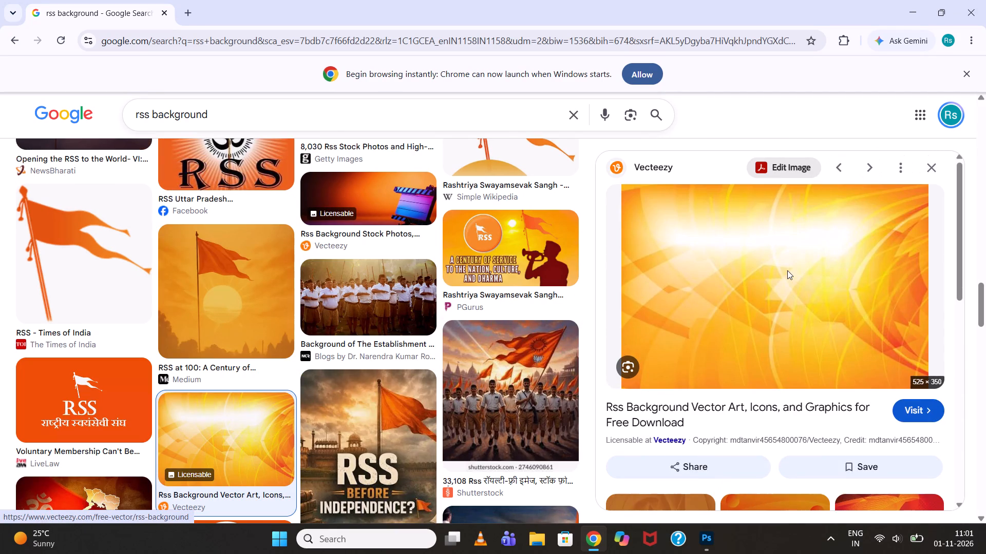
click(850, 375)
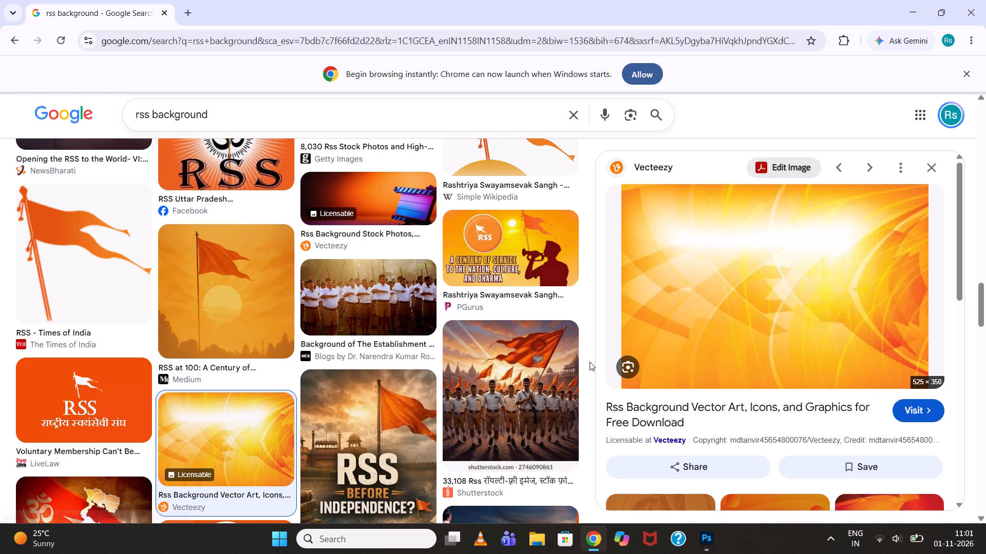
right_click(759, 352)
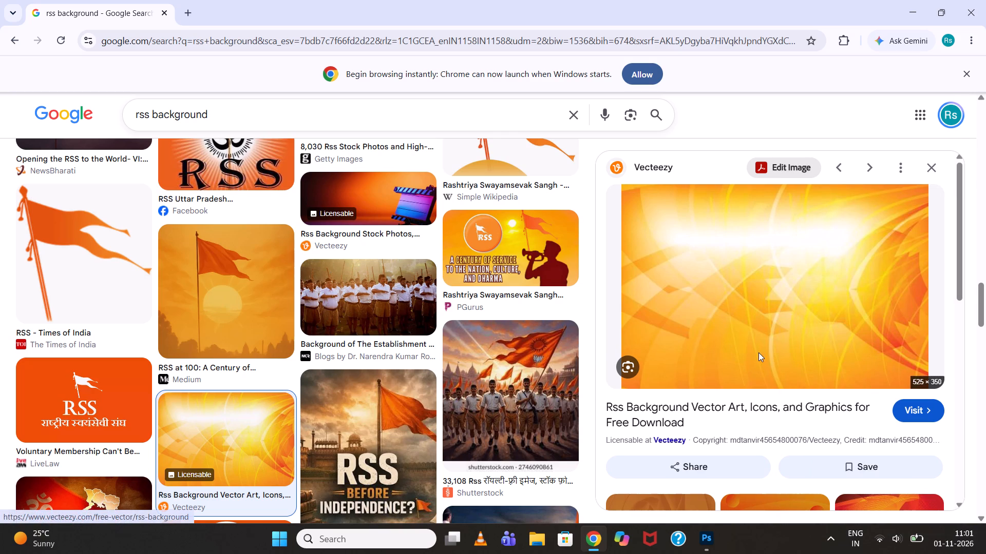
click(806, 199)
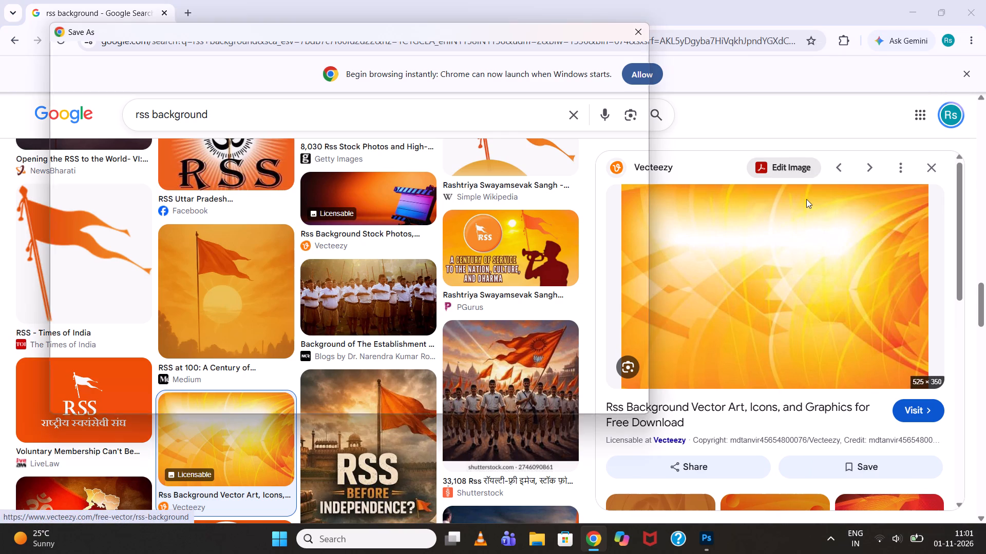
click(558, 392)
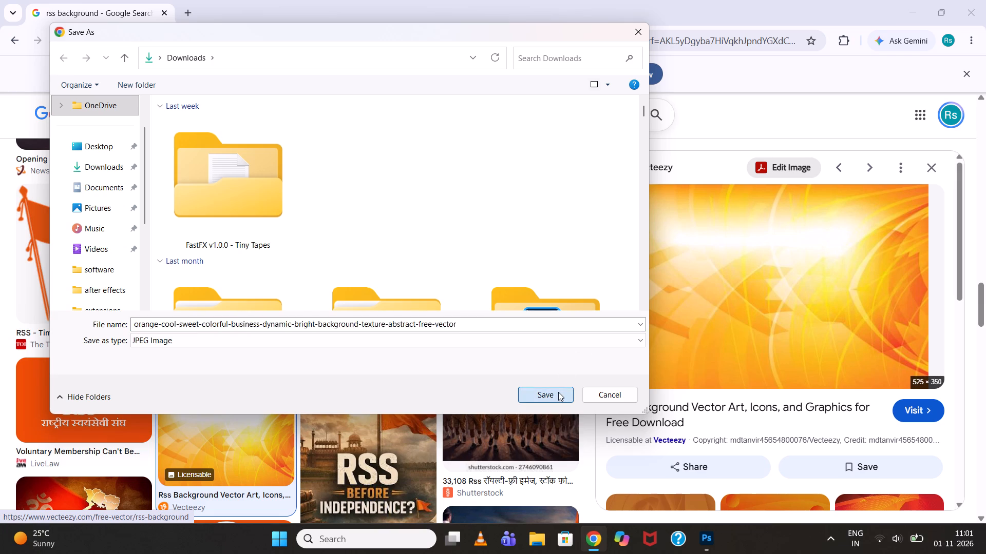
click(600, 398)
Open the orange and yellow abstract background's Vecteezy page and start its free, attribution-required download, dismissing the OneDrive backup notification.
scroll(693, 463, down, 2)
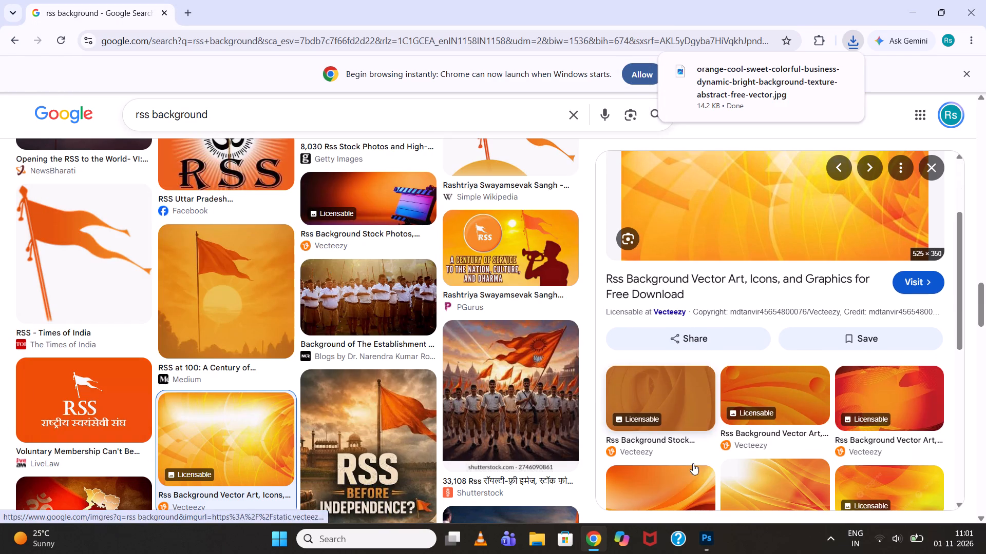
click(723, 198)
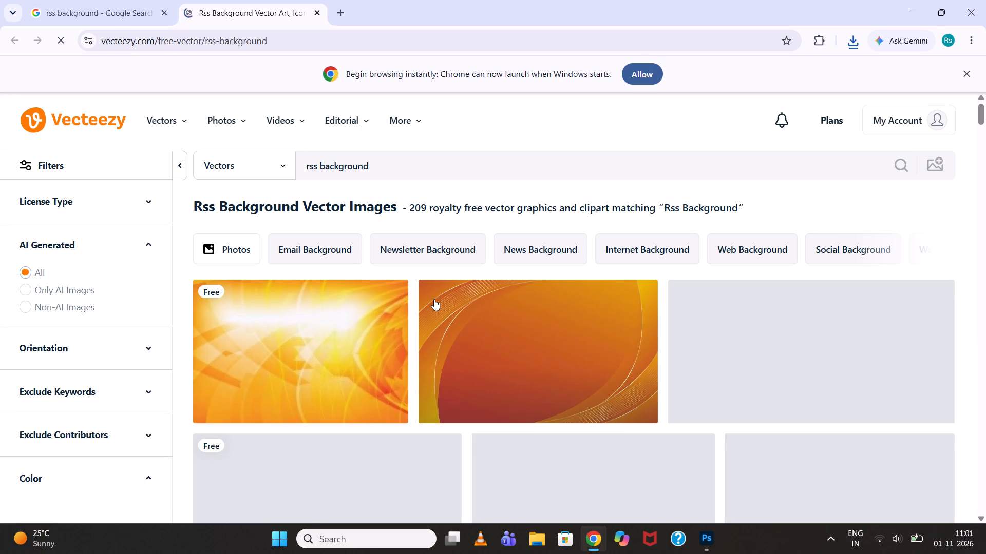
click(307, 327)
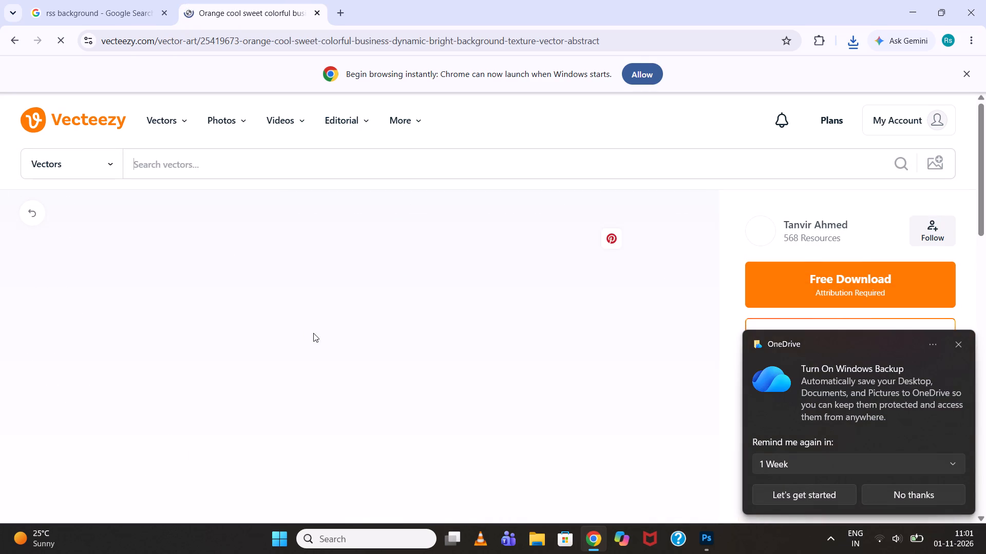
click(961, 342)
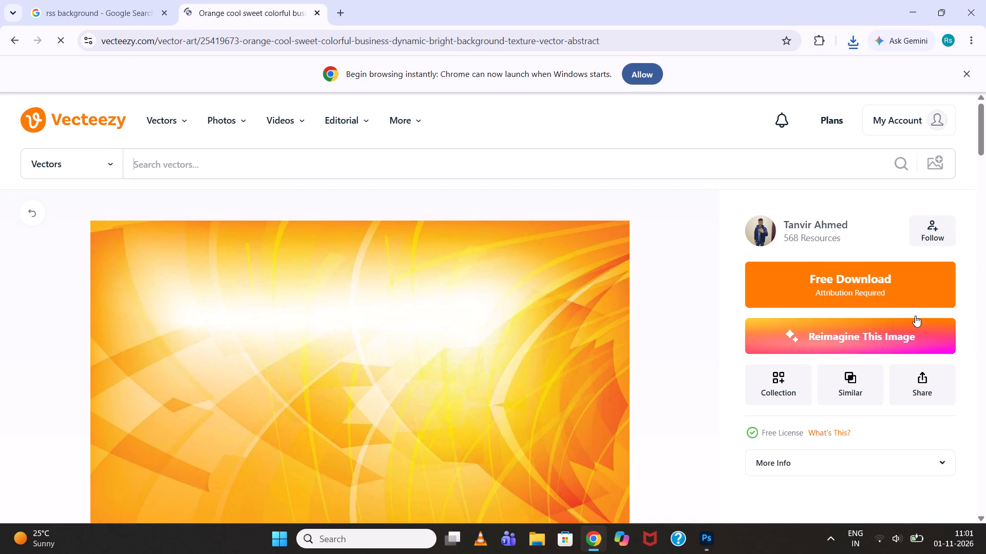
scroll(589, 352, down, 1)
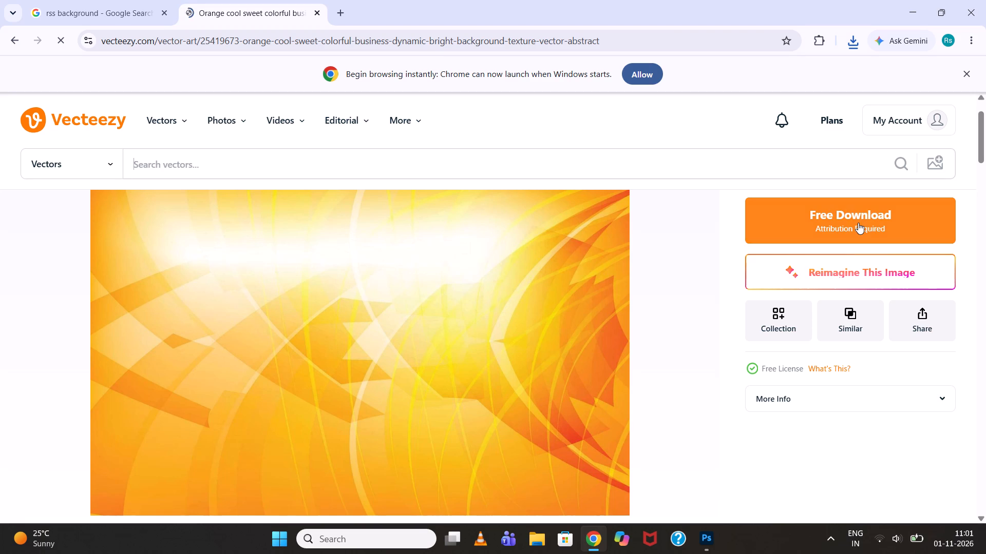
click(858, 223)
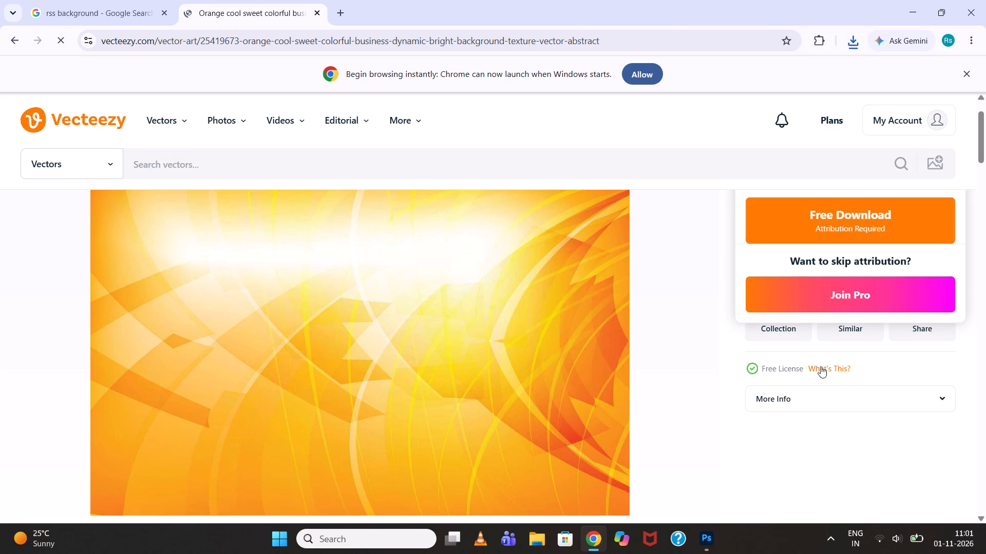
click(851, 47)
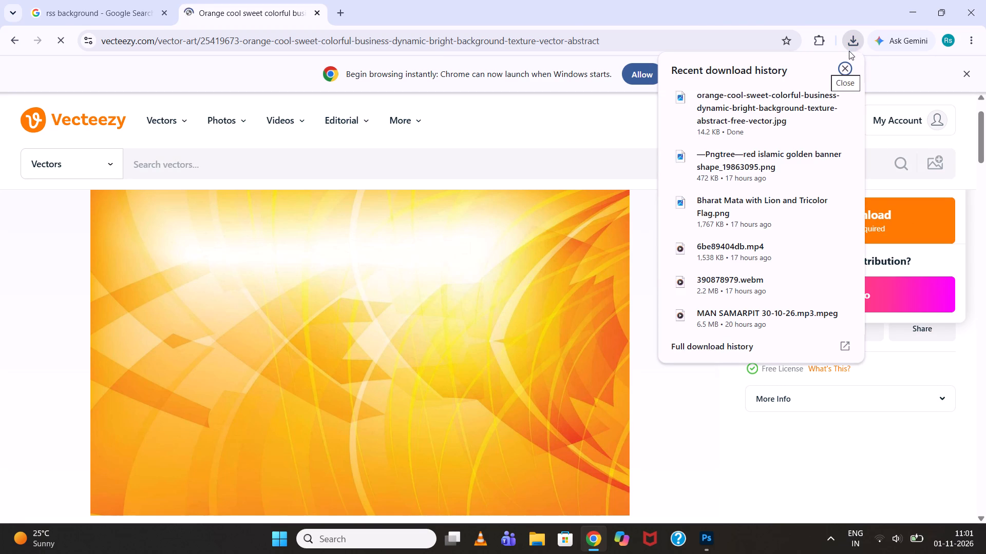
click(894, 235)
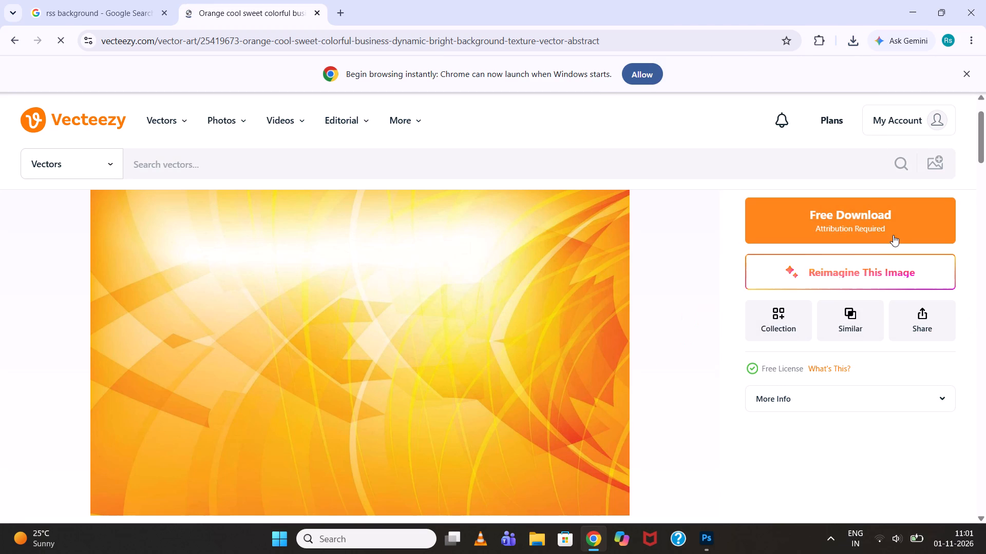
click(893, 235)
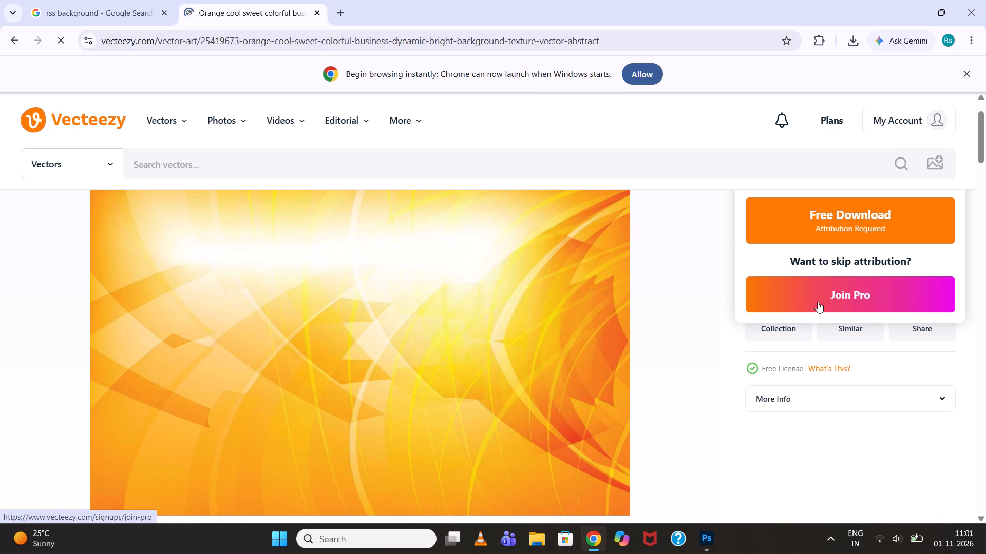
scroll(638, 351, down, 3)
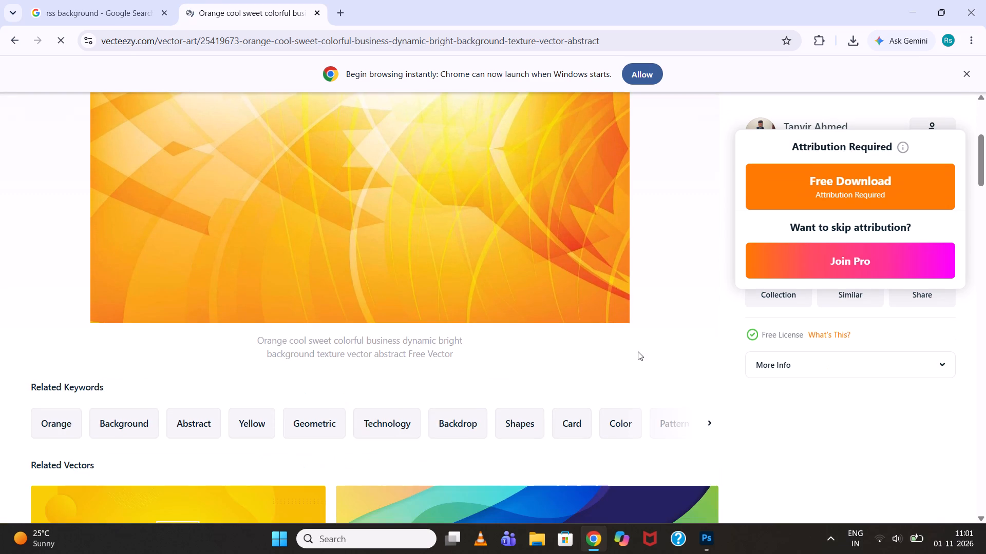
scroll(638, 351, up, 5)
click(831, 267)
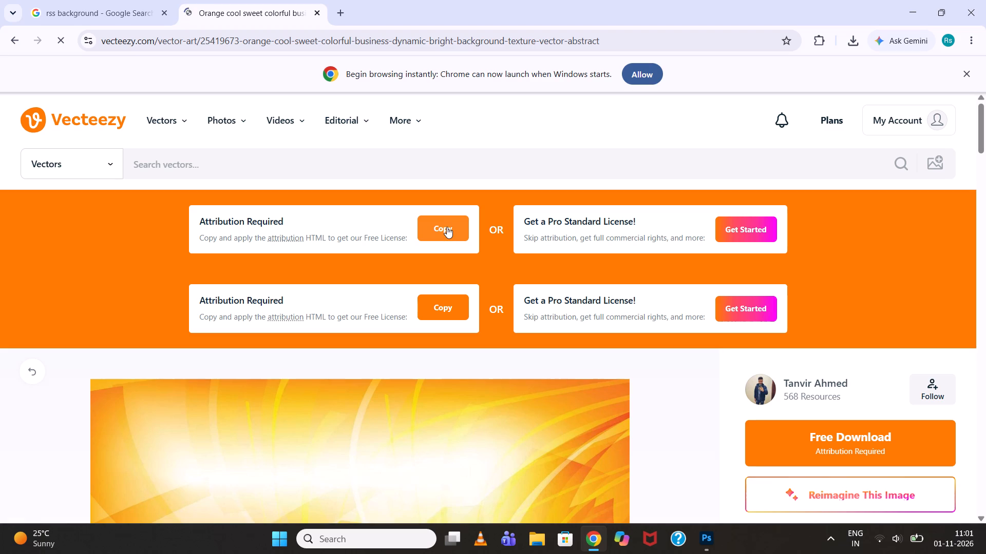
Copy the Vecteezy attribution code for the orange and yellow background, and close the attribution instructions.
click(447, 227)
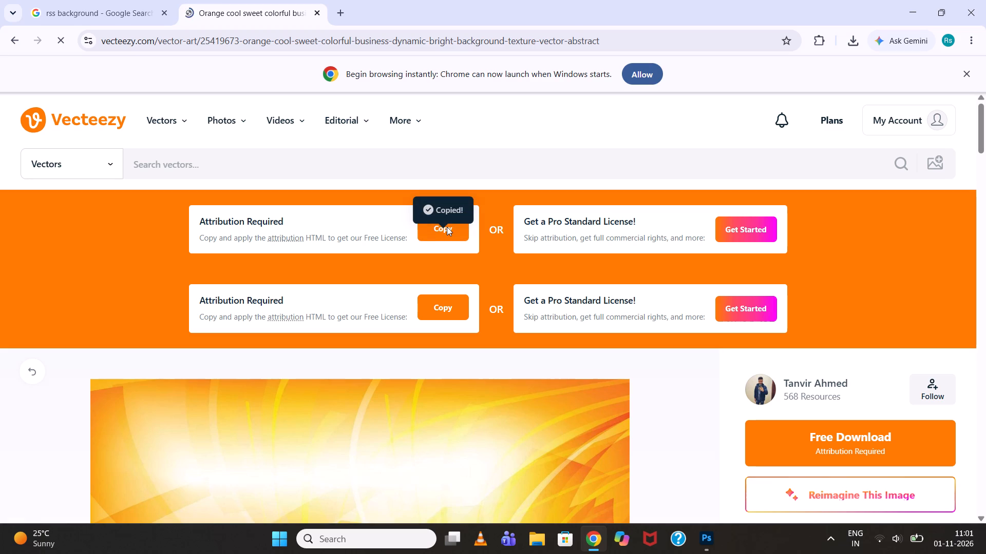
click(447, 267)
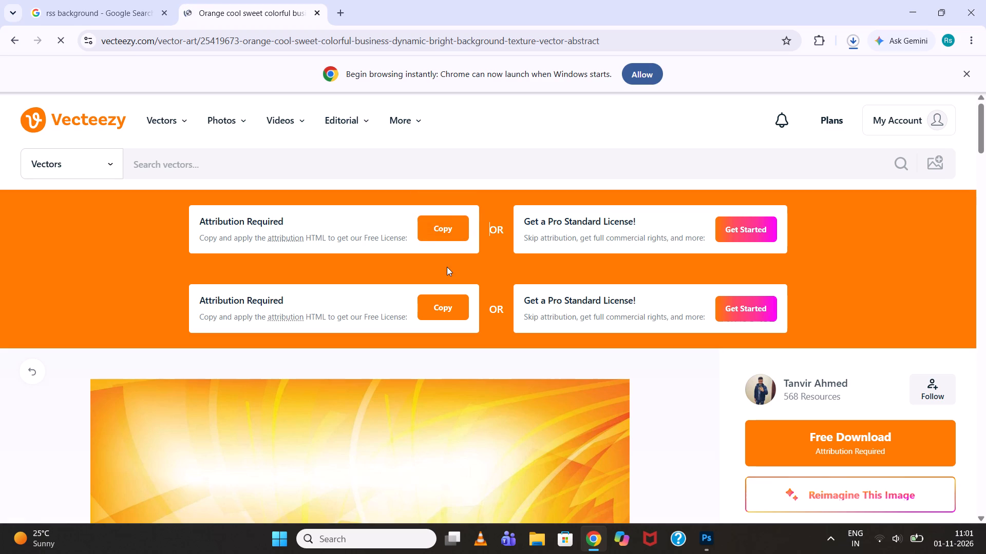
key(ctrl+v)
key(ctrl+v)
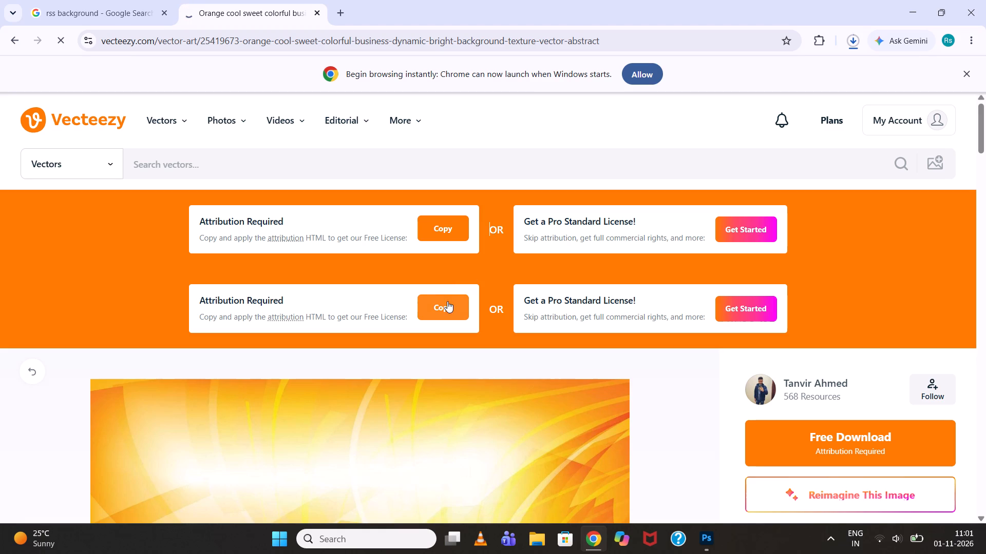
click(447, 301)
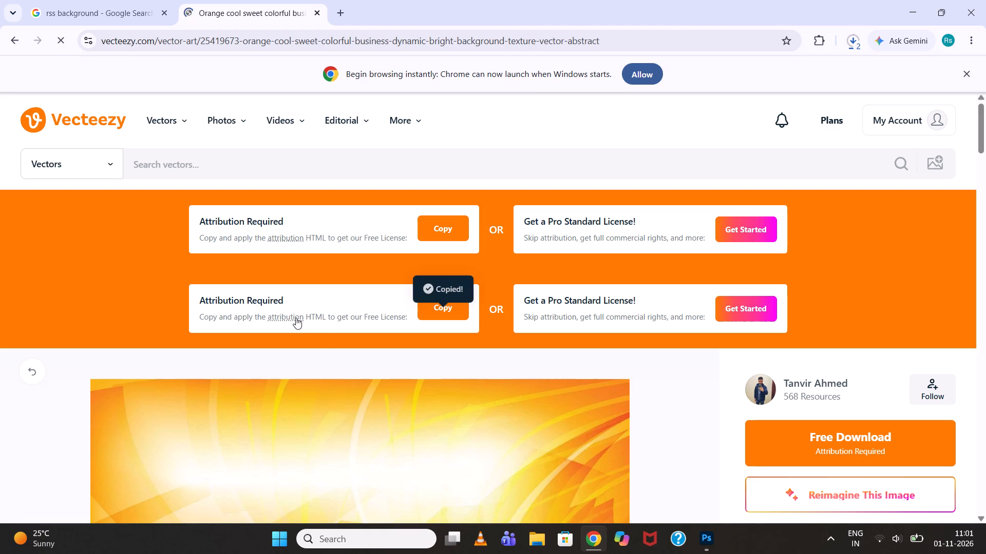
click(296, 318)
scroll(345, 344, down, 3)
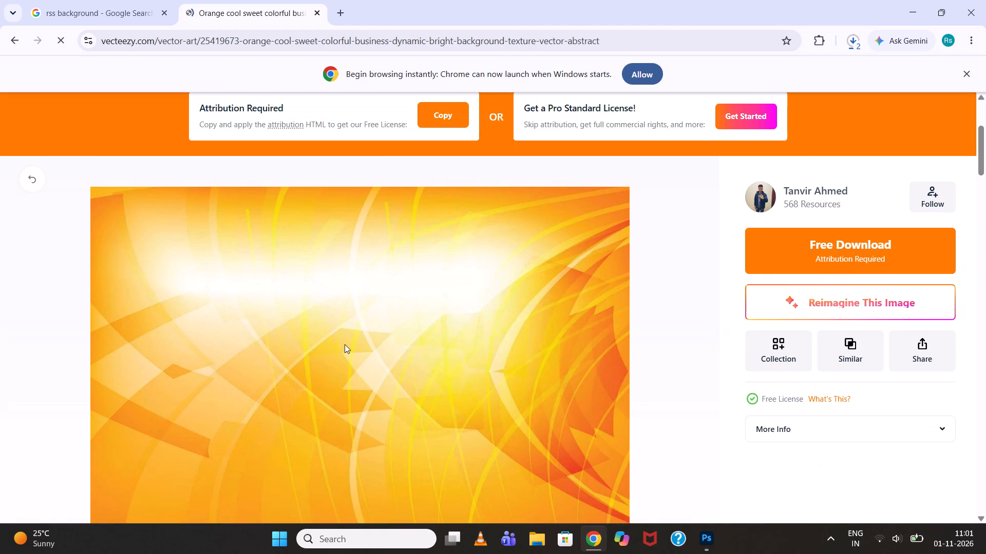
click(793, 261)
click(701, 306)
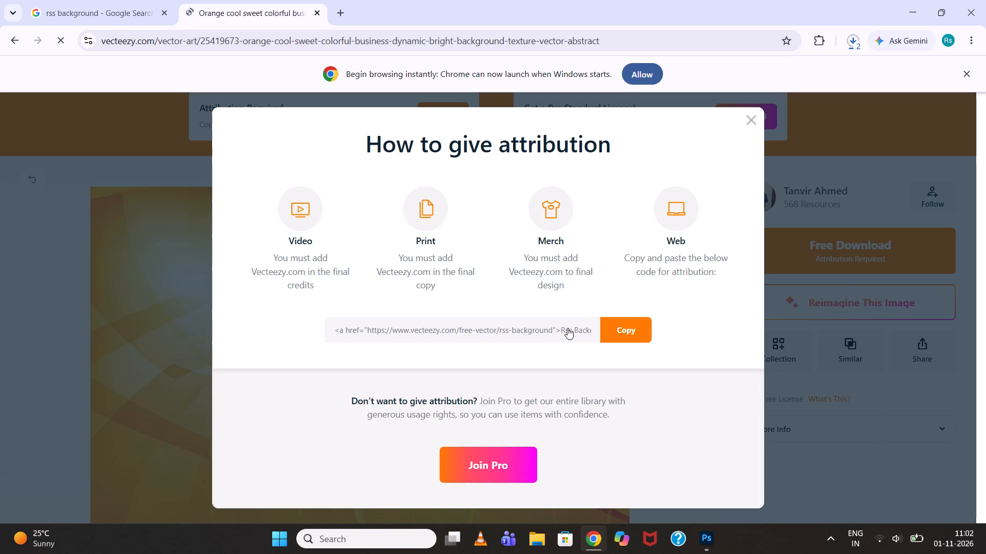
click(541, 327)
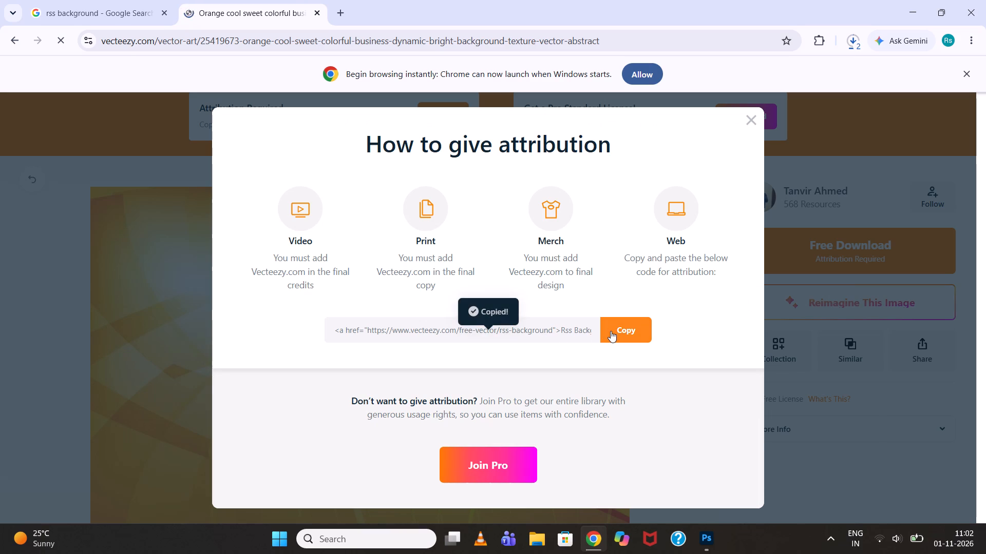
click(611, 331)
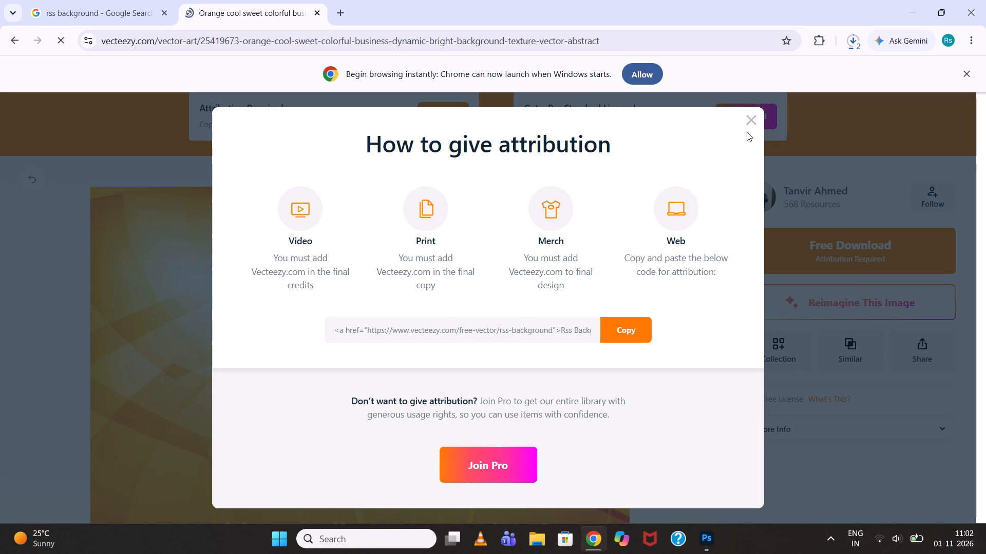
scroll(702, 280, down, 4)
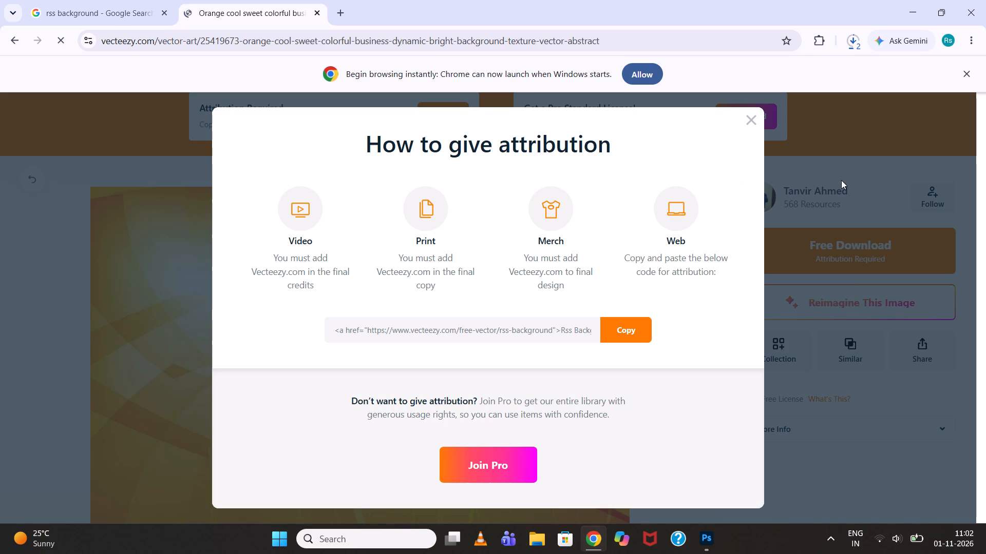
click(841, 180)
Return to the Google "rss background" image results and look through them for another suitable background.
scroll(661, 353, down, 6)
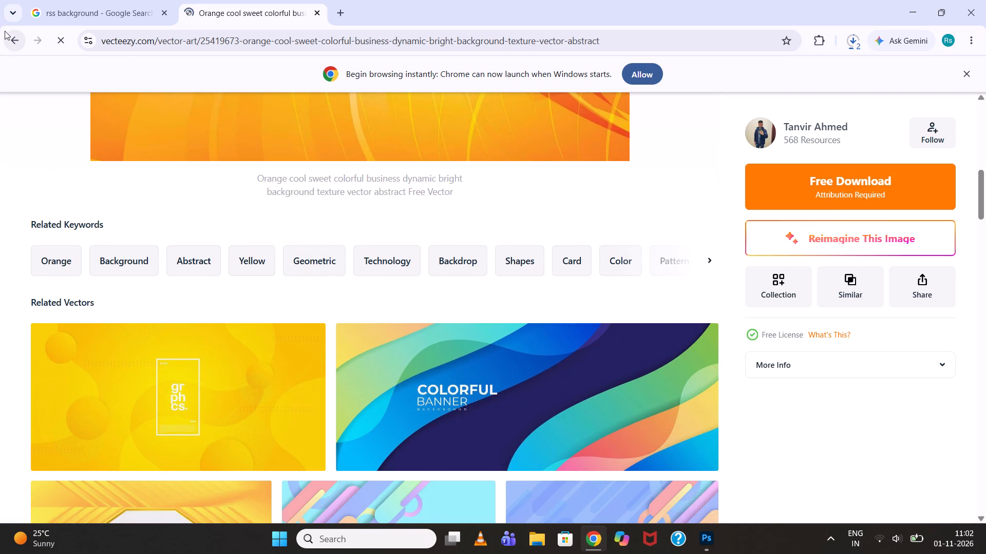
double_click(7, 32)
click(10, 38)
click(92, 0)
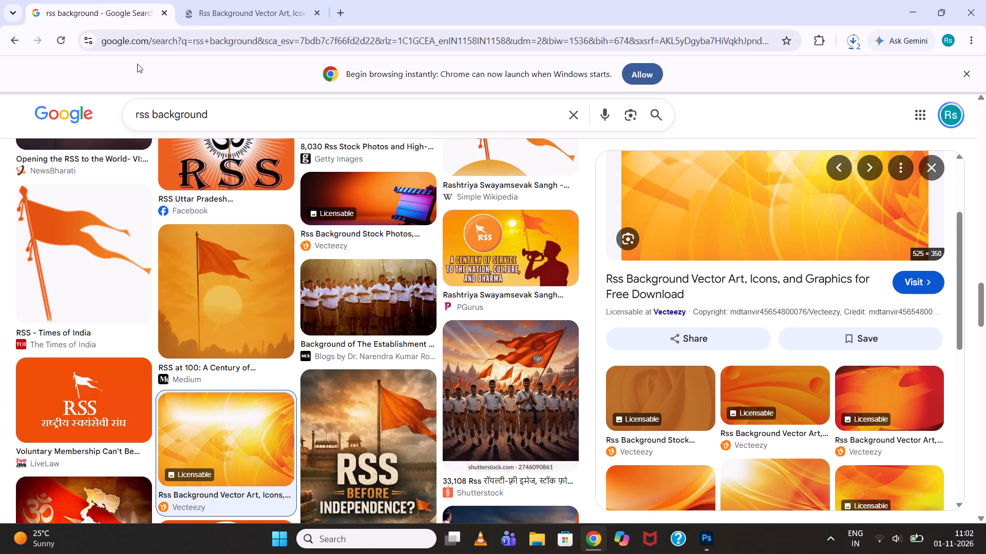
scroll(358, 268, down, 5)
scroll(776, 434, down, 2)
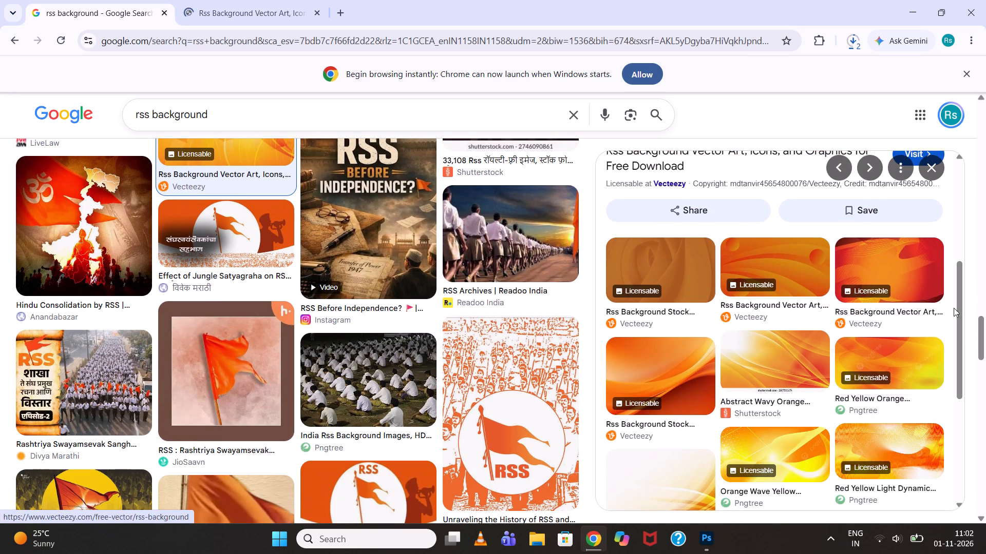
scroll(422, 352, down, 10)
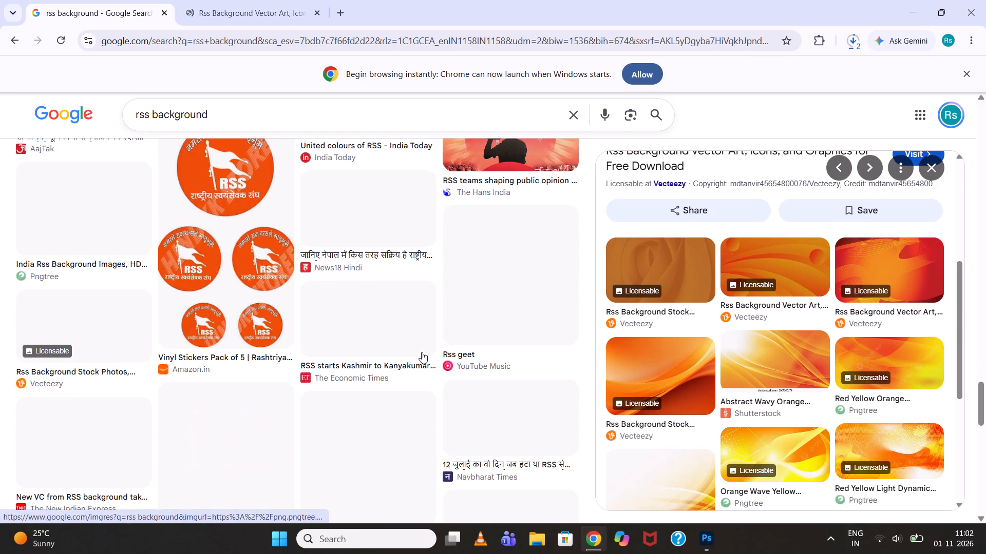
scroll(422, 352, down, 5)
scroll(420, 352, up, 14)
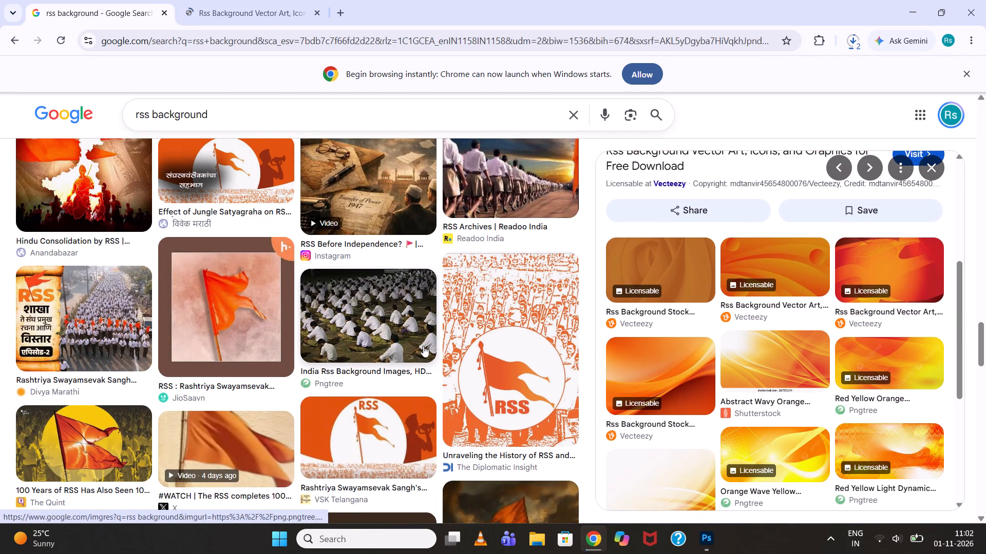
scroll(423, 346, up, 4)
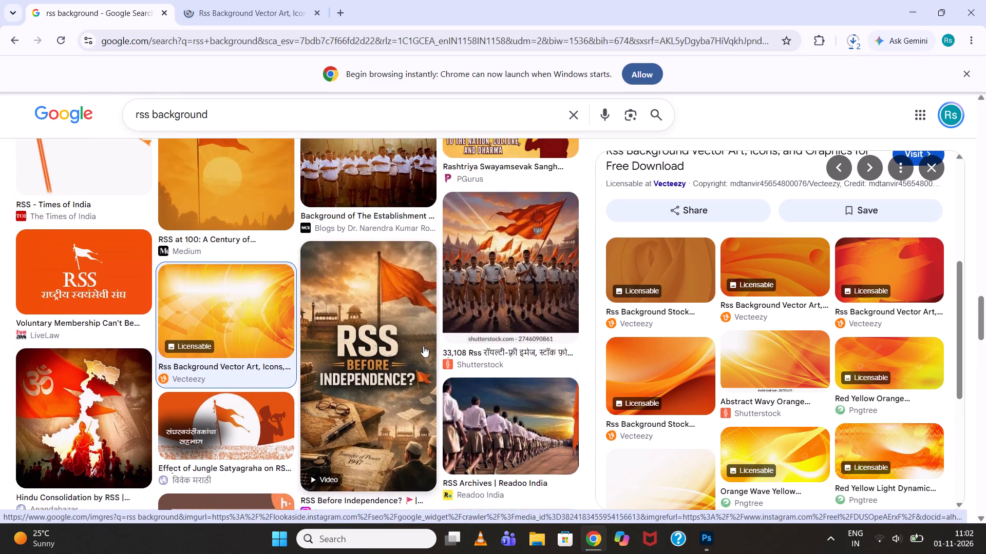
scroll(423, 346, up, 1)
Preview the Medium image of a saffron flag against the sun and open the full set of related images.
click(242, 258)
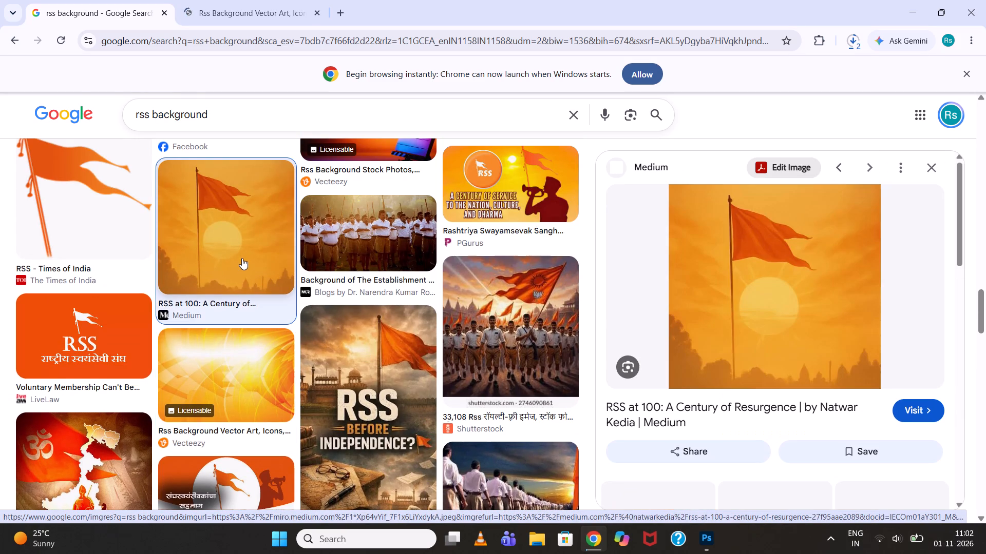
scroll(862, 304, down, 4)
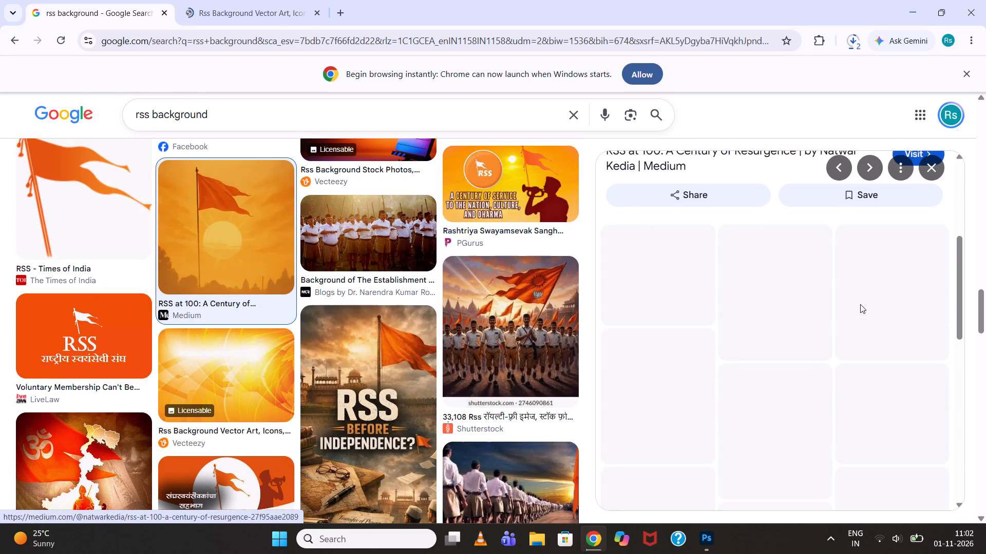
scroll(860, 304, up, 1)
scroll(711, 351, down, 6)
scroll(707, 349, up, 6)
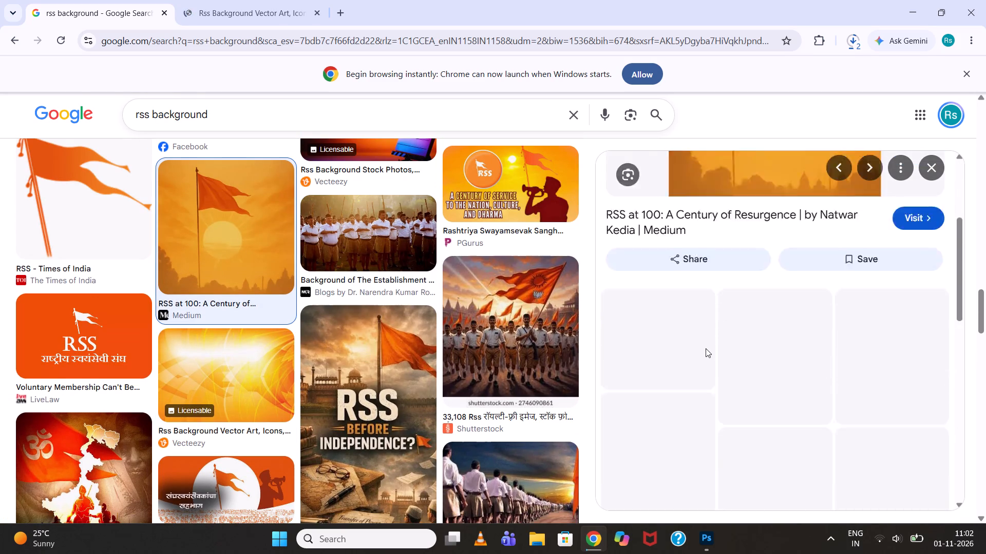
scroll(706, 348, down, 6)
scroll(706, 348, up, 6)
scroll(706, 348, down, 8)
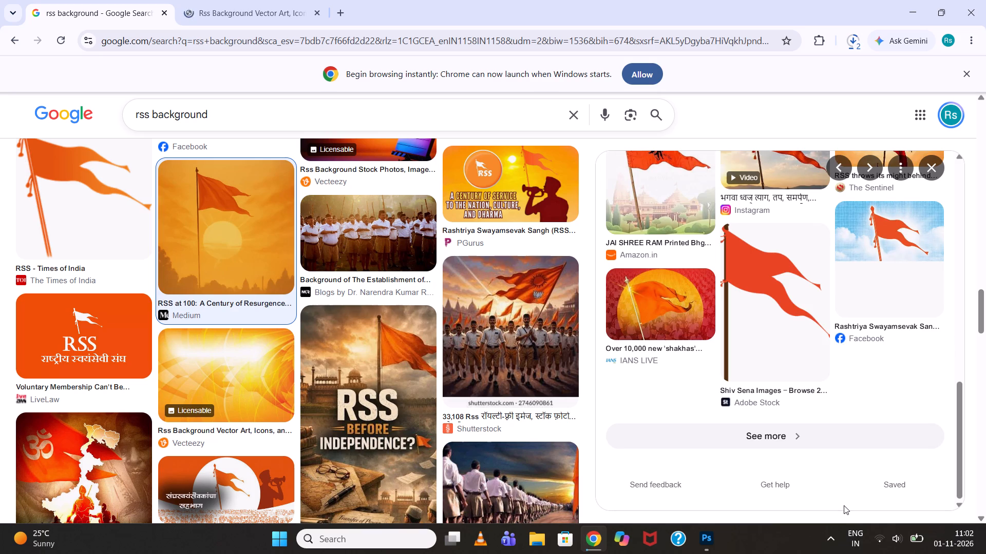
Switch the computer's Wi-Fi connection to the network maw and close the network list.
click(881, 540)
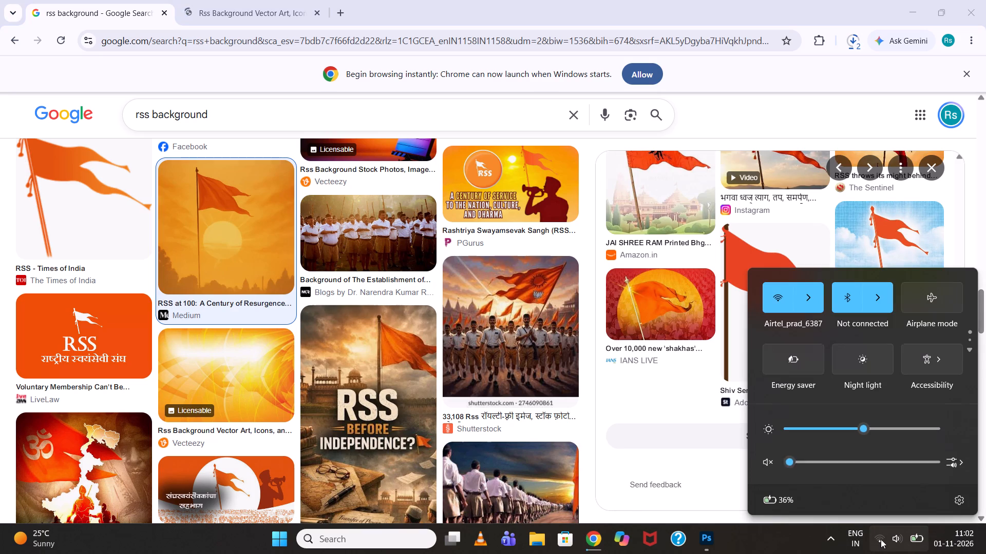
click(801, 310)
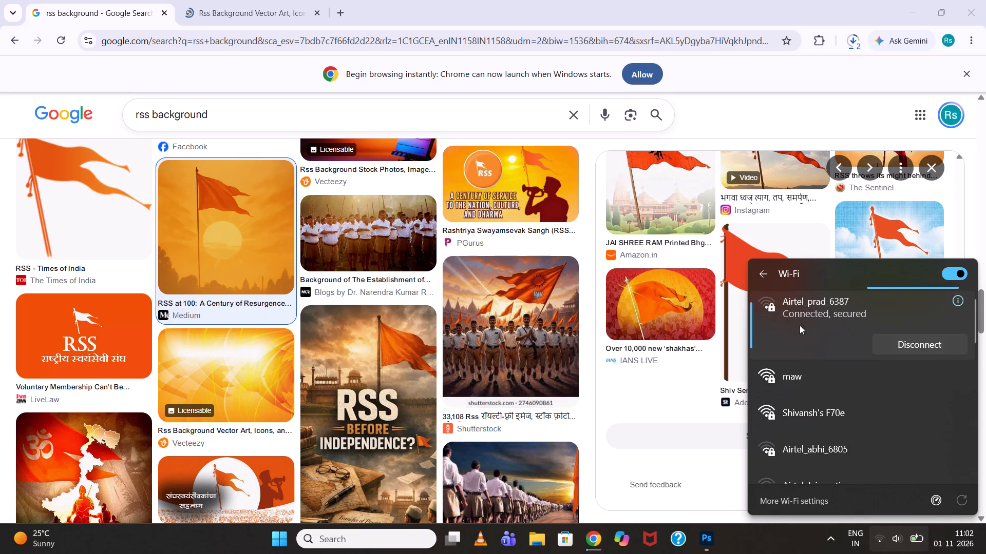
click(808, 372)
click(895, 394)
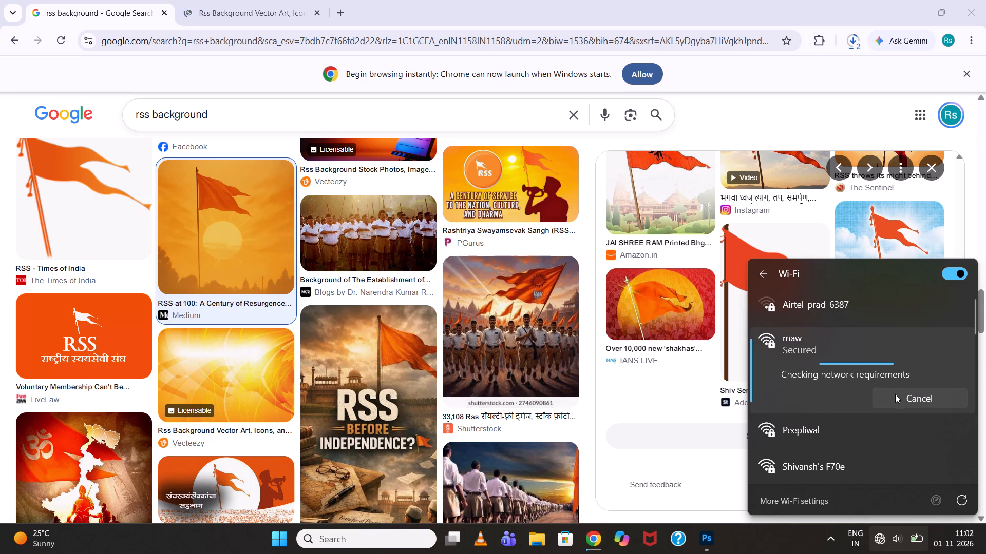
click(800, 542)
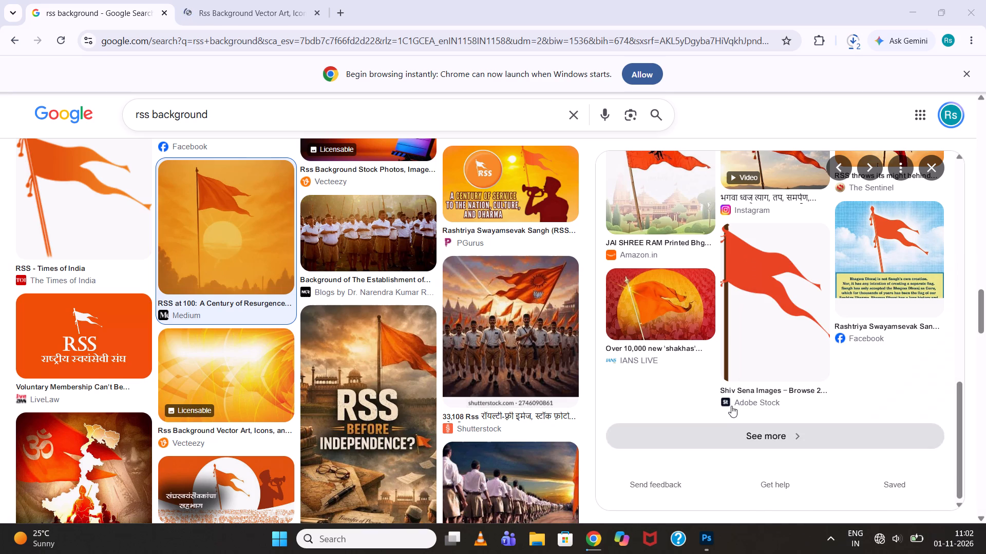
Look through the related images for the Medium saffron flag picture and open the full set of them.
scroll(787, 328, down, 2)
scroll(787, 328, up, 8)
scroll(786, 327, down, 4)
scroll(786, 327, up, 2)
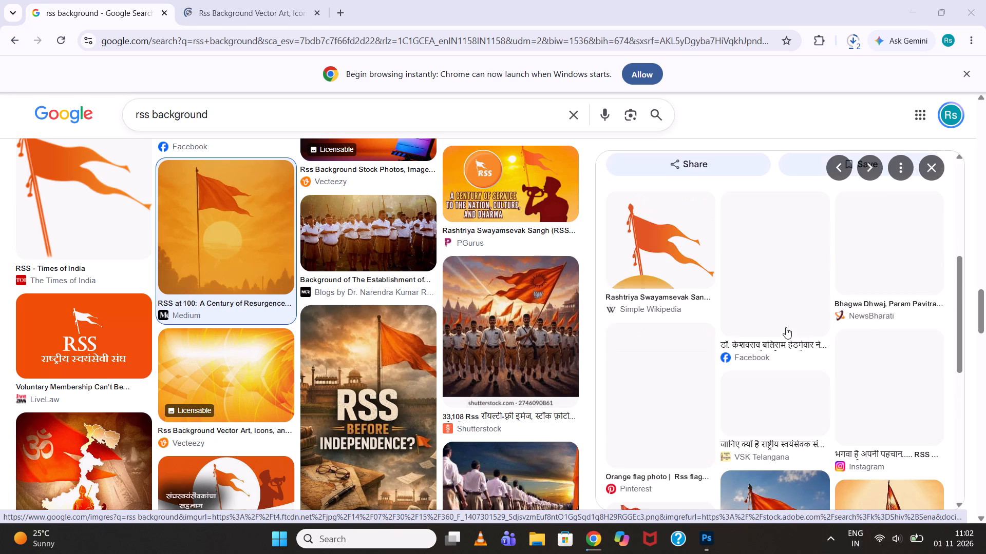
scroll(786, 327, up, 6)
scroll(785, 327, down, 5)
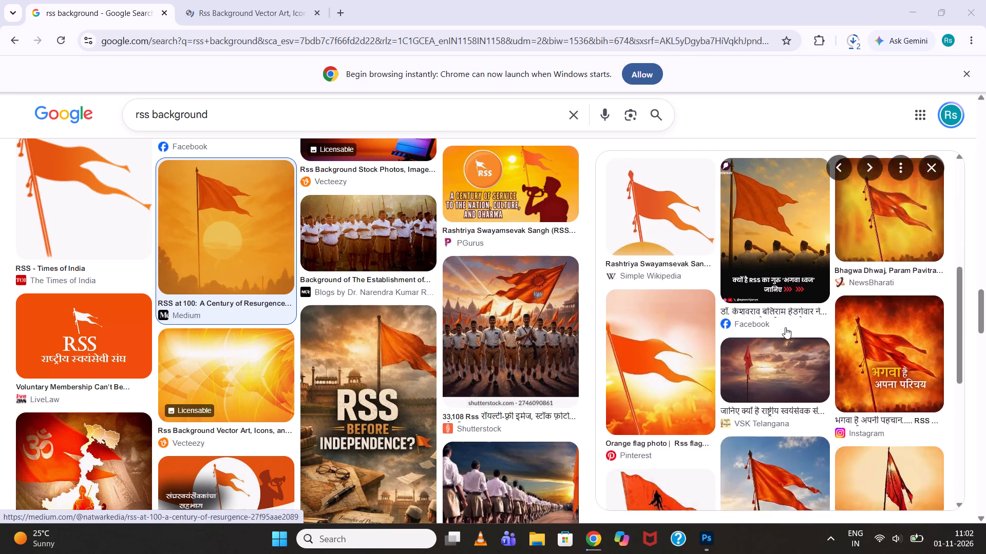
scroll(785, 327, down, 6)
click(780, 434)
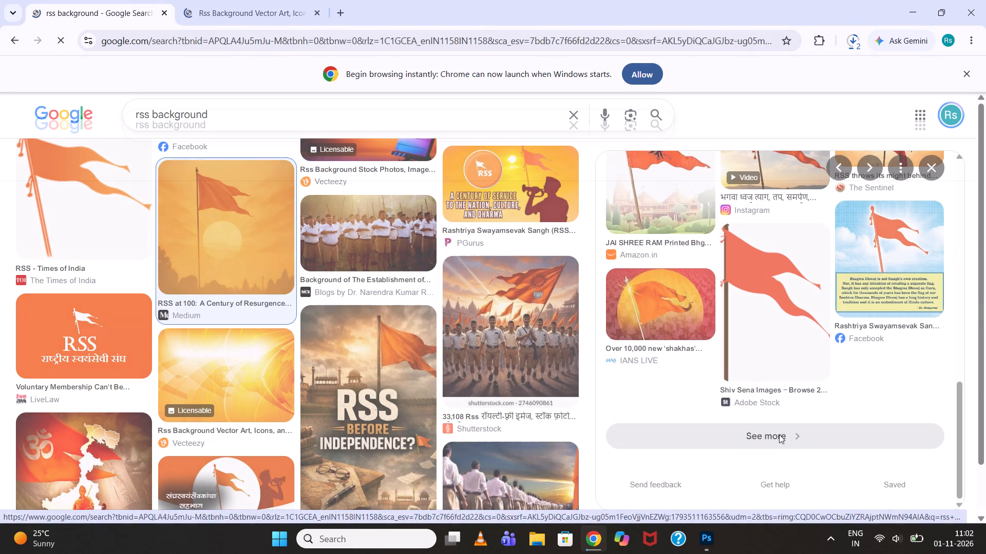
Look through the related saffron flag and RSS images for usable design material.
scroll(609, 422, down, 6)
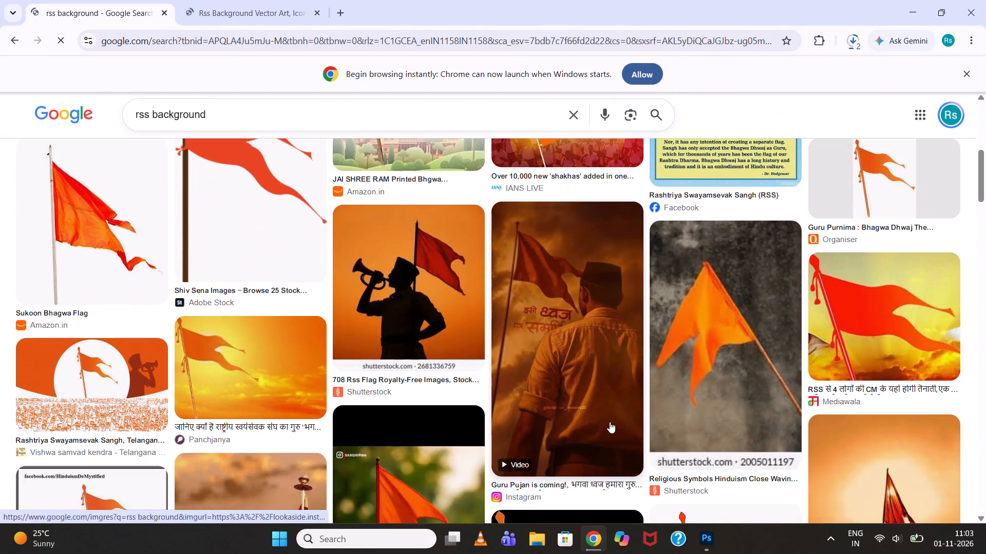
scroll(610, 422, down, 9)
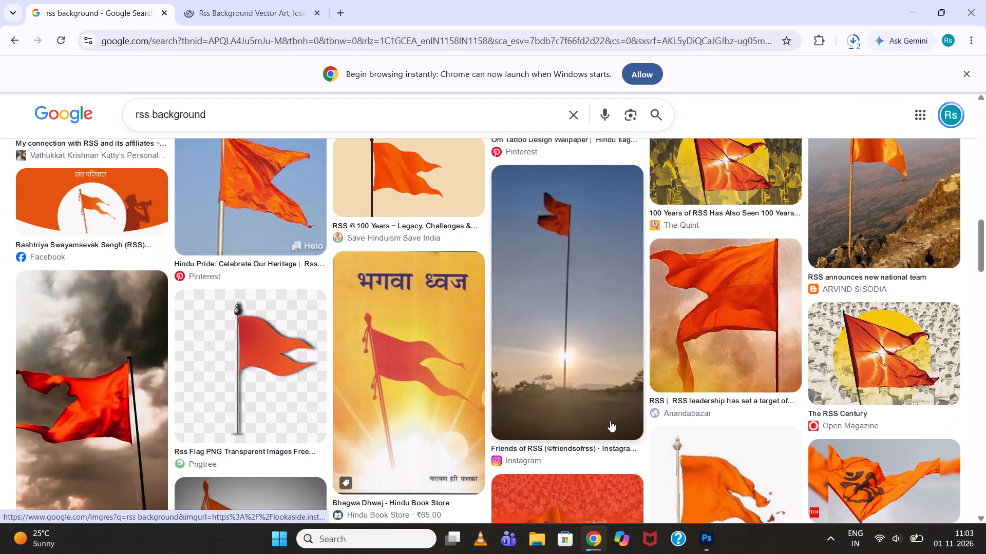
scroll(610, 421, down, 8)
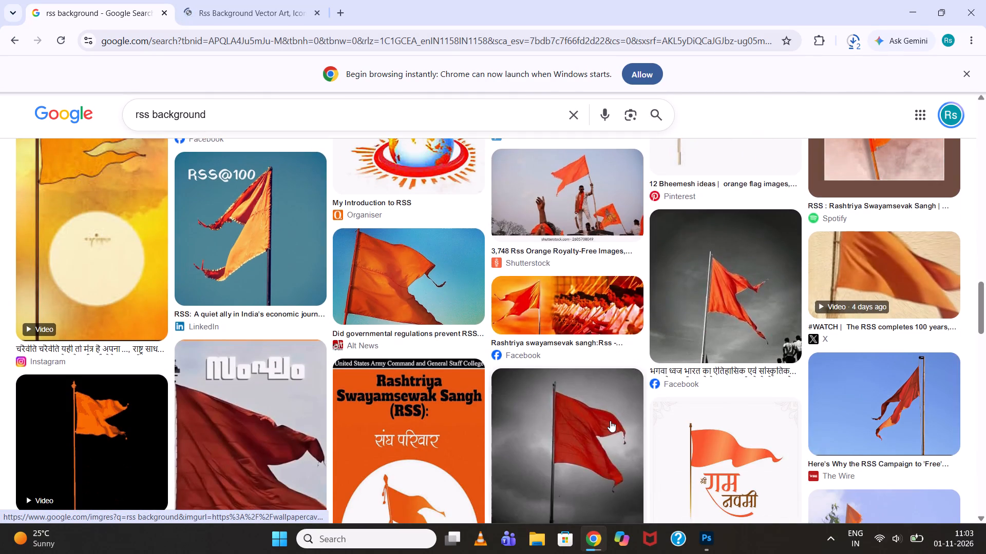
scroll(610, 421, down, 7)
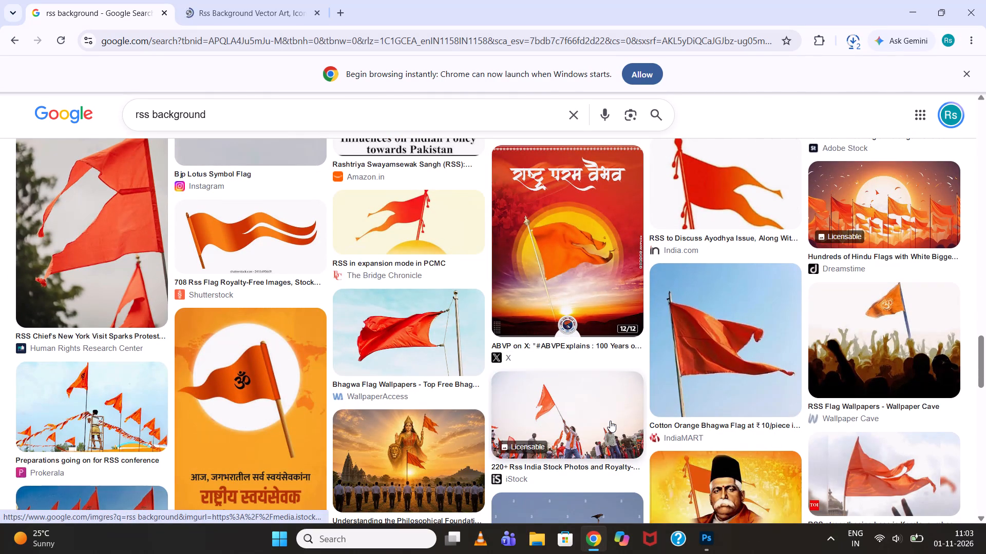
scroll(610, 421, up, 2)
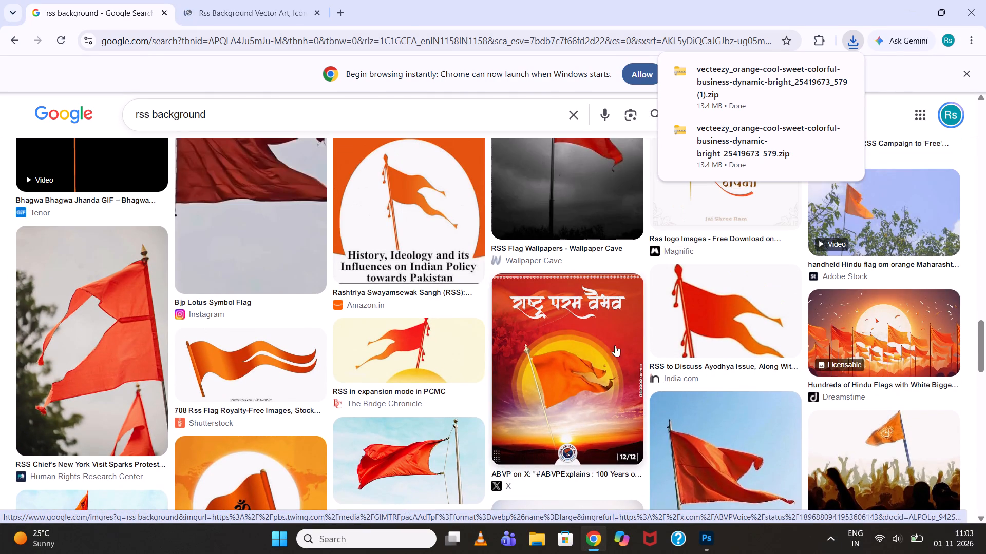
Search Google for "sky" in a new tab.
click(342, 11)
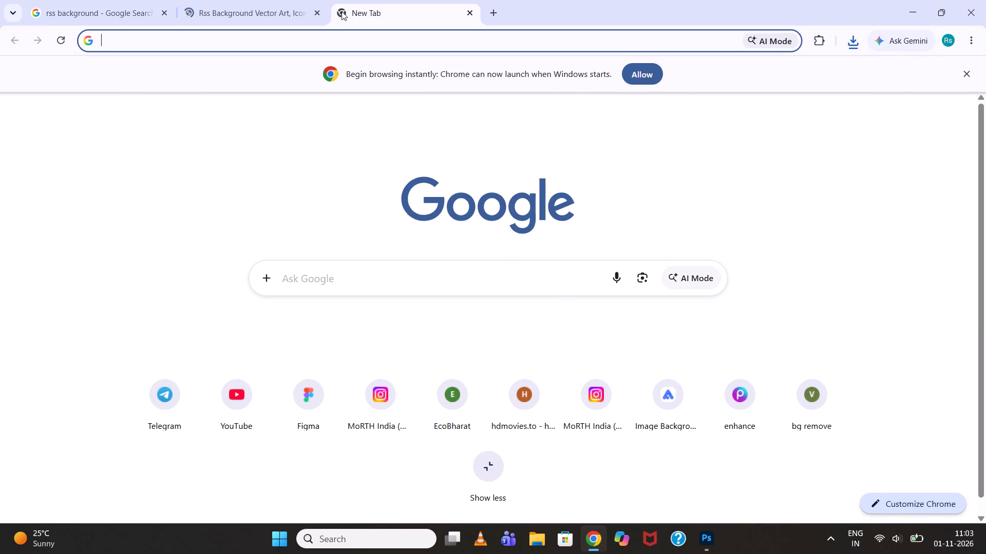
click(335, 45)
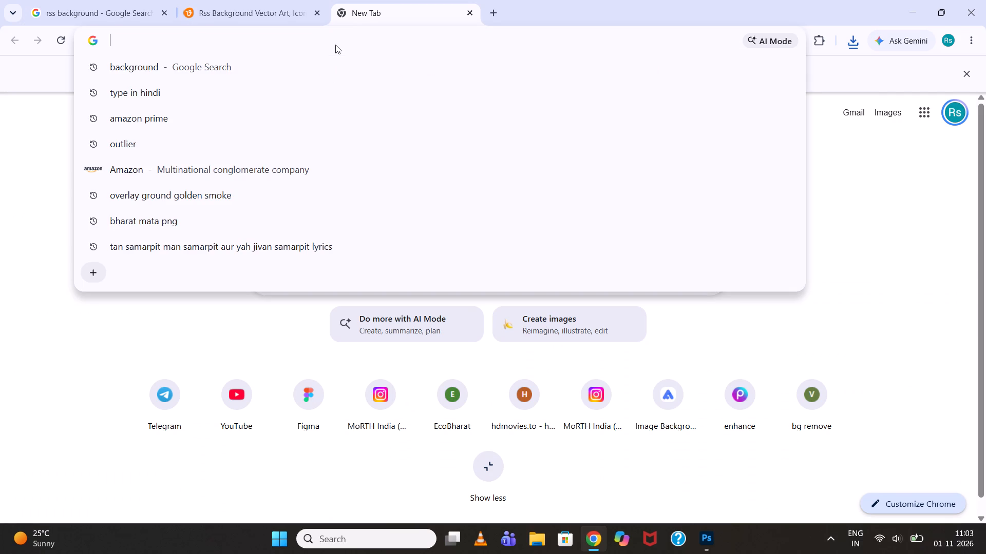
text(sky)
key(space)
key(Return)
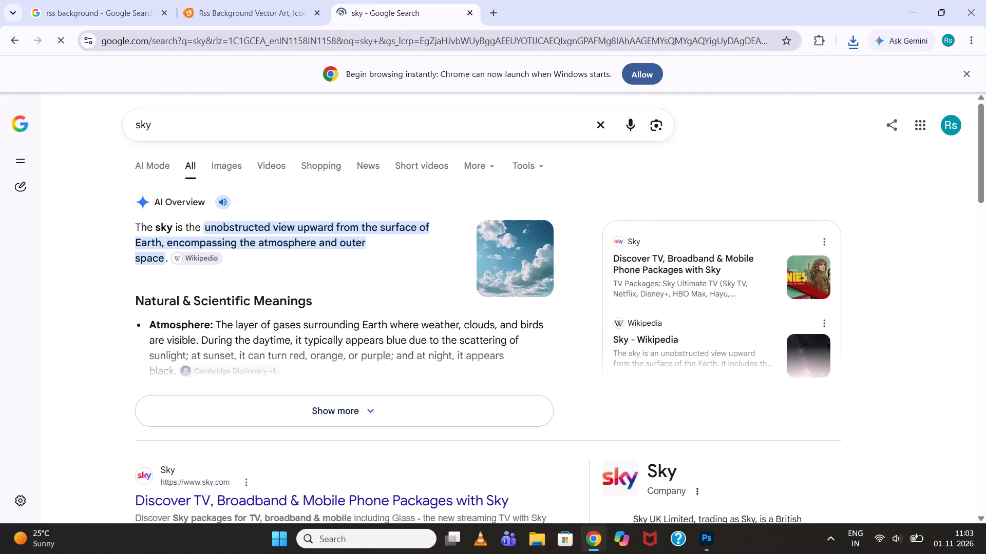
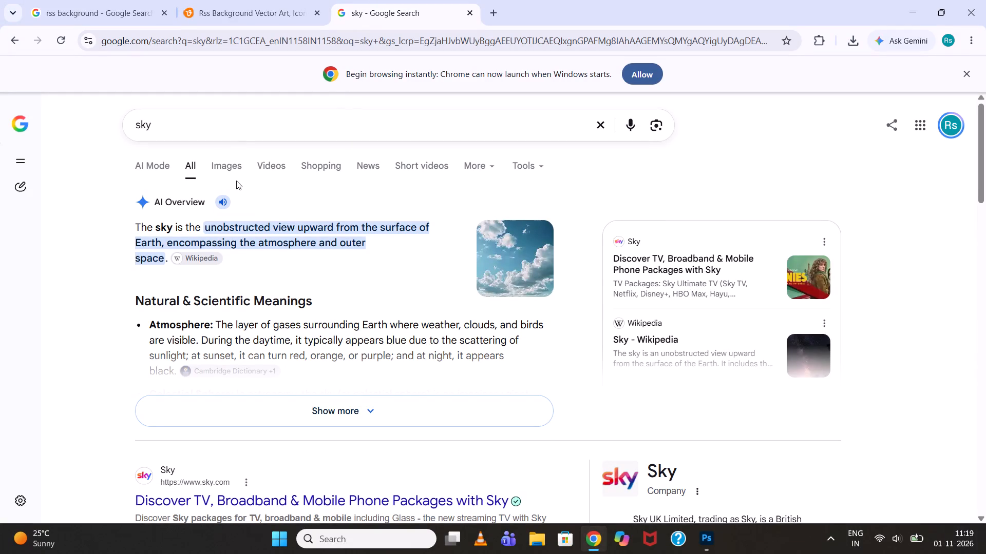
Show the image results for "sky" and preview Magnific's "Morning sky Images" picture of a blue sky with soft clouds.
click(225, 156)
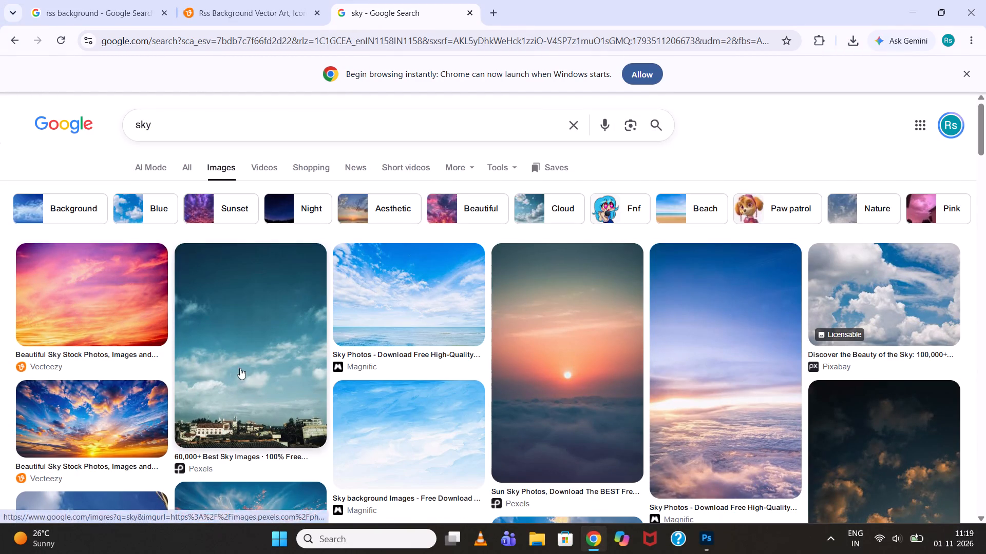
scroll(240, 368, down, 3)
scroll(453, 353, down, 3)
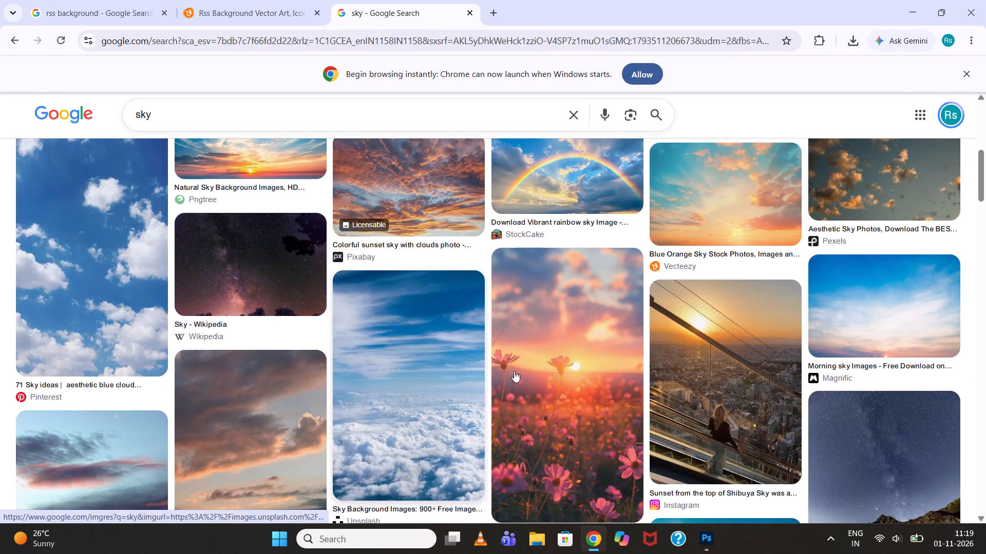
click(858, 331)
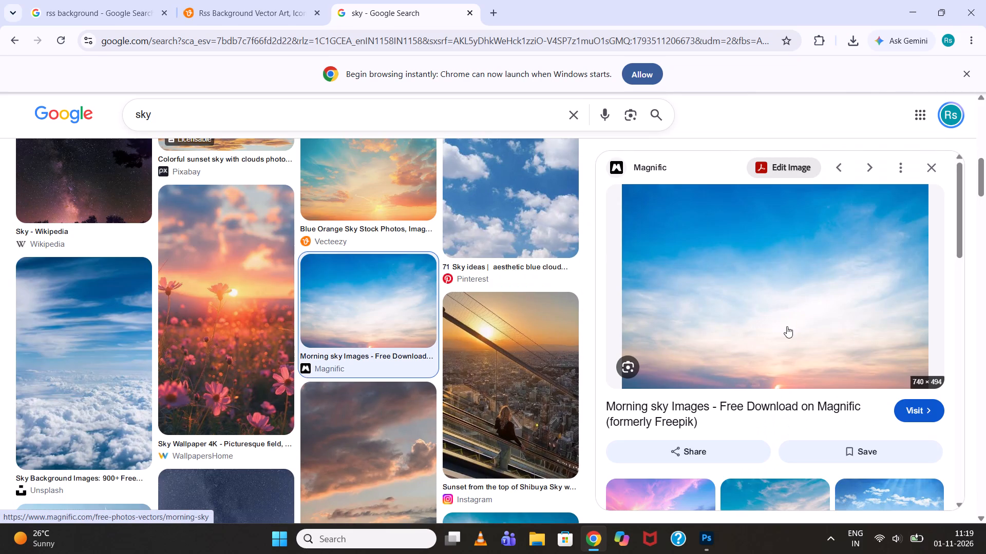
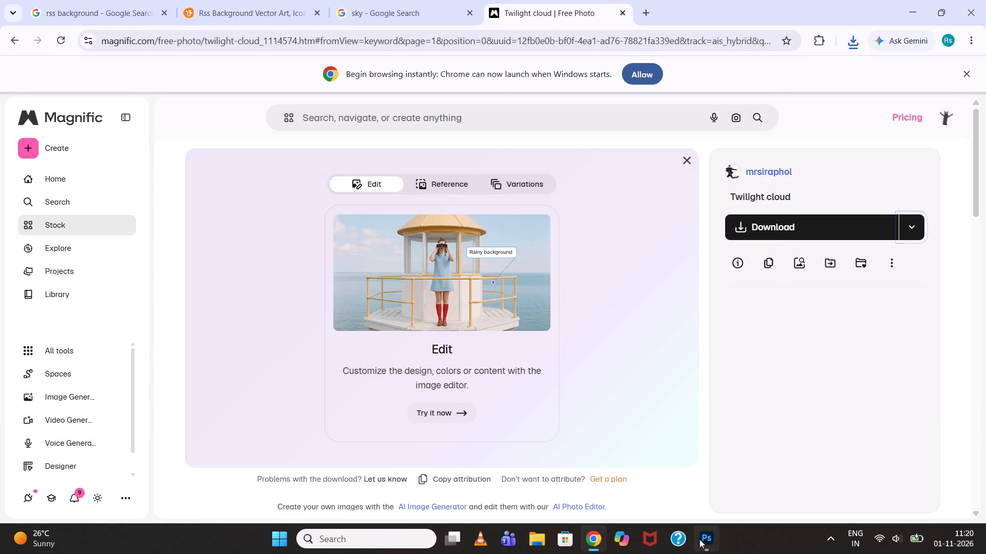
In Photoshop, embed the downloaded sky image 6585 and stretch it sideways to fill the full canvas width.
click(699, 539)
click(22, 3)
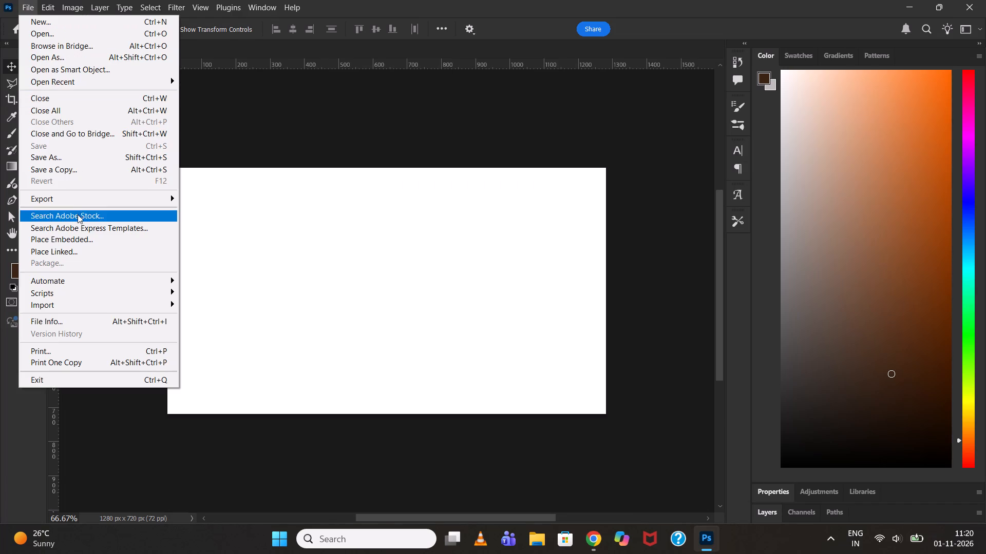
click(85, 242)
double_click(188, 194)
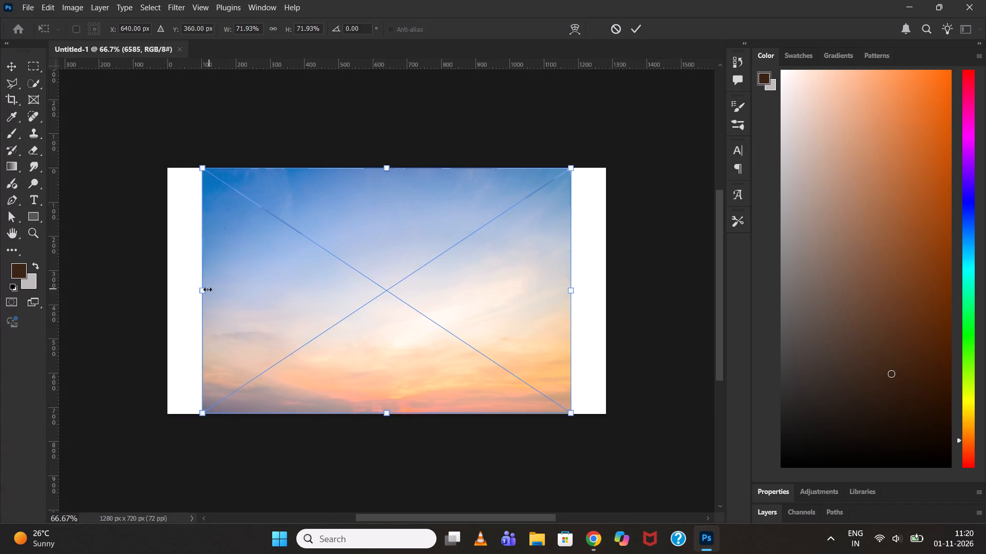
drag(203, 292, 169, 297)
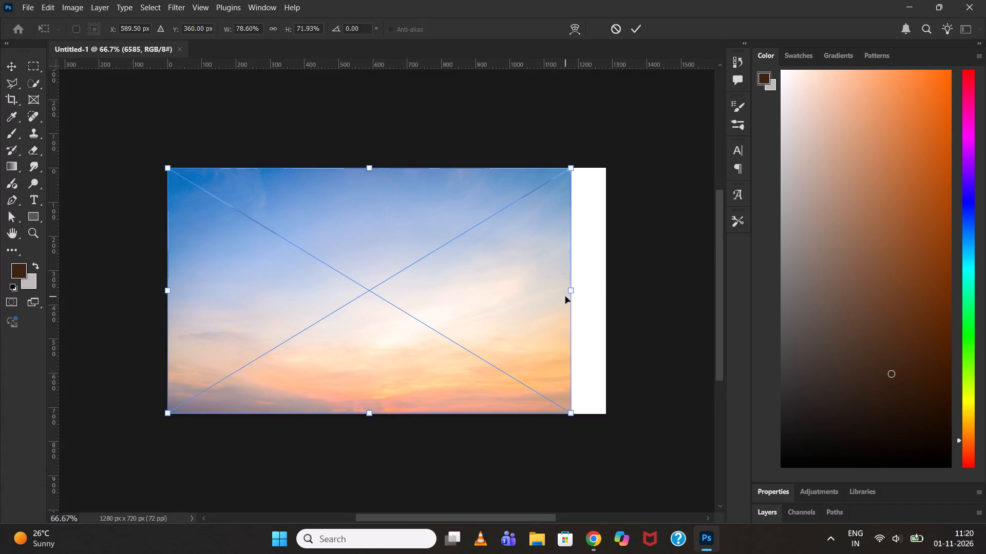
drag(569, 295, 622, 287)
click(622, 287)
drag(622, 287, 601, 289)
click(633, 33)
click(633, 84)
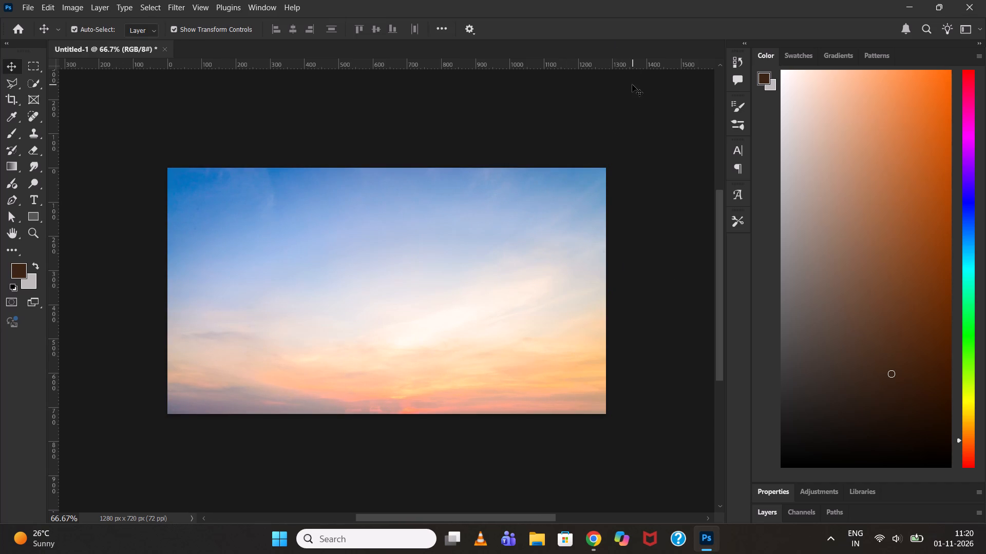
Add a new layer above the sky image and set up the Brush with a light orange colour and a size of about 758 px.
key(b)
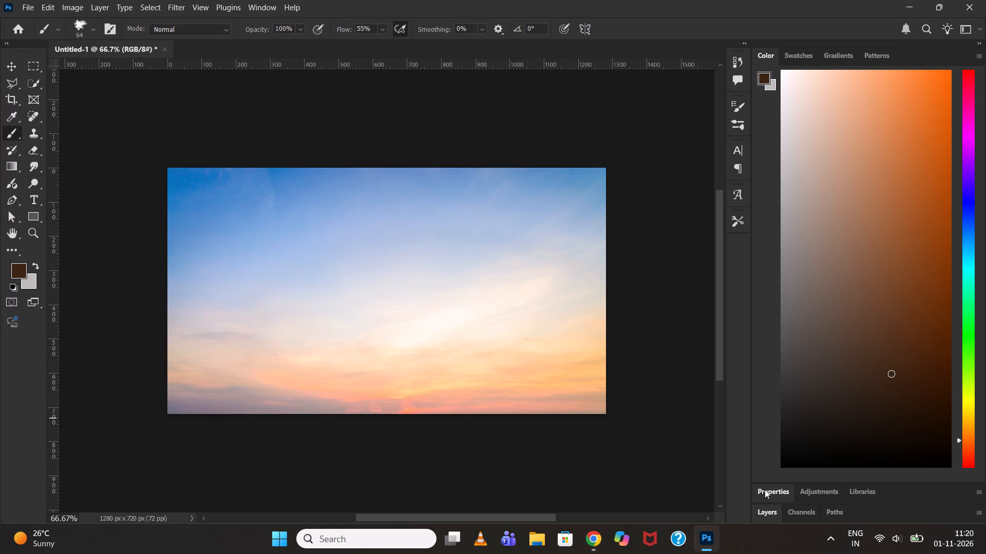
click(772, 517)
click(944, 513)
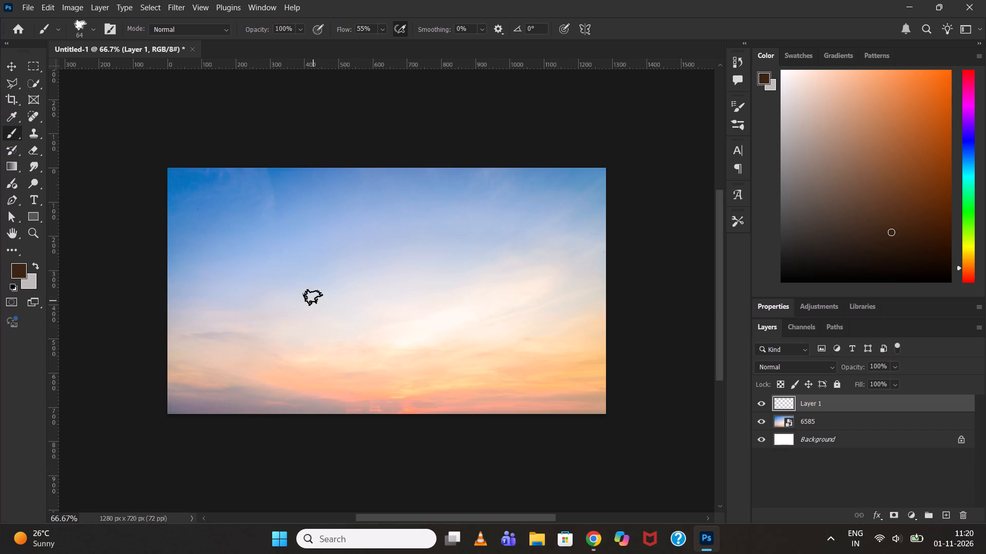
alt+right_drag(312, 296, 409, 310)
drag(852, 136, 866, 73)
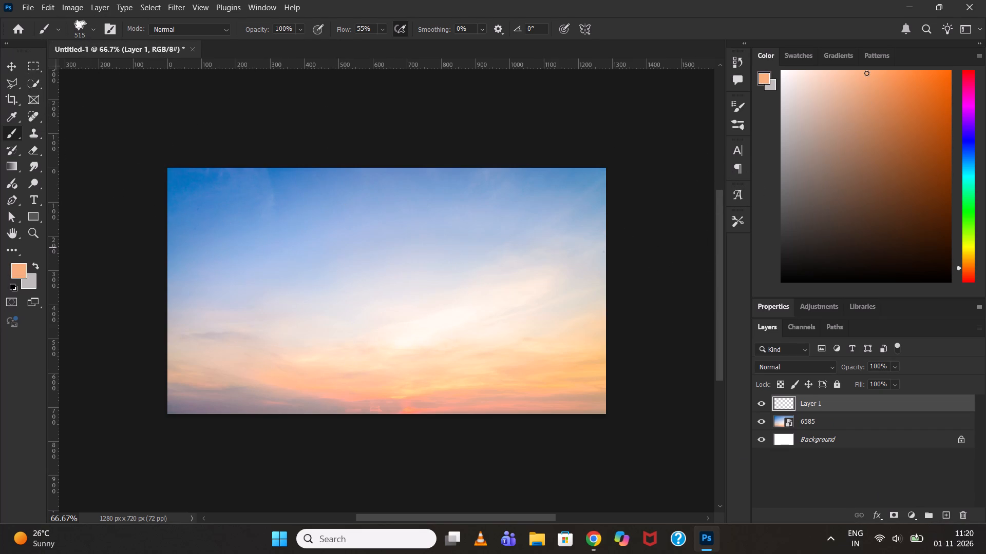
drag(866, 73, 875, 68)
alt+right_drag(374, 206, 426, 201)
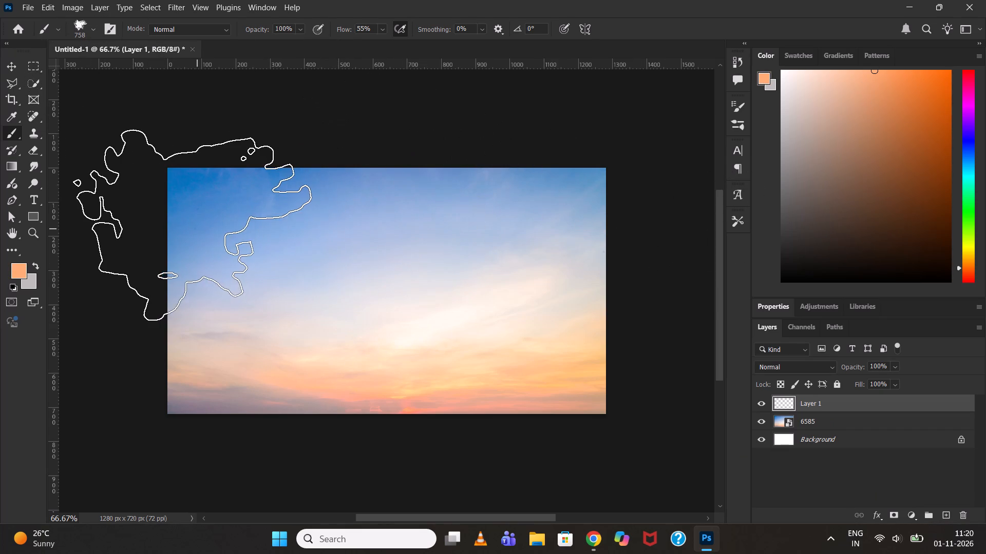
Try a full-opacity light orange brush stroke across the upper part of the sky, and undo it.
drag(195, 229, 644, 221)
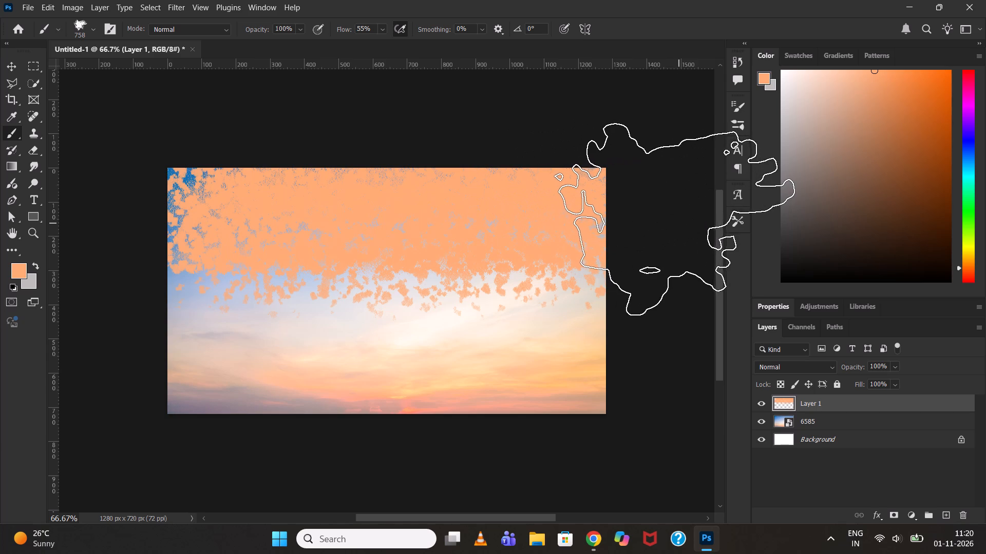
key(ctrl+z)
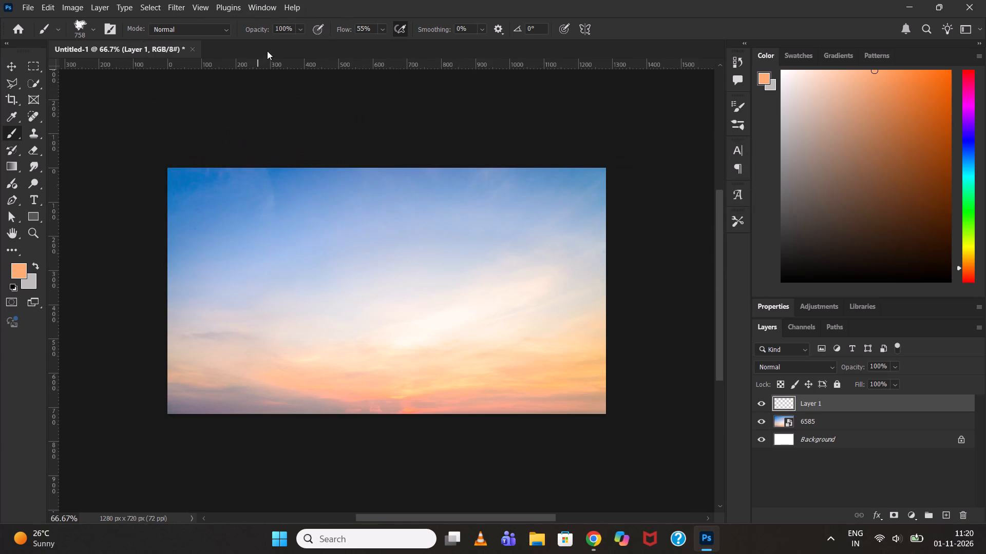
Set the Brush opacity to 40%.
drag(261, 31, 234, 36)
drag(234, 36, 219, 42)
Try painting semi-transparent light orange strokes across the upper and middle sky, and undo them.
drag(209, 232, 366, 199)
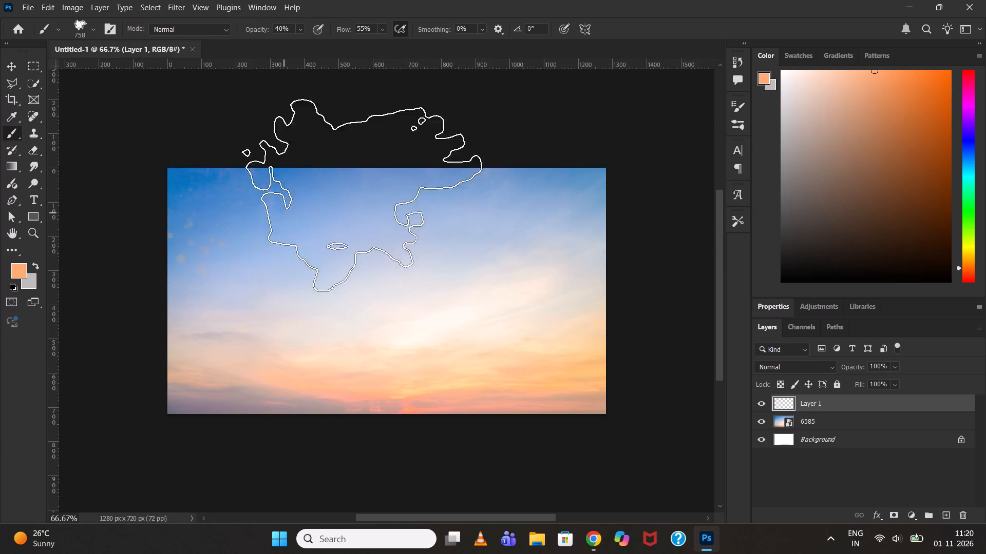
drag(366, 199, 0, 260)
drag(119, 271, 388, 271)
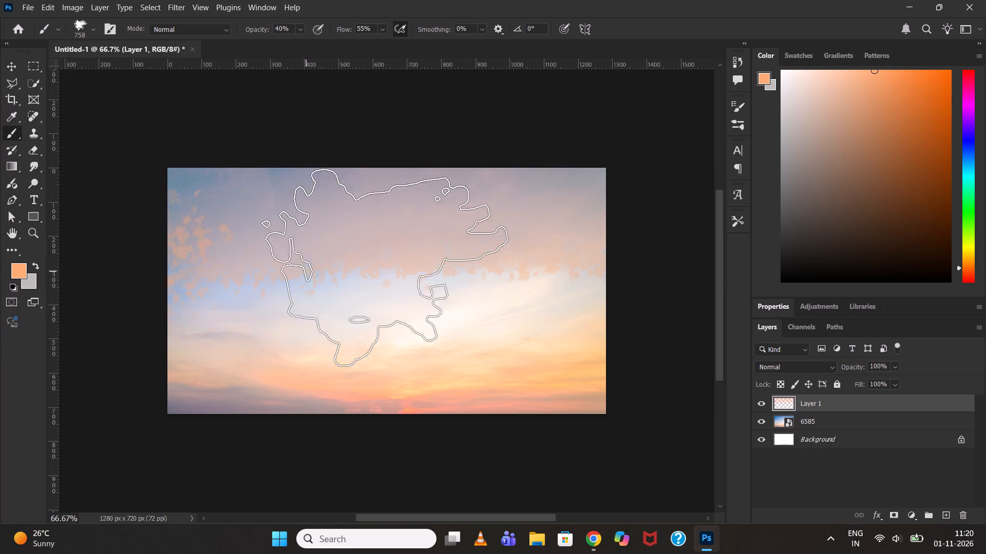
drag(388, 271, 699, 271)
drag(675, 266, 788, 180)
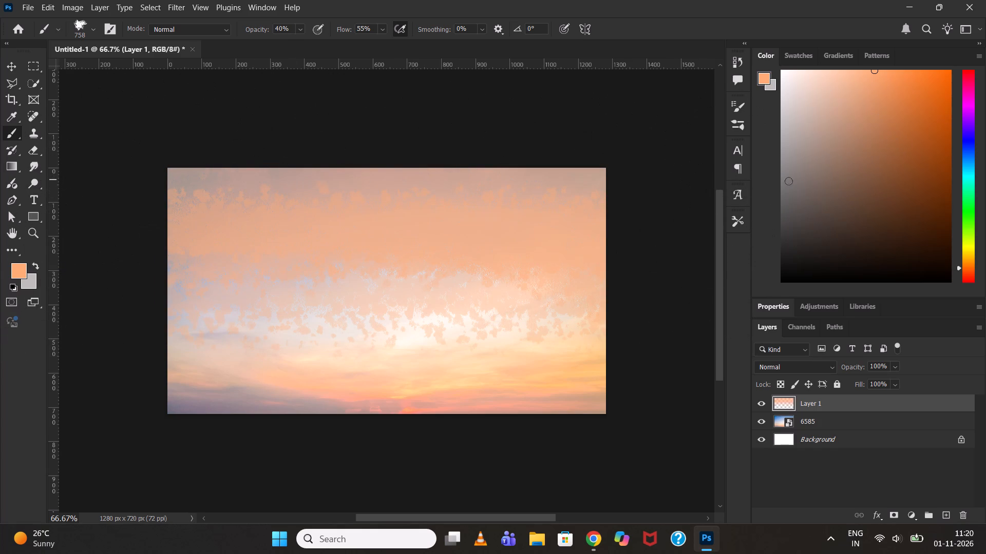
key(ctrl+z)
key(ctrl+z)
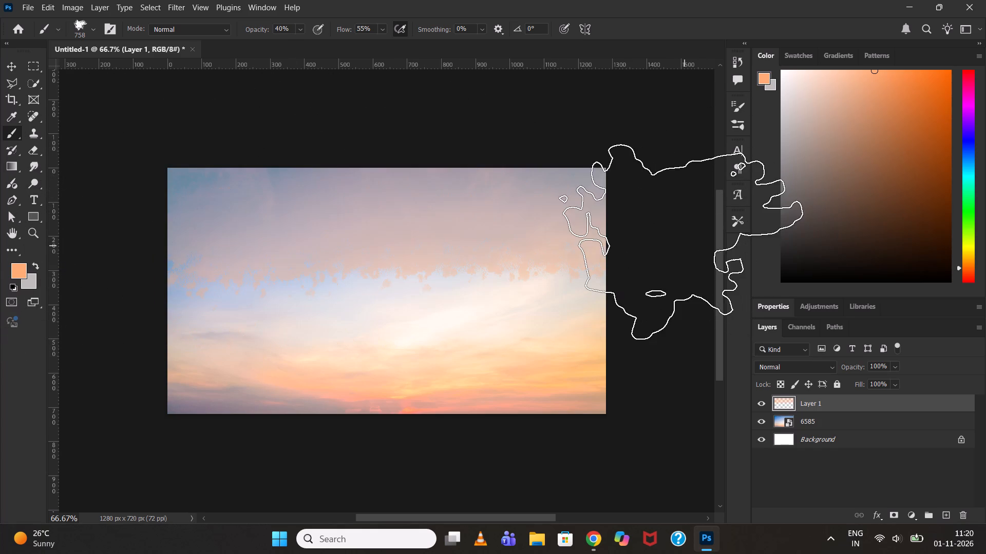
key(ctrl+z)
Paint light orange at 40% opacity over the whole sky on Layer 1 with broad overlapping strokes.
drag(681, 245, 249, 260)
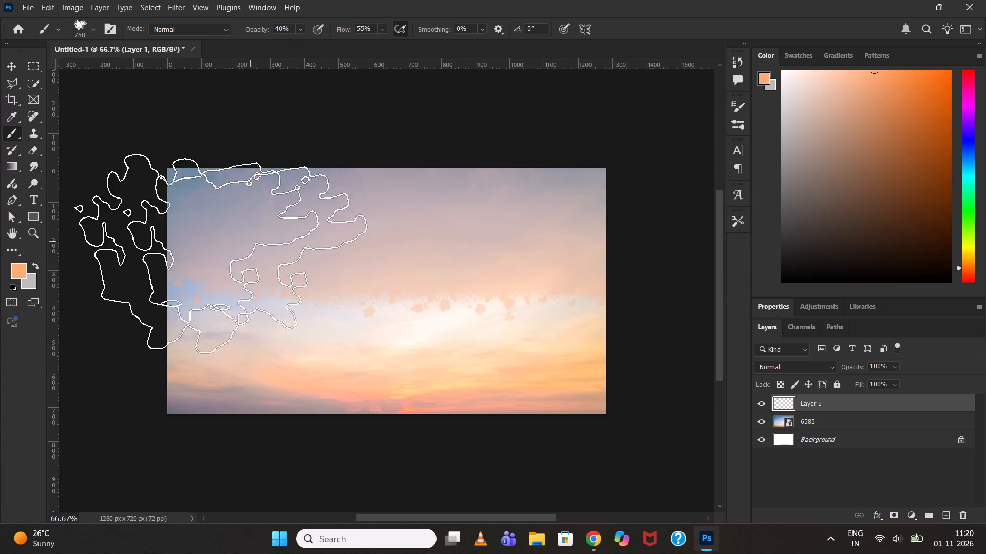
drag(249, 260, 550, 258)
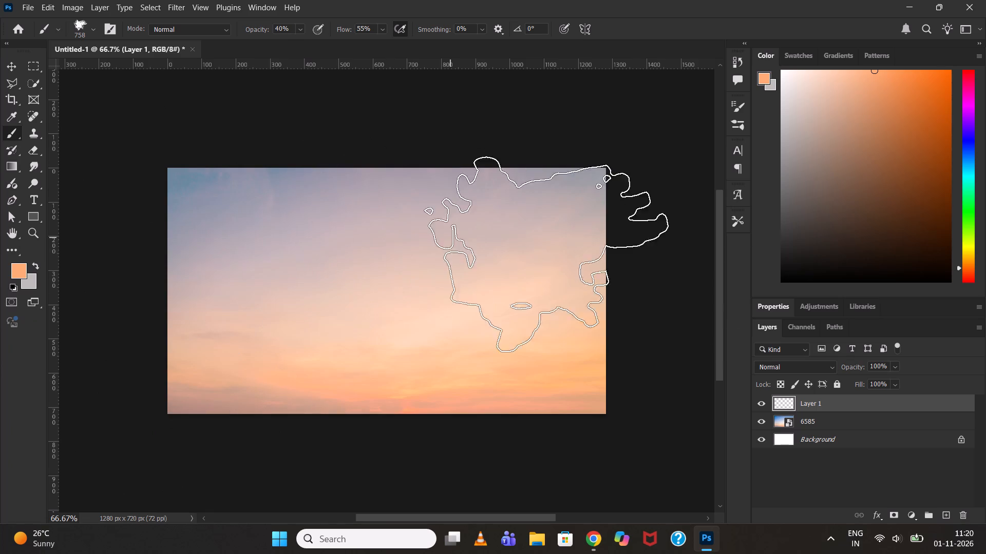
drag(550, 258, 820, 213)
drag(650, 204, 583, 221)
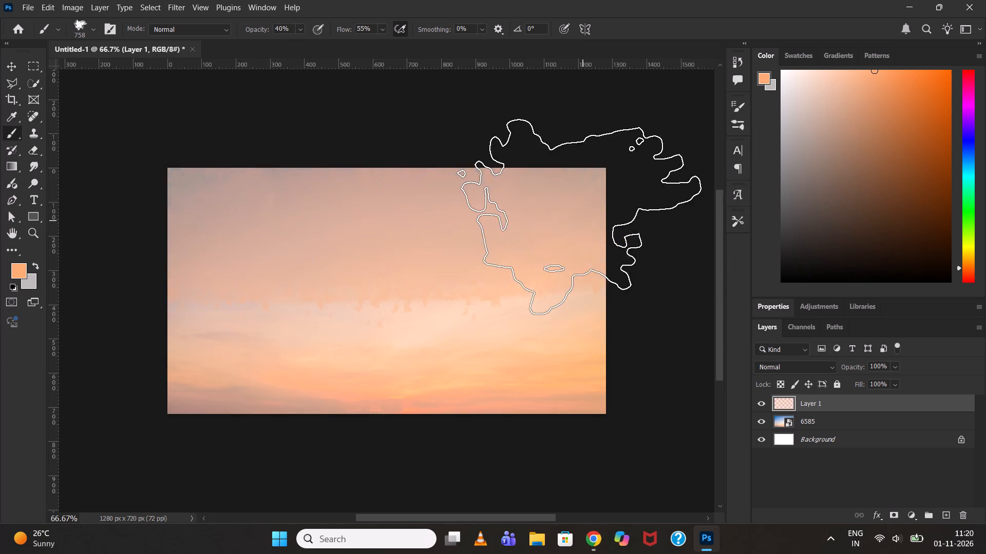
drag(583, 221, 649, 380)
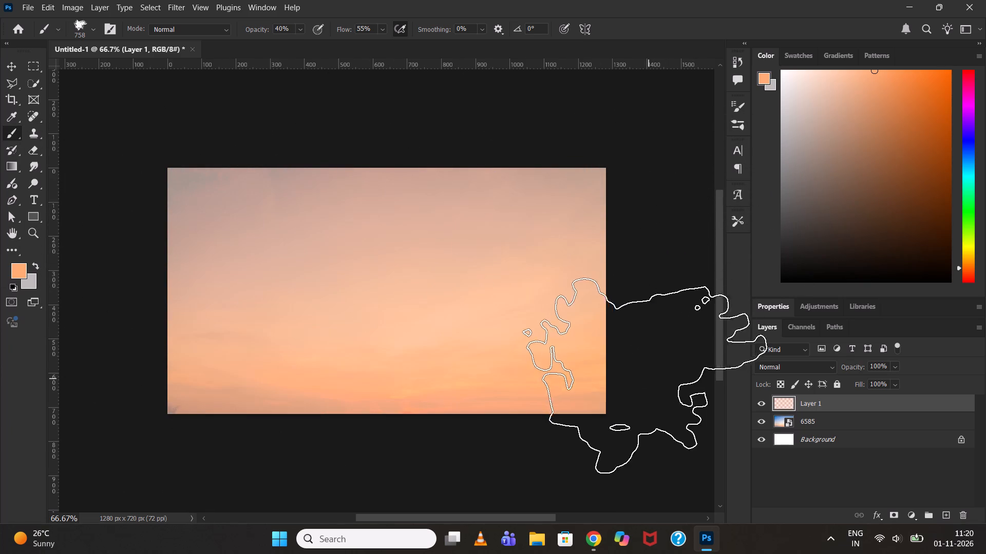
drag(649, 380, 91, 512)
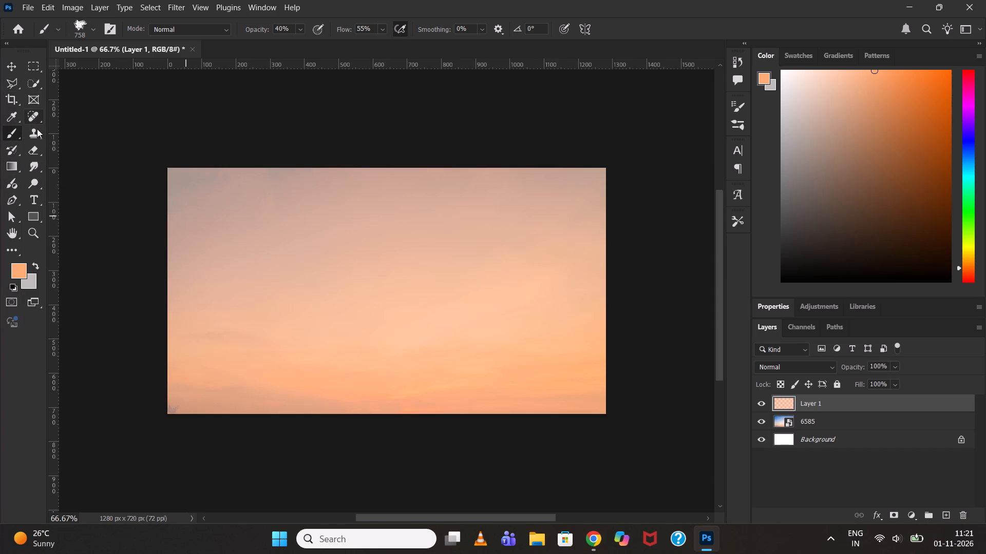
Partly erase the orange tint along the lower edge of the sky on Layer 1 with a soft Eraser of about 595 px.
click(35, 146)
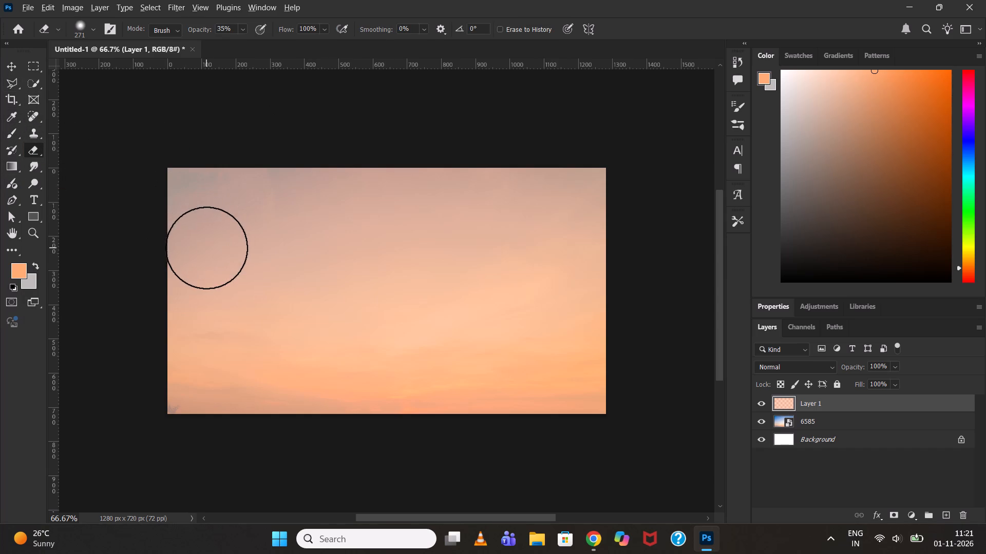
alt+right_drag(207, 248, 274, 250)
drag(173, 374, 860, 399)
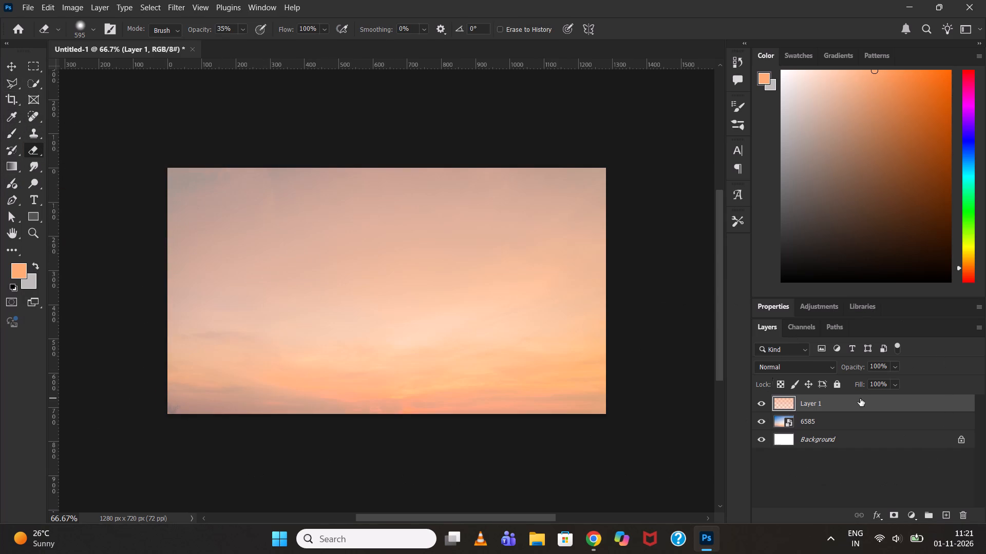
drag(170, 403, 979, 513)
drag(675, 420, 94, 389)
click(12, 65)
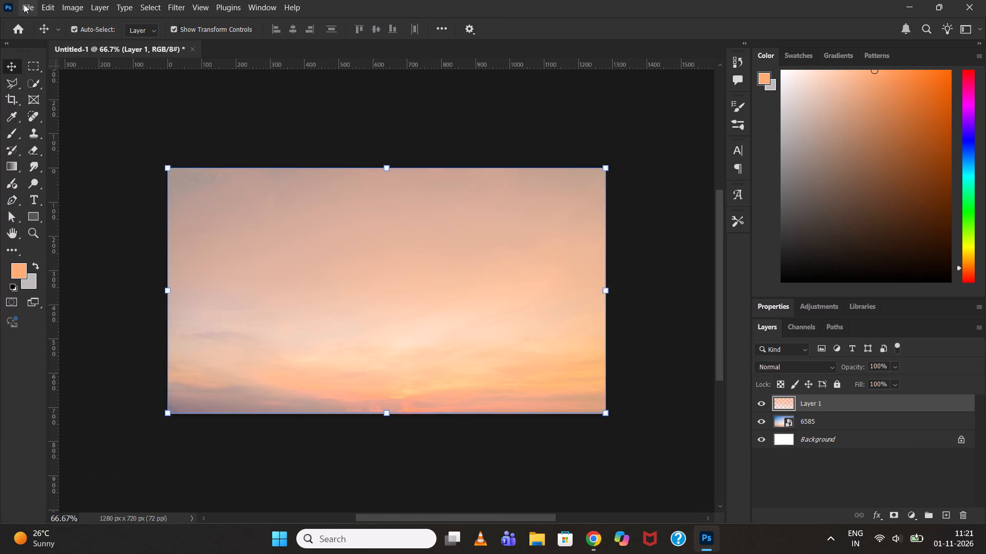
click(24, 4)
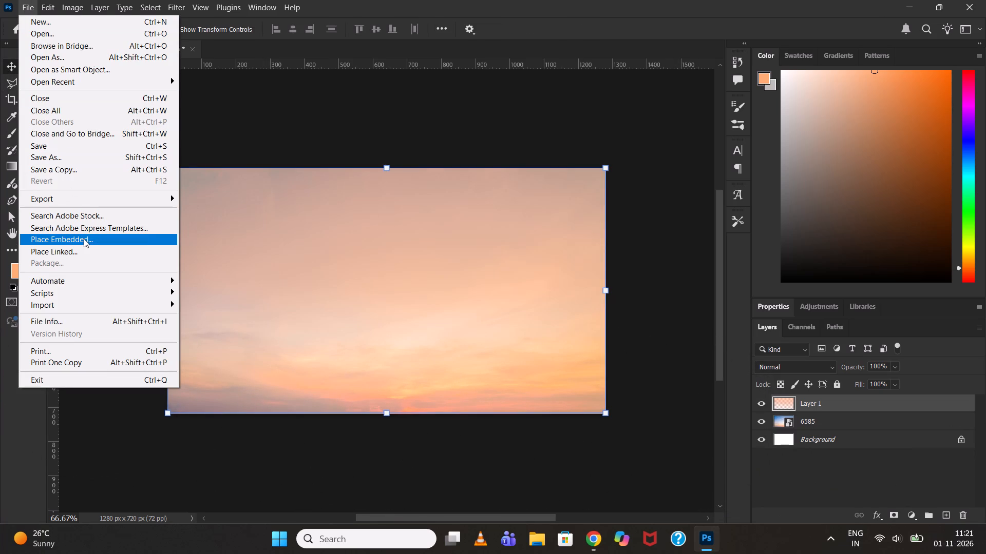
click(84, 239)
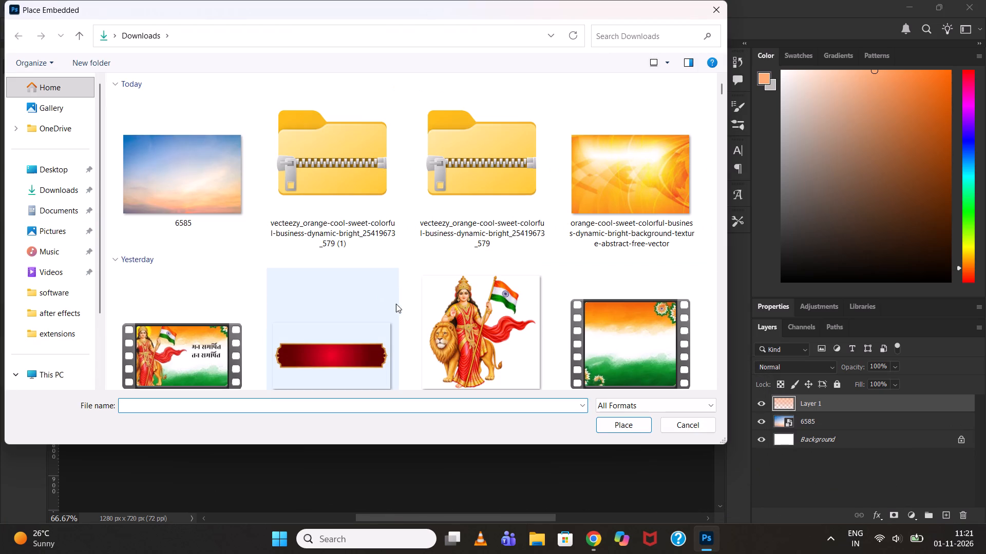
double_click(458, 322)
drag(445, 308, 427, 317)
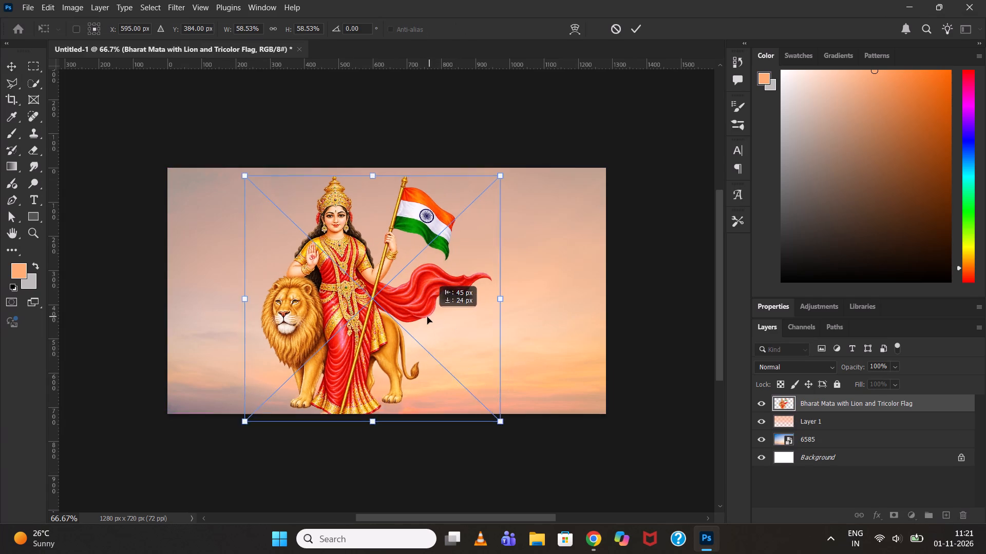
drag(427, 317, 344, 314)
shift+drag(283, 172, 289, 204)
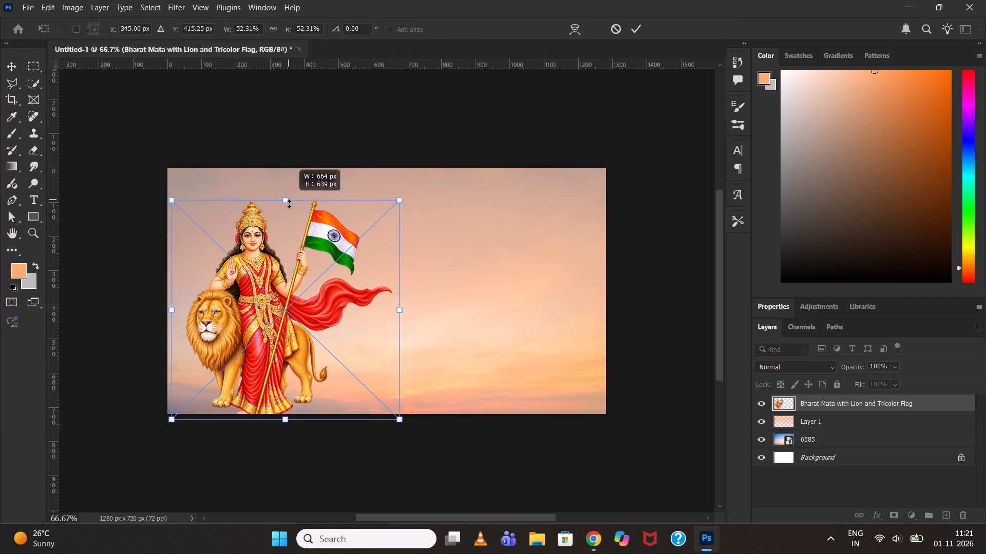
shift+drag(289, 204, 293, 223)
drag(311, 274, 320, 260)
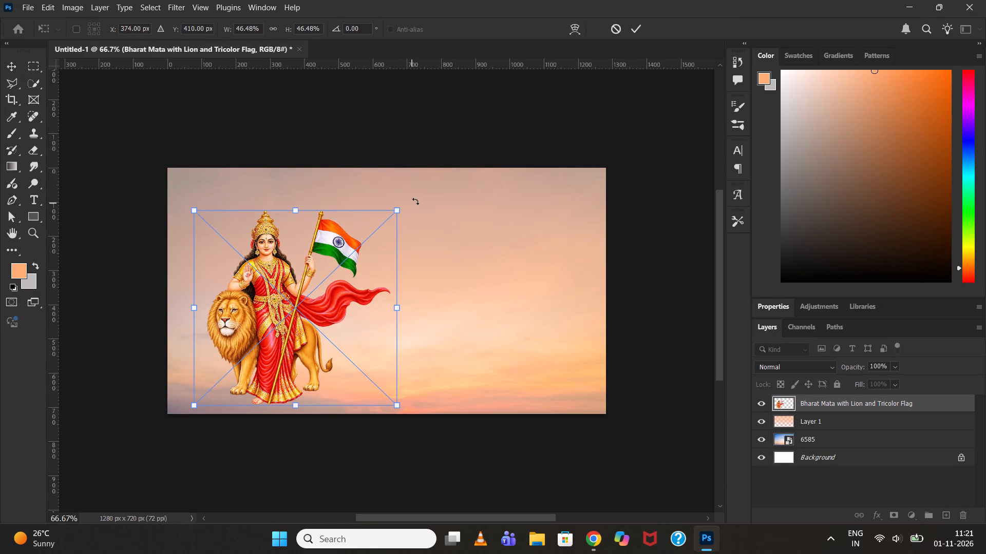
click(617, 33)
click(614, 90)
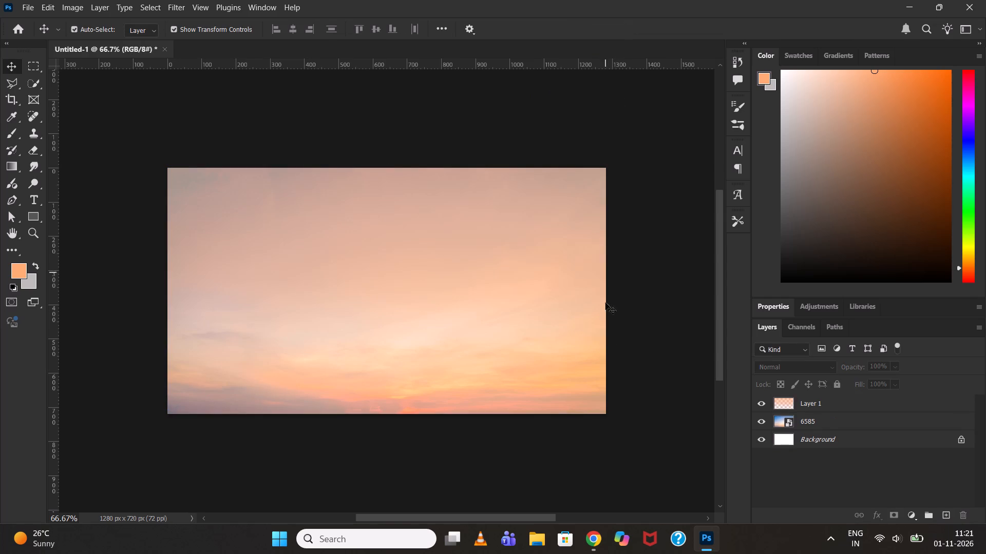
Switch to Chrome and run an image search for "rss flag png" in a new tab.
click(599, 537)
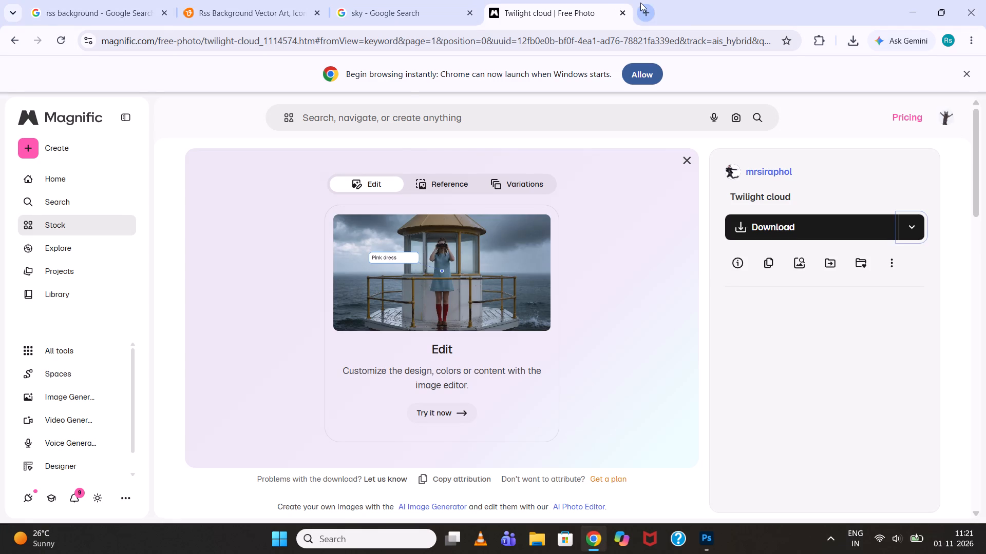
click(640, 3)
text(rss flag png)
key(Return)
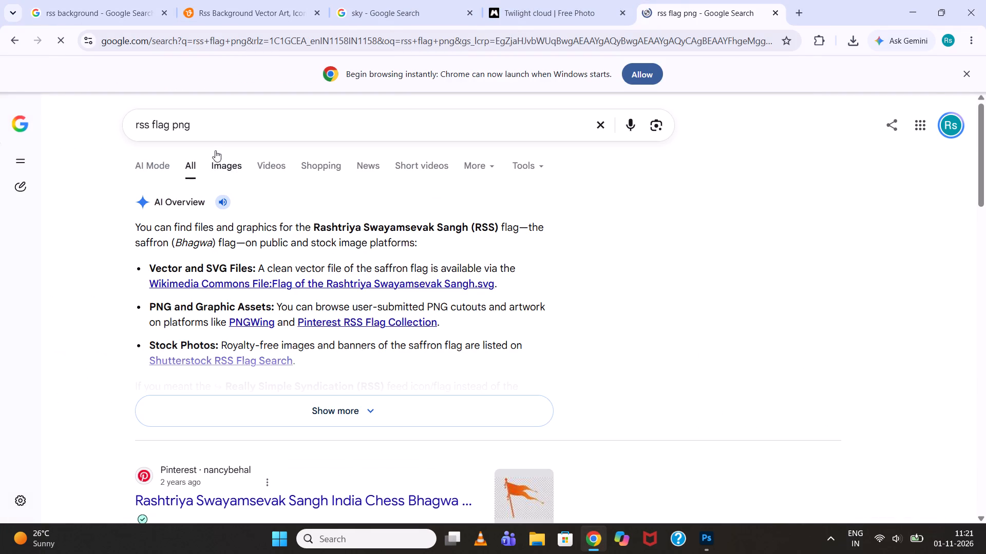
click(227, 157)
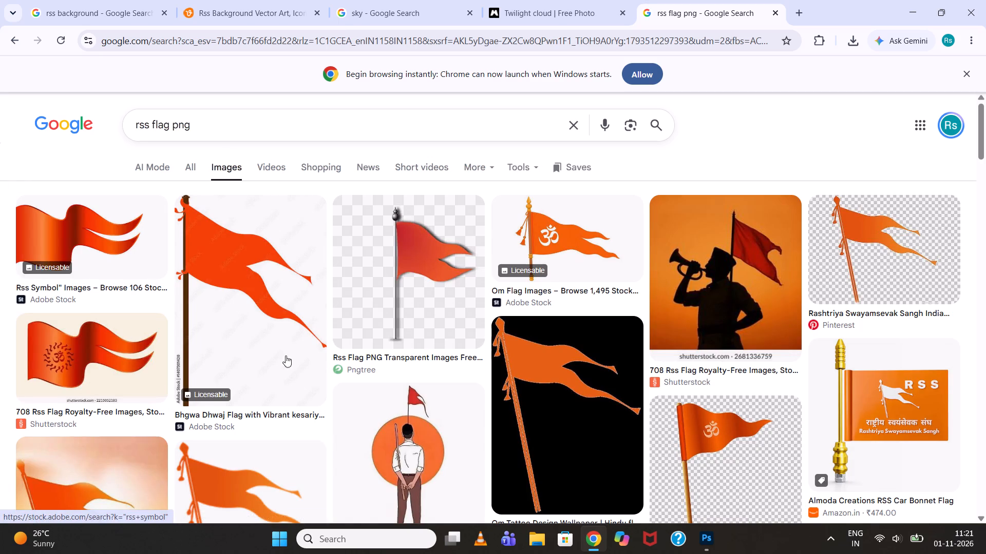
Save the Times of India orange flag image to Downloads as the AVIF file 56000036.
scroll(404, 391, down, 3)
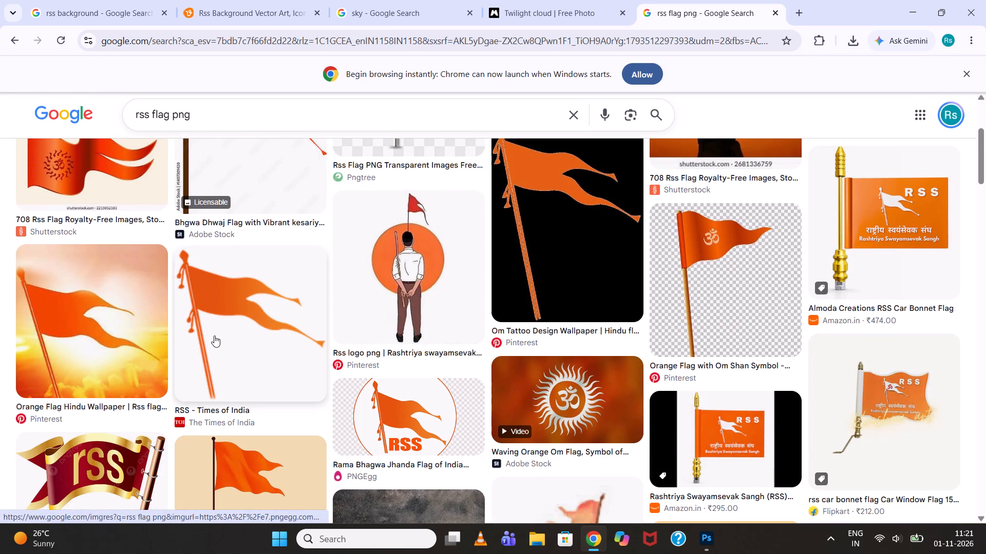
click(214, 335)
right_click(715, 245)
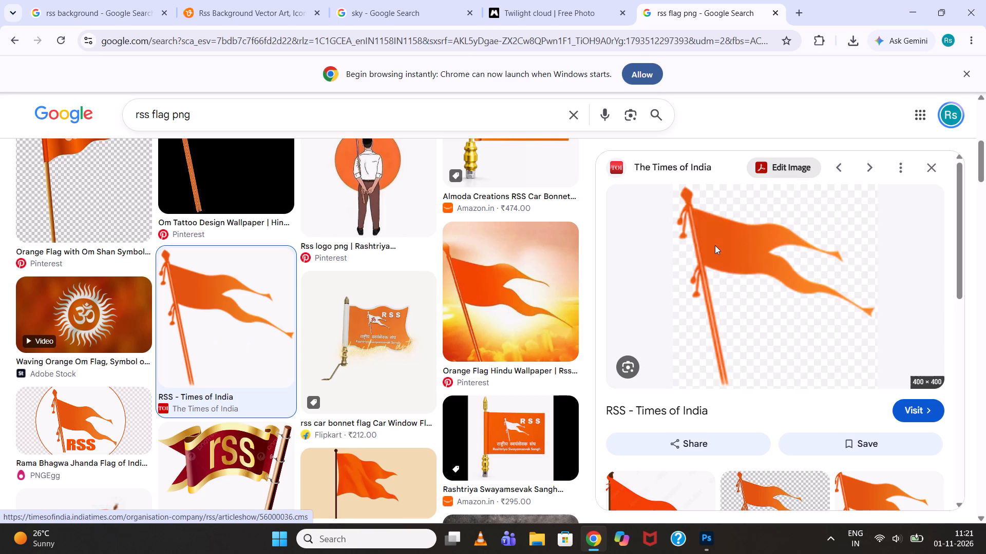
click(779, 371)
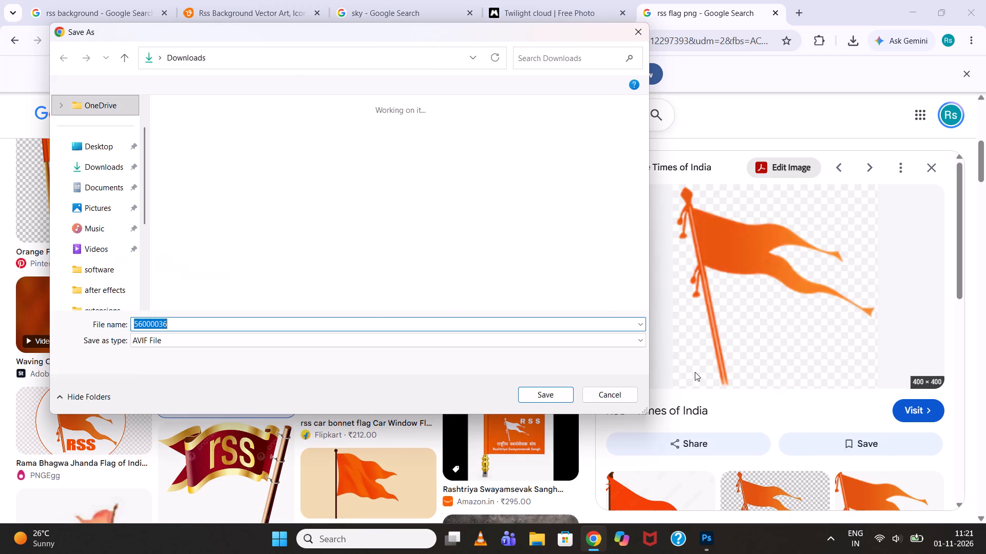
click(547, 391)
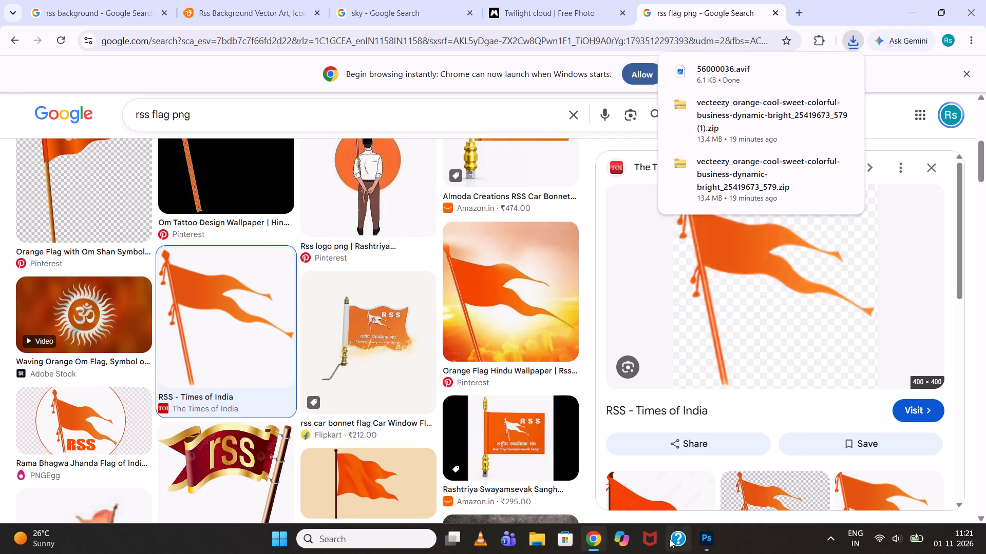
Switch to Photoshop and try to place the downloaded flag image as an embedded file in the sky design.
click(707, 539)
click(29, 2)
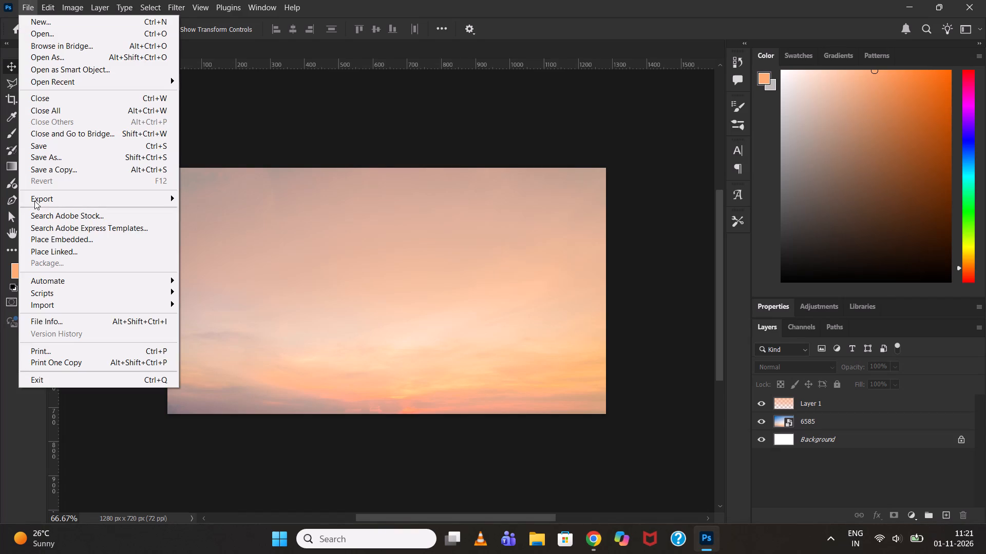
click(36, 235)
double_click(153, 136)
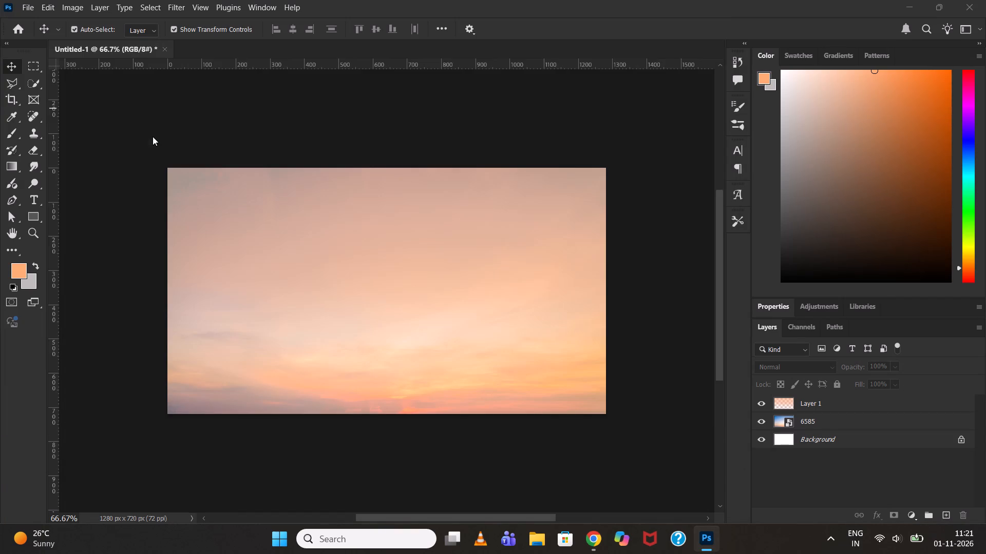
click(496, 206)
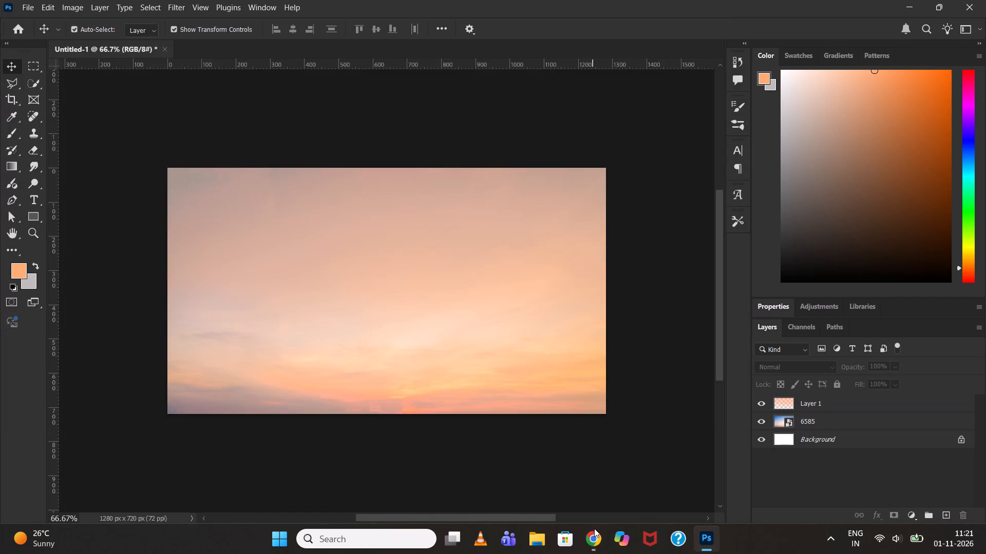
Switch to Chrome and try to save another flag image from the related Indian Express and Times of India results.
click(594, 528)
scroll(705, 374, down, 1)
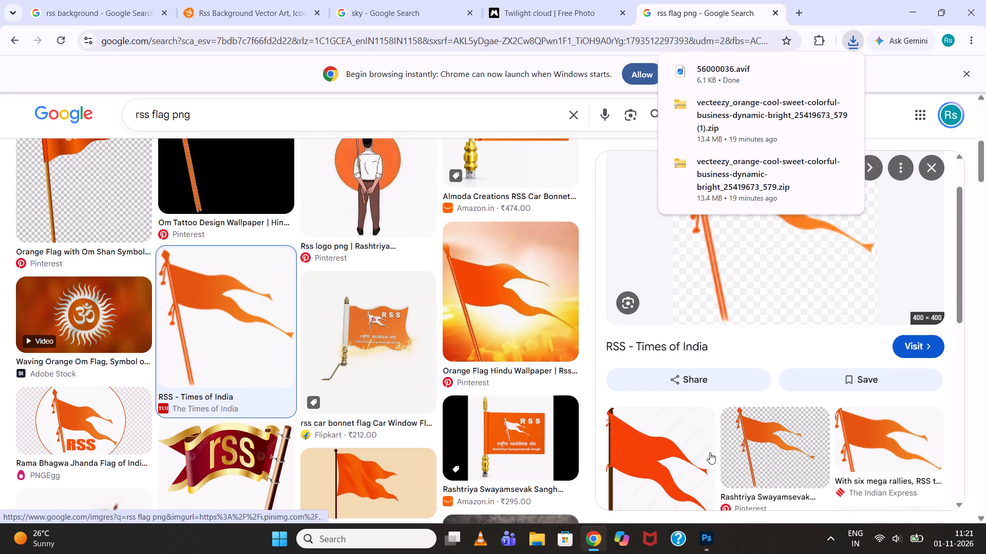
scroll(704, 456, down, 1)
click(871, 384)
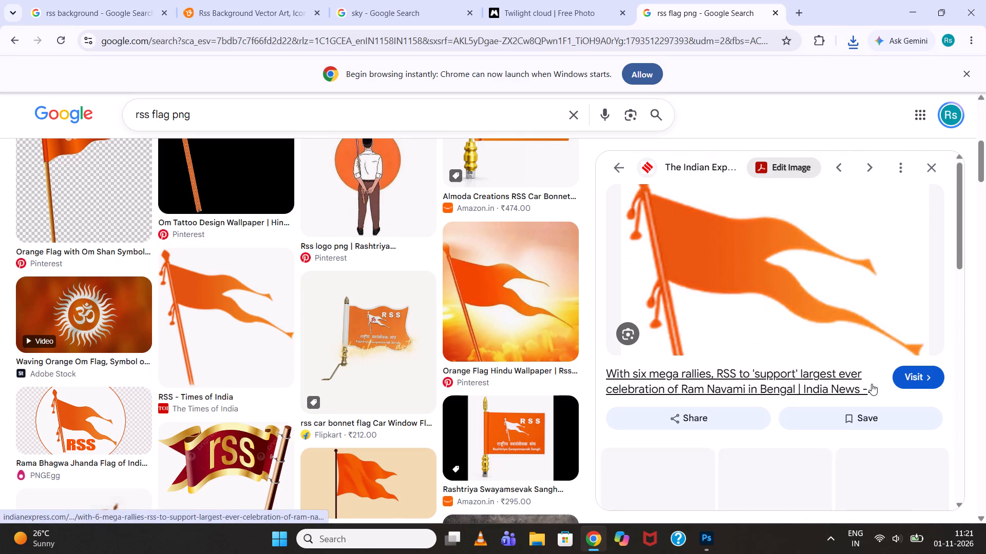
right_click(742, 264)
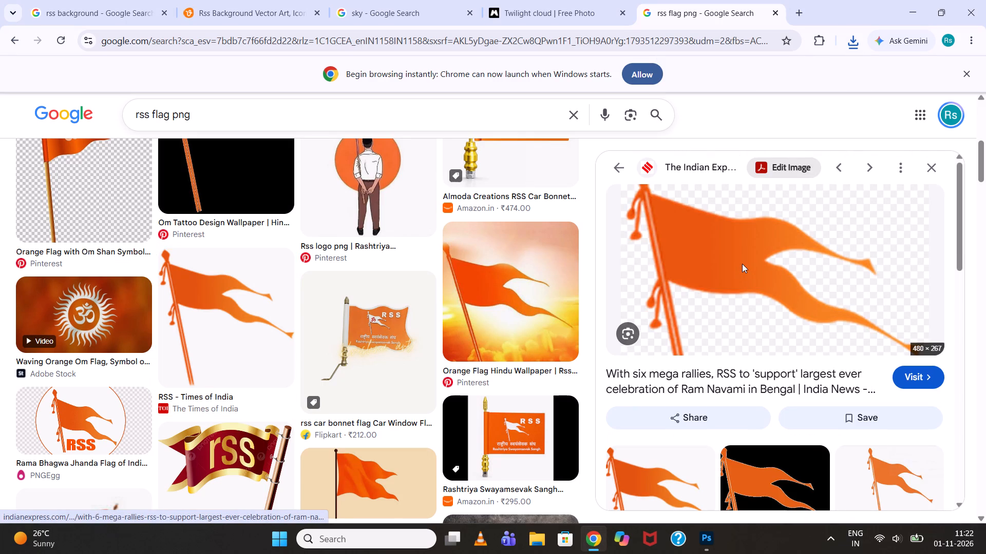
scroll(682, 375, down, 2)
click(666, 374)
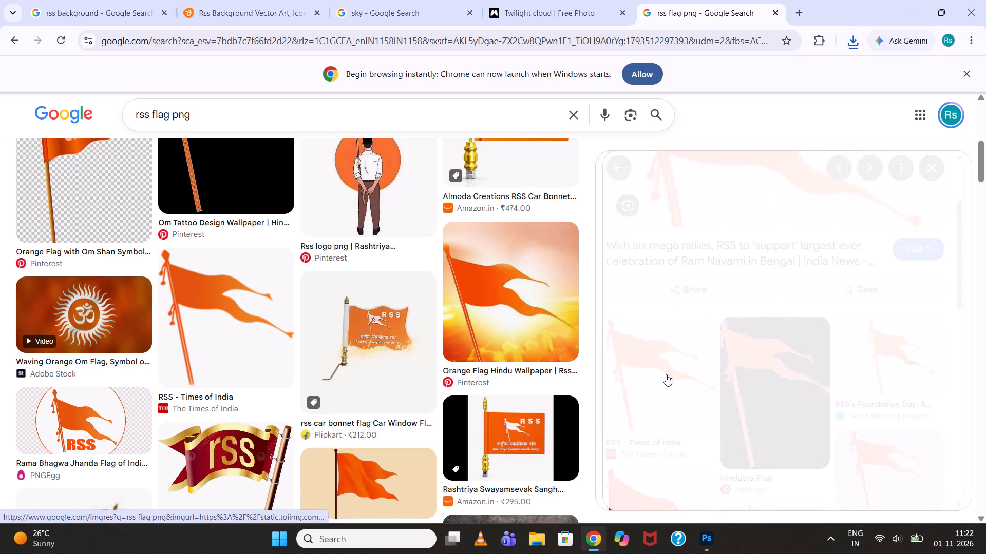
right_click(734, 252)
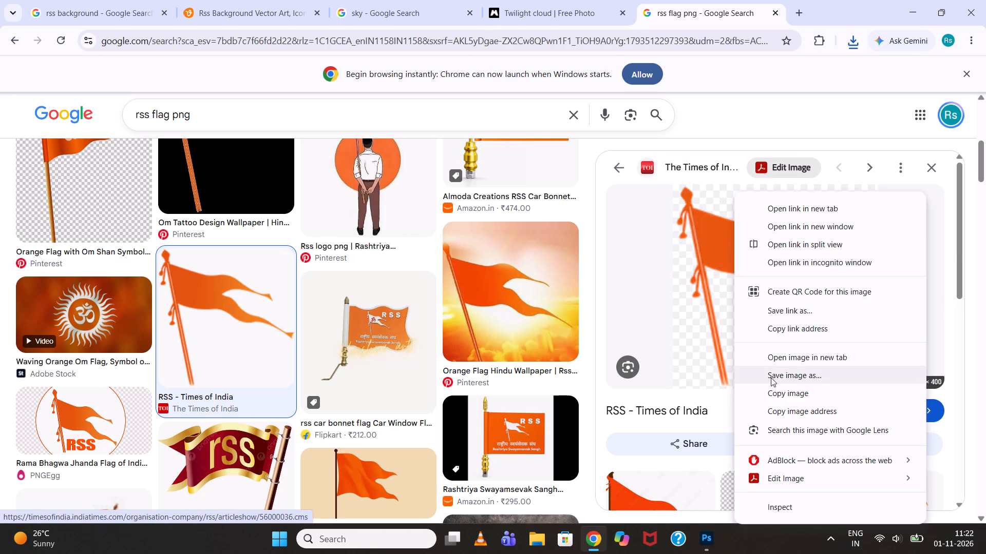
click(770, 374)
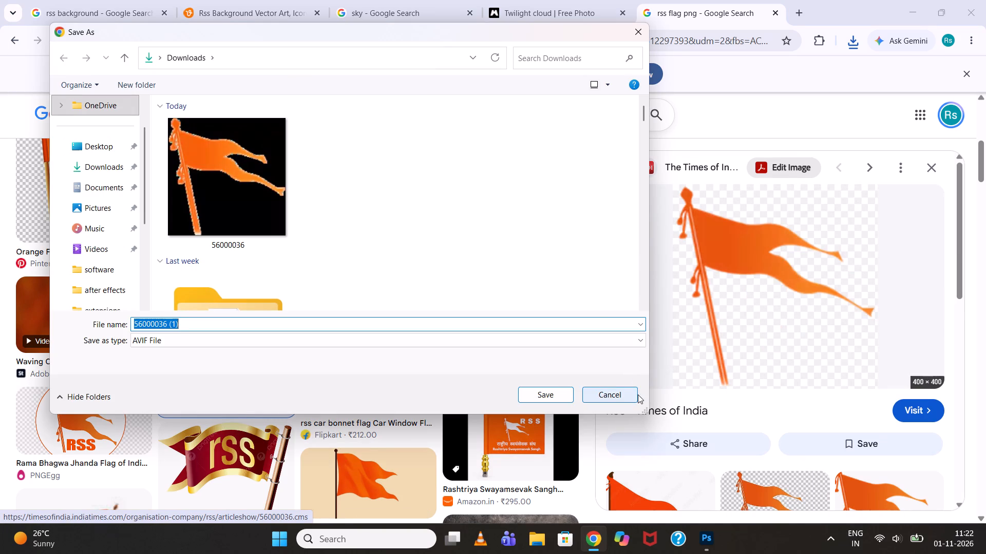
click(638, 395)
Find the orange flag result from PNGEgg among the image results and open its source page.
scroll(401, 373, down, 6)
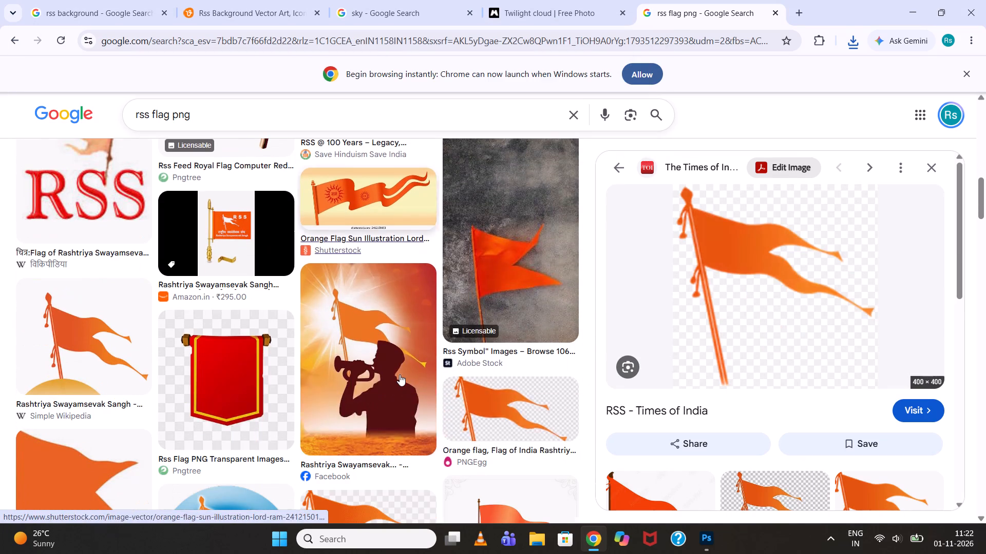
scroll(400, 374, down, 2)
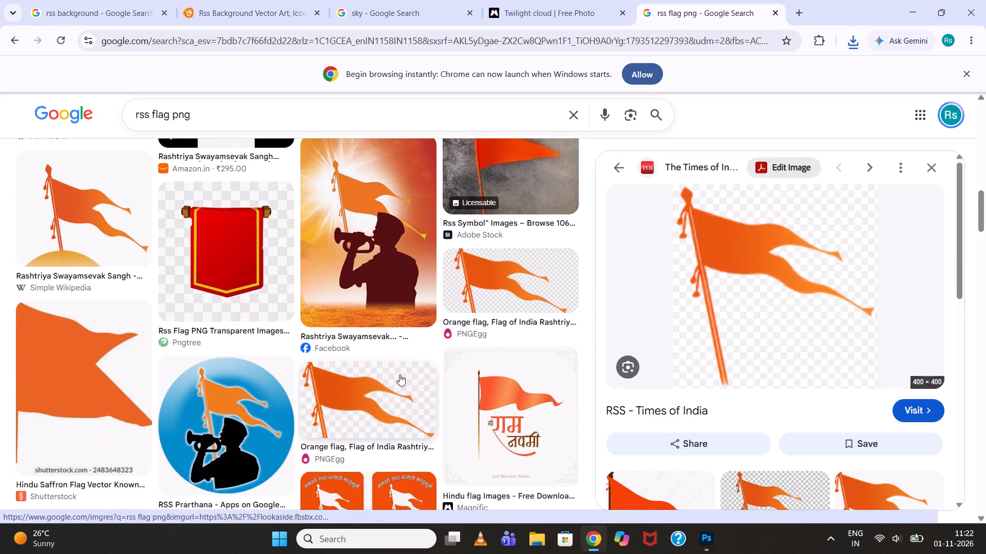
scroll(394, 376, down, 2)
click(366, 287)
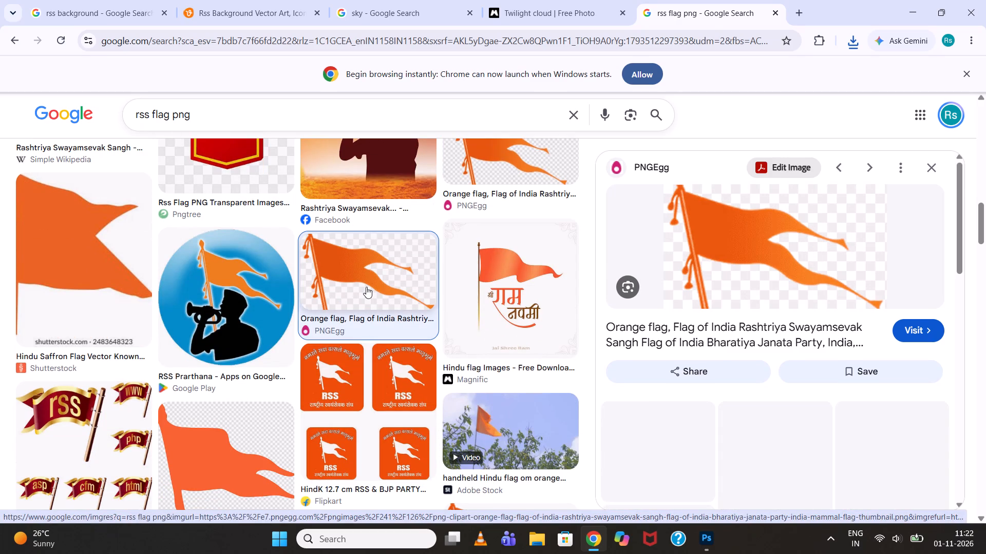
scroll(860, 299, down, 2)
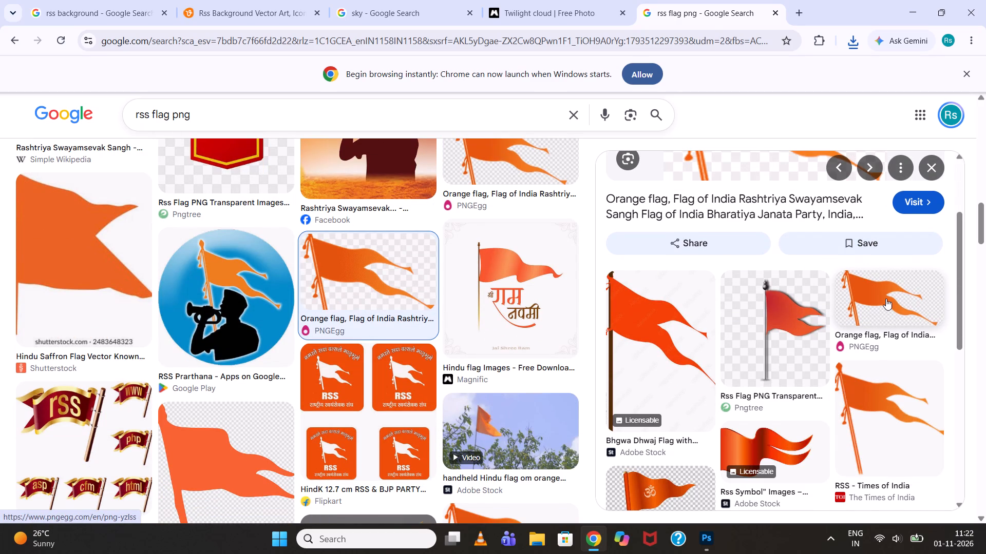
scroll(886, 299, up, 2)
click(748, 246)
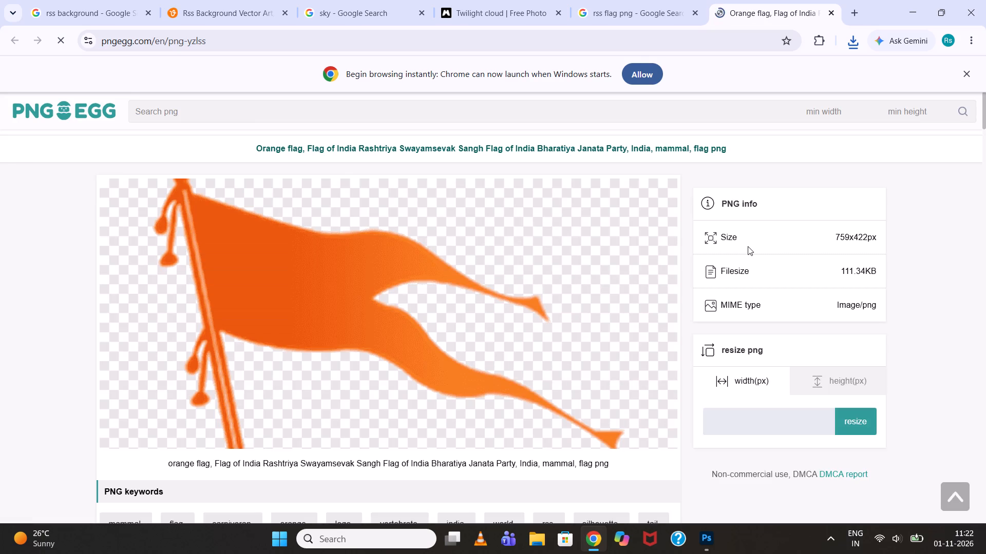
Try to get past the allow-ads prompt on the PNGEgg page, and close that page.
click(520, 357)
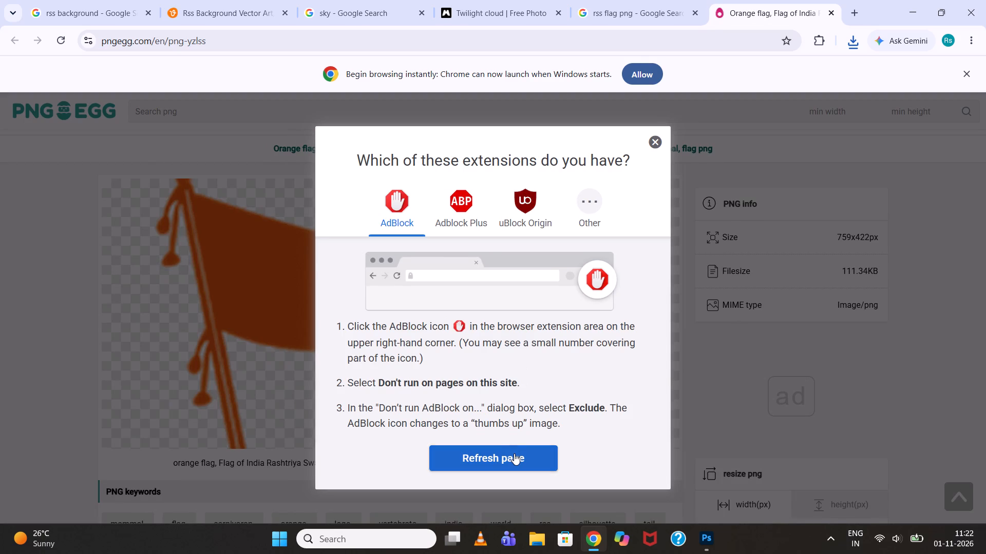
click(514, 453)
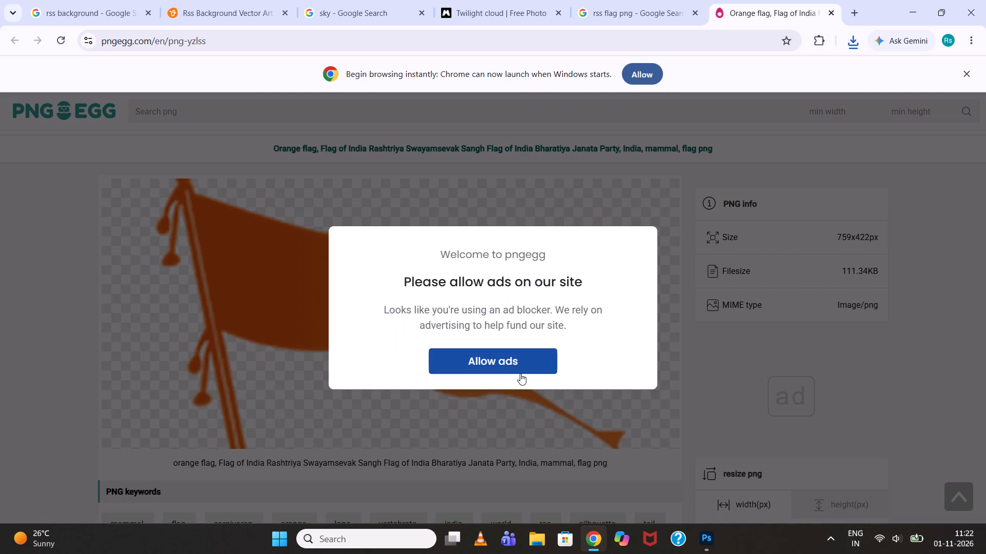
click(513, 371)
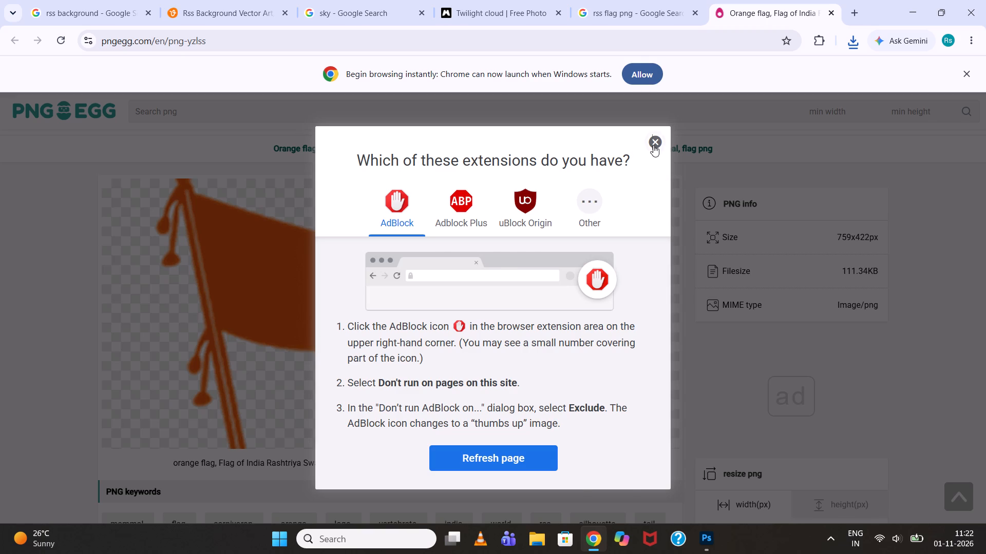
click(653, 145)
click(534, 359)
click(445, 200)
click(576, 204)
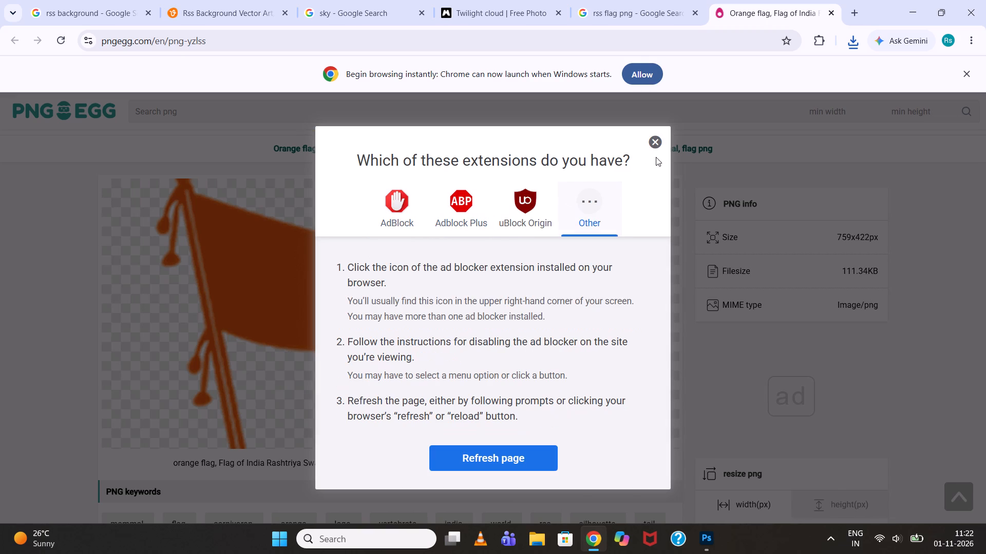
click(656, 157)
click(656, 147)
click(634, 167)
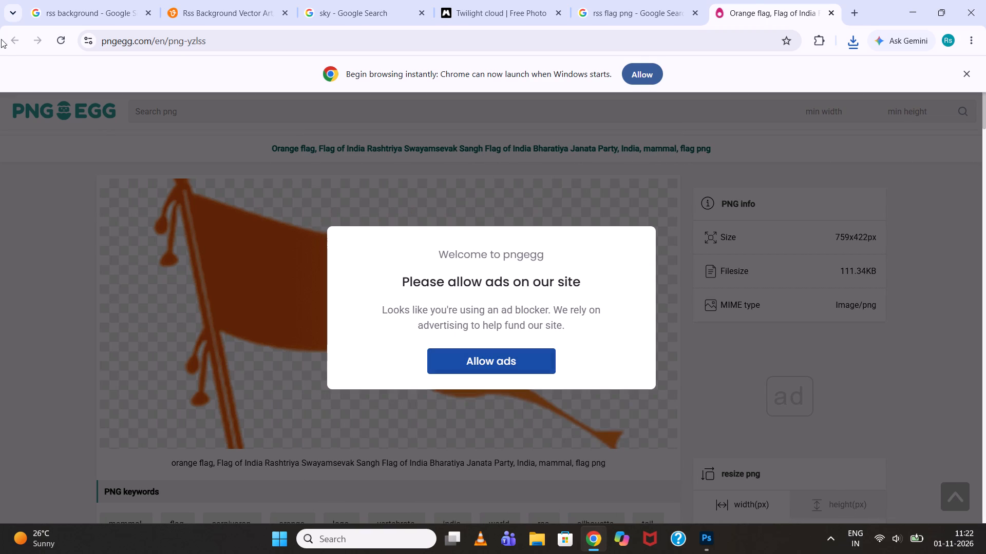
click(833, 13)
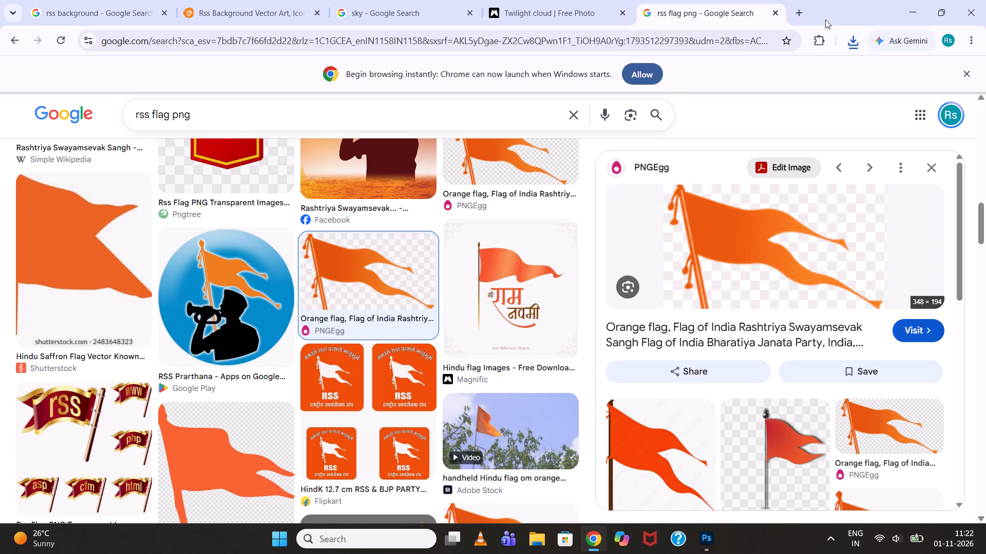
Find the orange flag result from PNGWing among the image results and open its source page.
scroll(610, 291, down, 2)
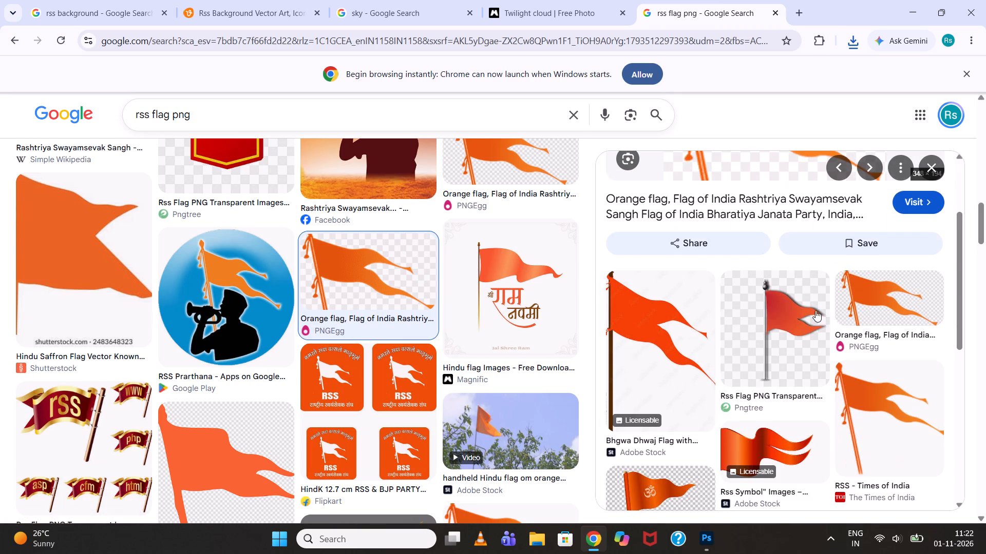
scroll(349, 333, down, 2)
click(248, 366)
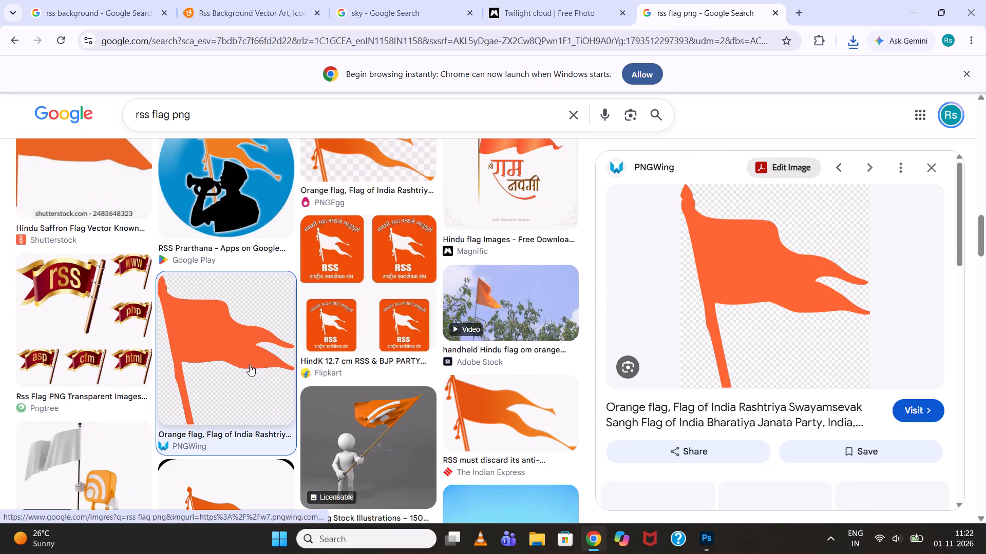
click(747, 235)
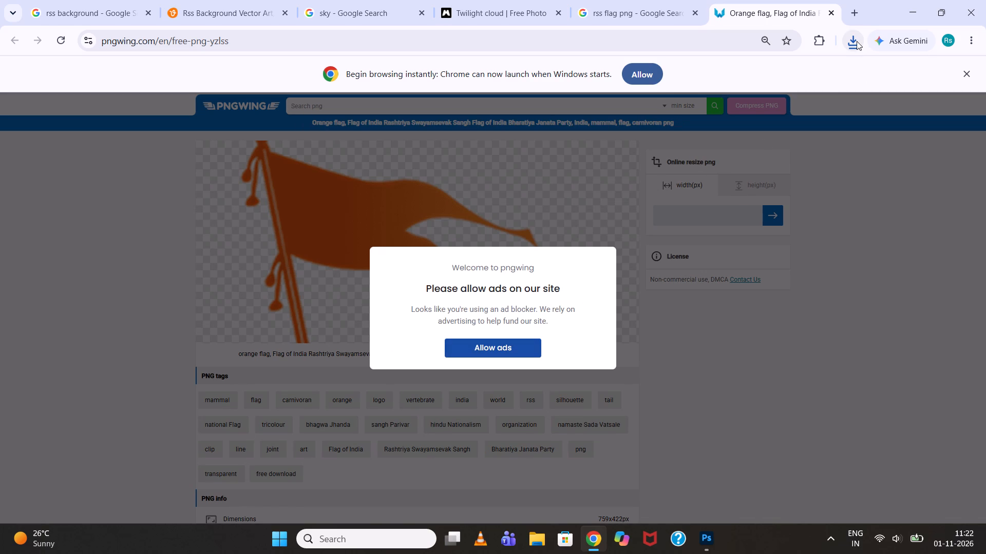
Pause AdBlock on pngwing.com.
click(824, 43)
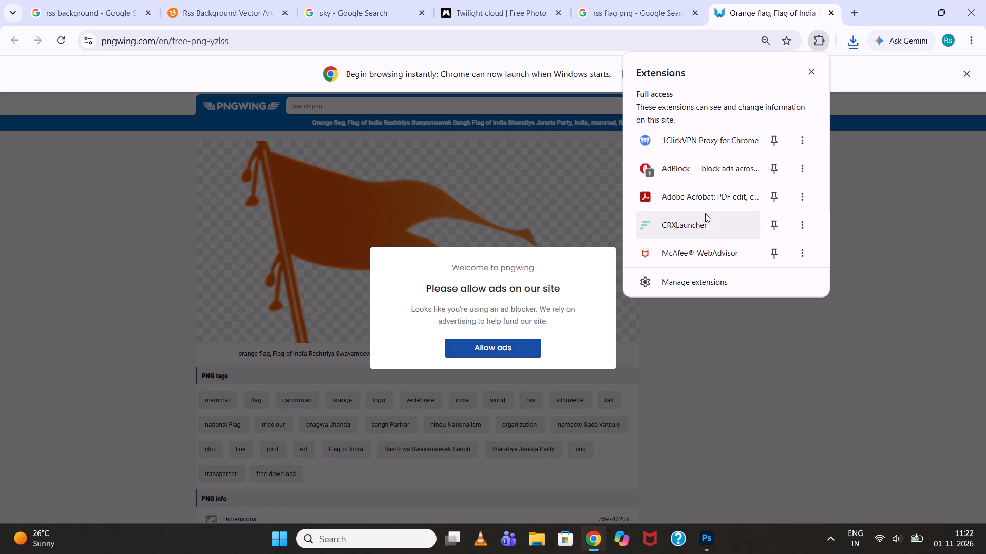
click(701, 175)
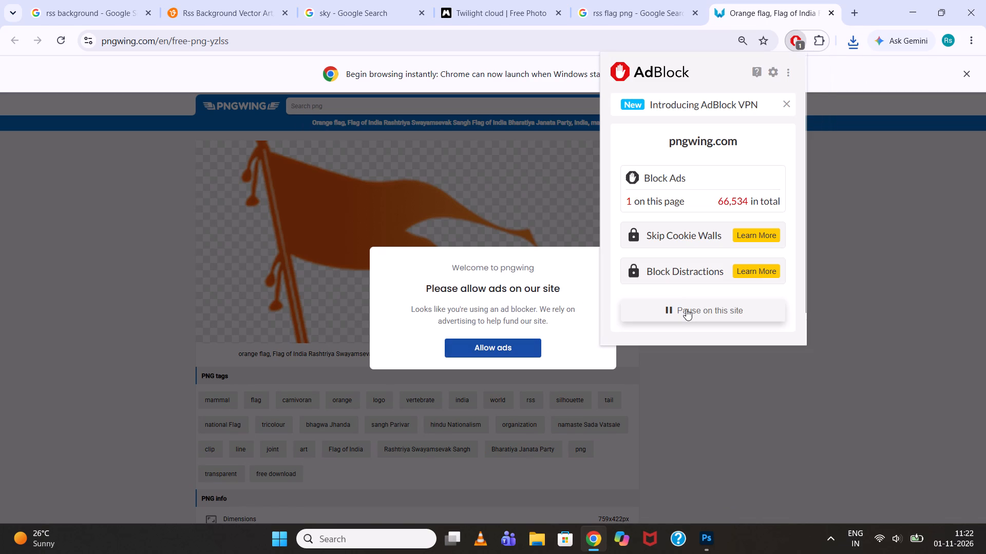
click(686, 309)
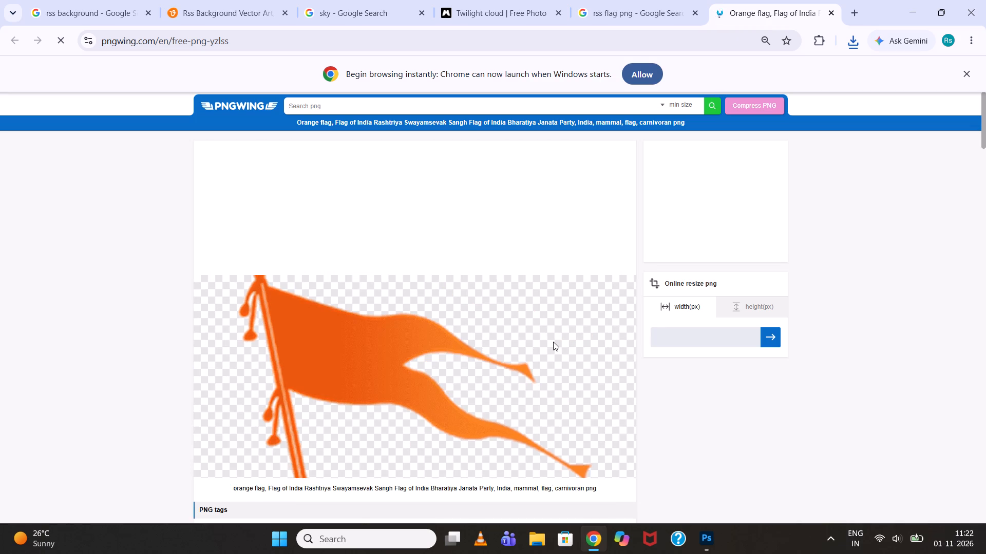
Open the orange flag's PNGWing download page, dismiss the ad that interrupts, and try to start the PNG download.
scroll(553, 342, down, 2)
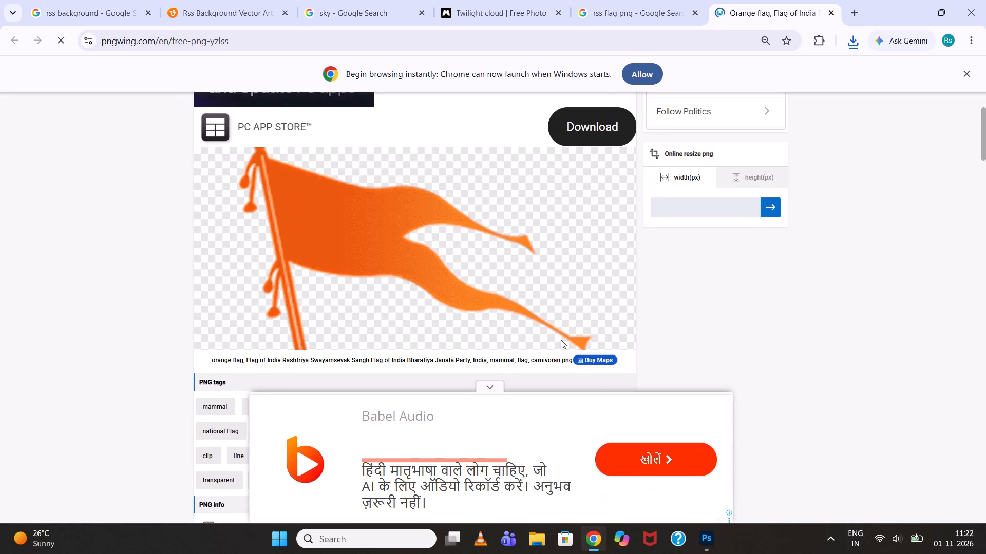
scroll(349, 255, down, 5)
click(383, 285)
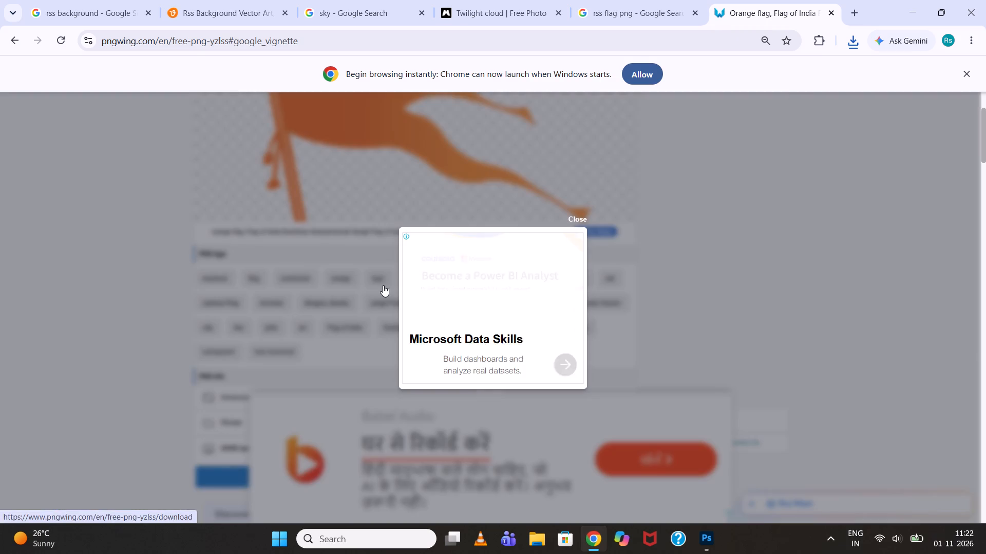
click(577, 216)
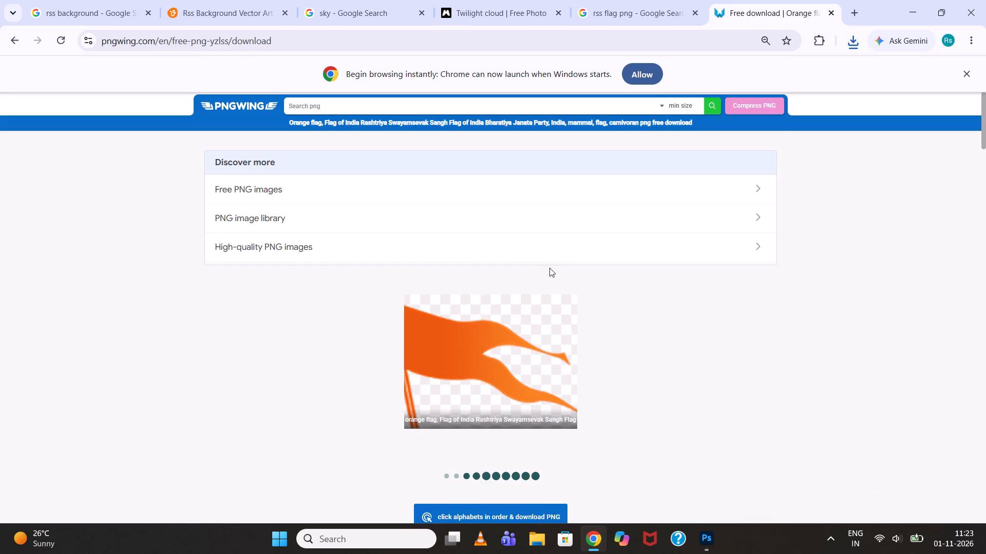
scroll(549, 268, down, 1)
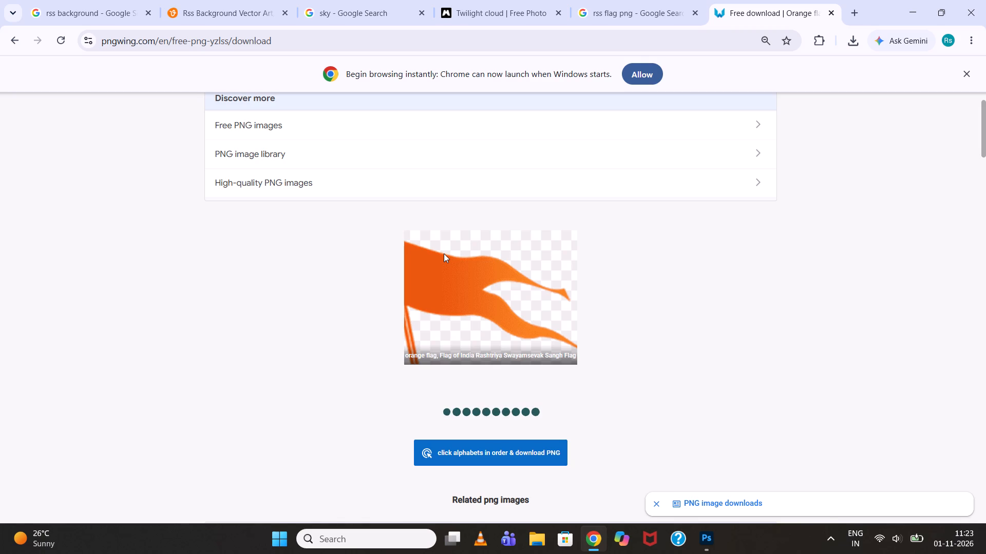
click(502, 451)
Browse the related PNG images for another flag and open the page of the flat orange Shiv Sena flag.
scroll(485, 381, down, 5)
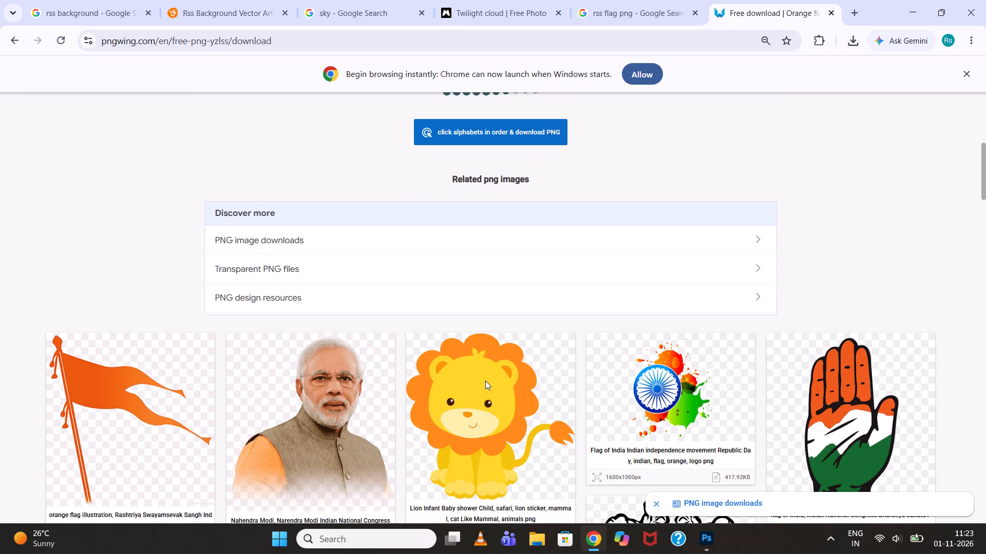
scroll(485, 381, down, 5)
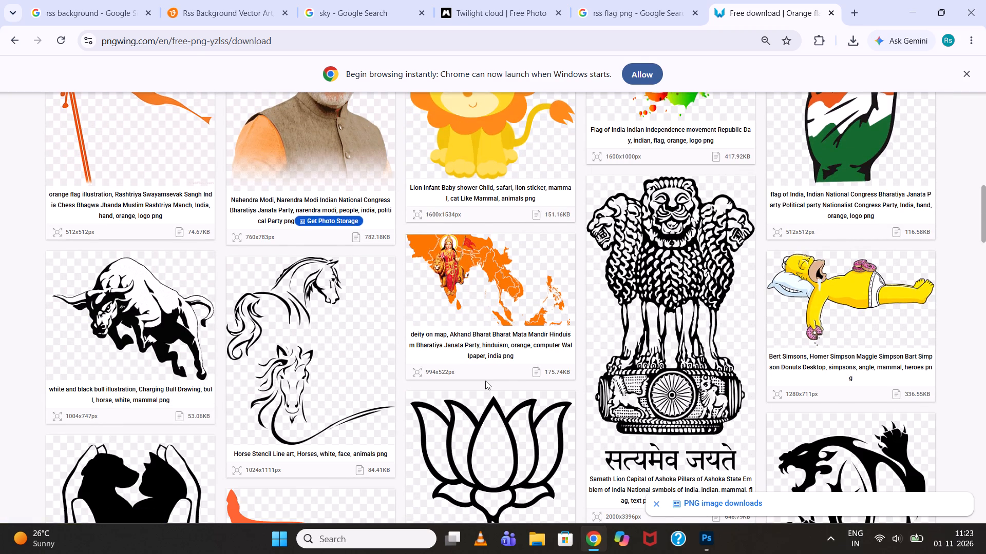
scroll(485, 381, down, 1)
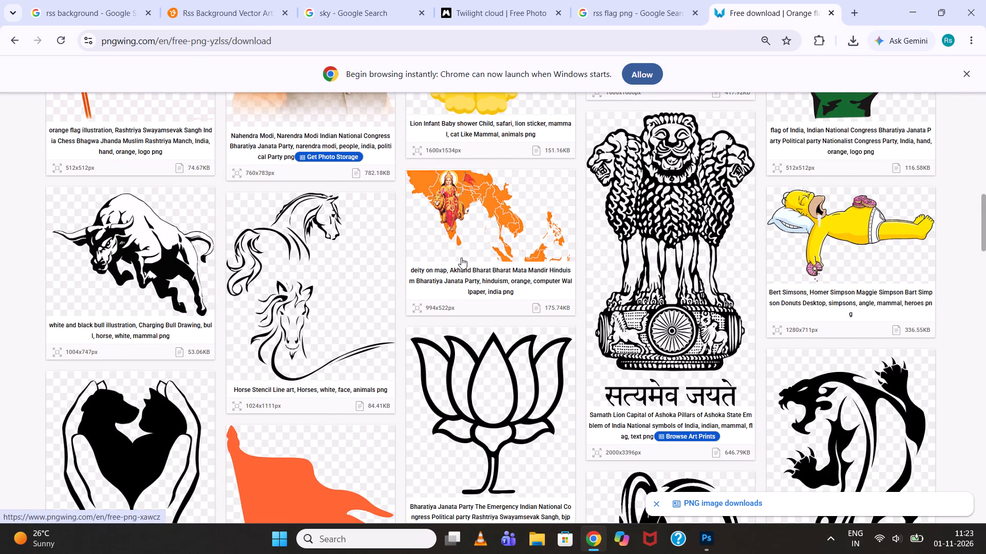
scroll(456, 179, down, 6)
scroll(456, 179, up, 4)
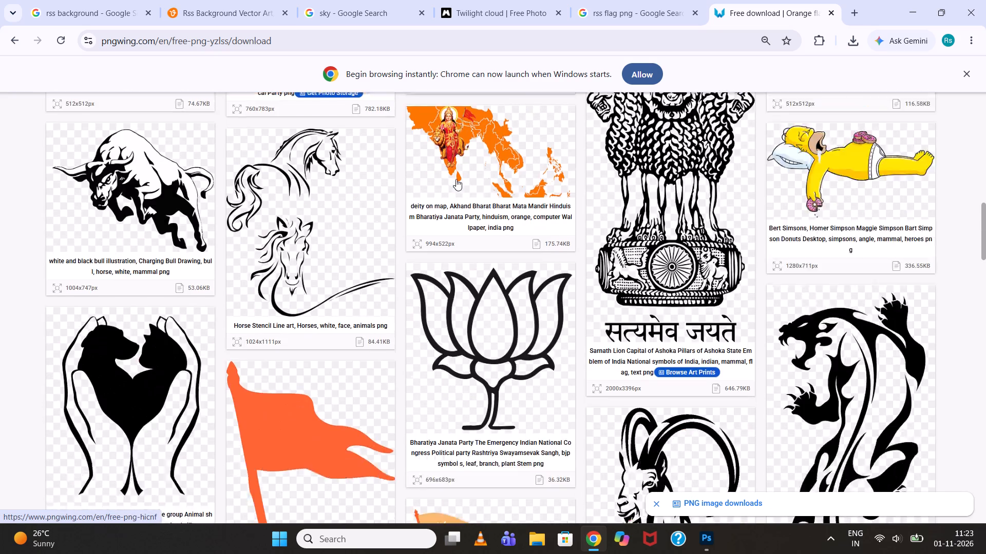
scroll(456, 179, up, 11)
scroll(454, 181, down, 11)
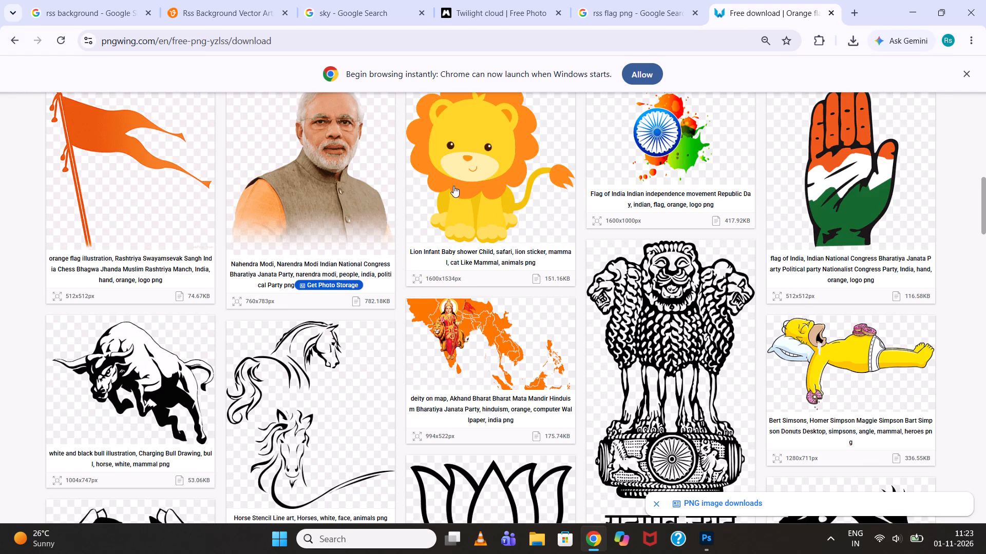
scroll(453, 186, down, 2)
click(330, 203)
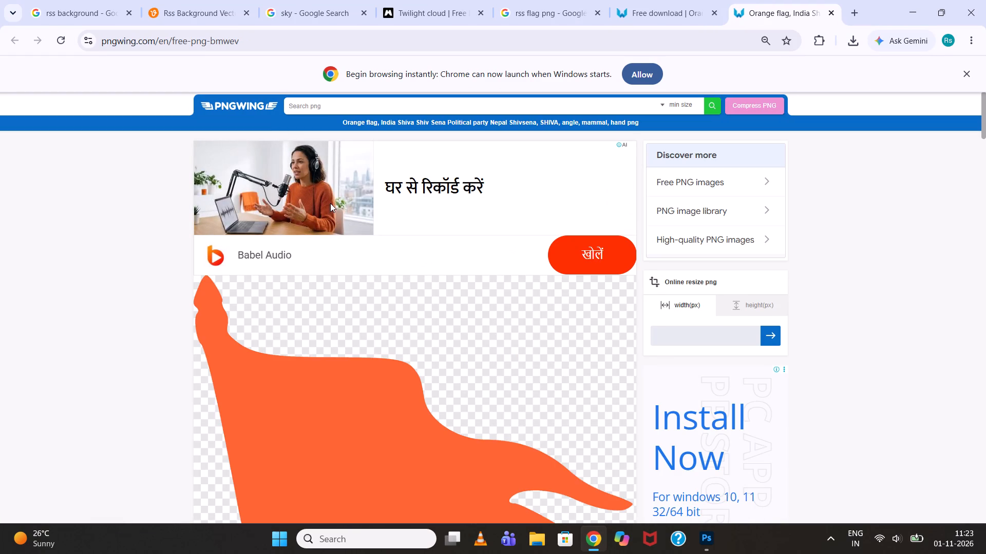
Download the flat orange flag PNG from its download page, completing the letter-order check.
scroll(375, 266, down, 4)
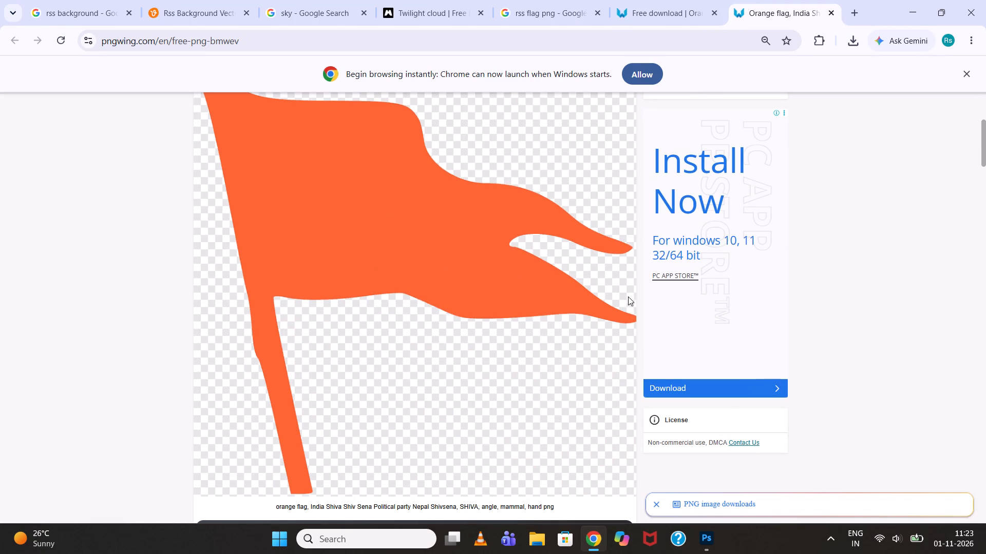
scroll(553, 392, down, 5)
scroll(347, 391, down, 3)
click(344, 388)
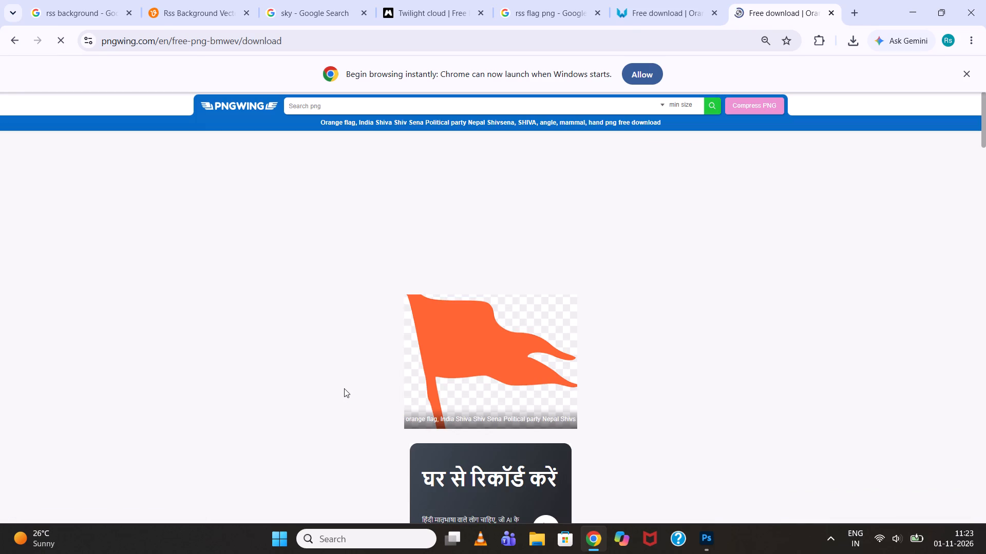
scroll(514, 366, down, 6)
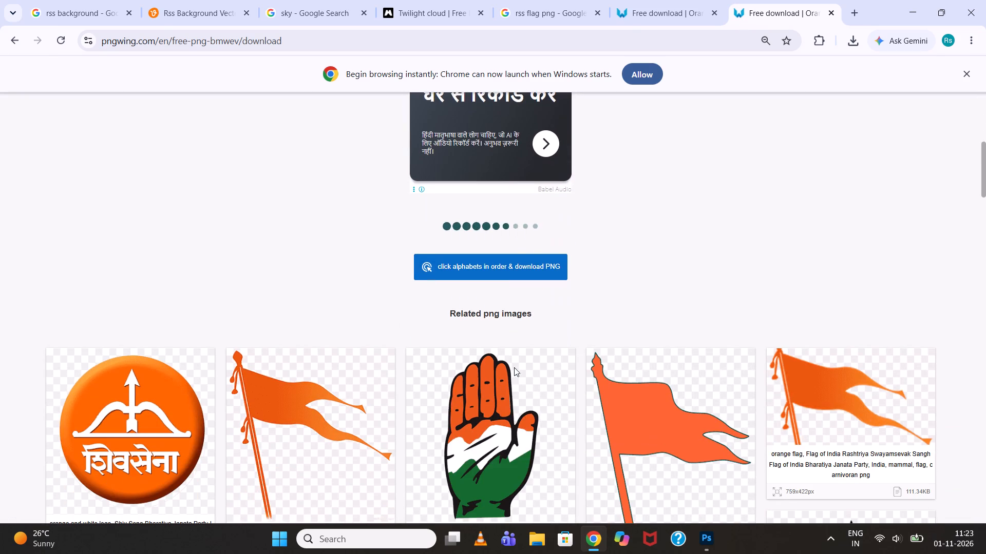
click(504, 273)
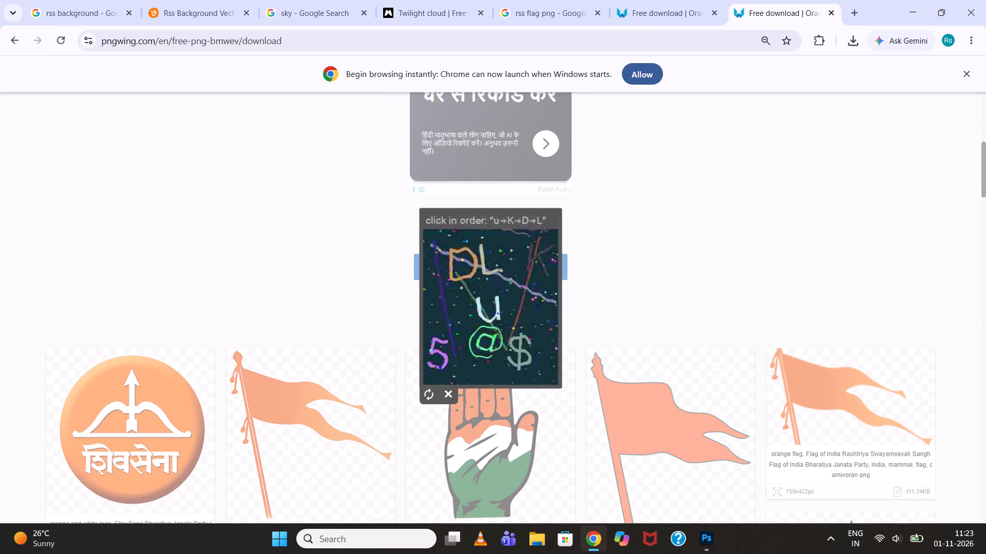
click(498, 311)
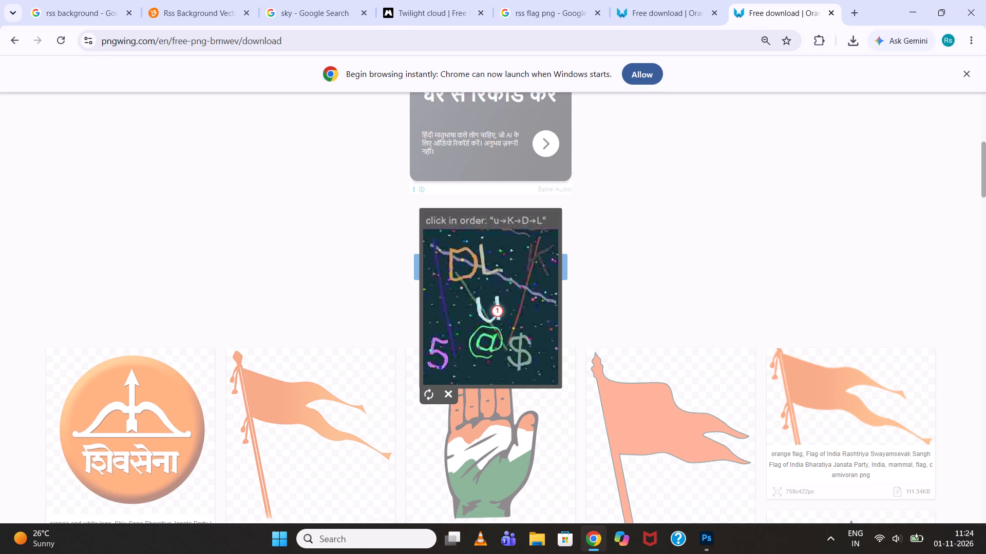
click(539, 256)
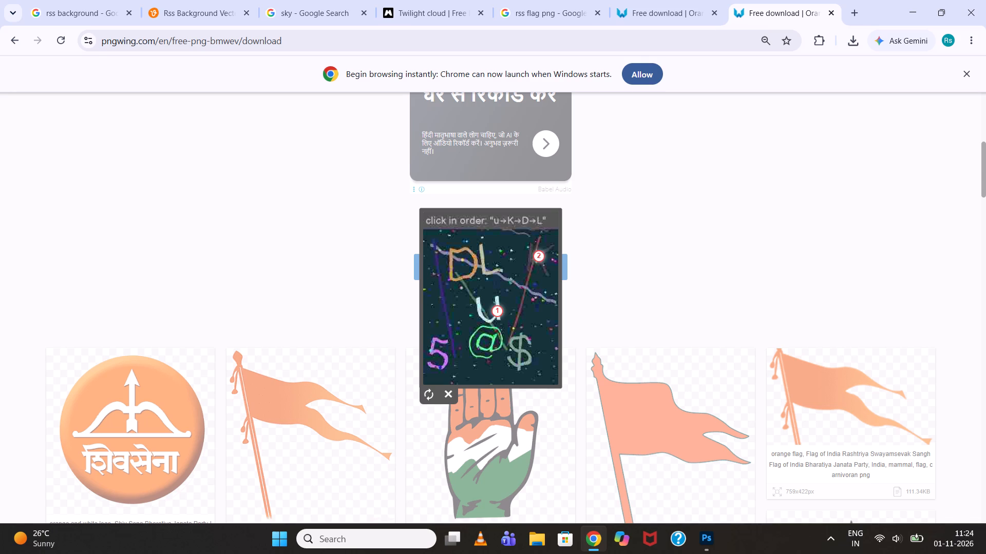
click(451, 272)
click(481, 260)
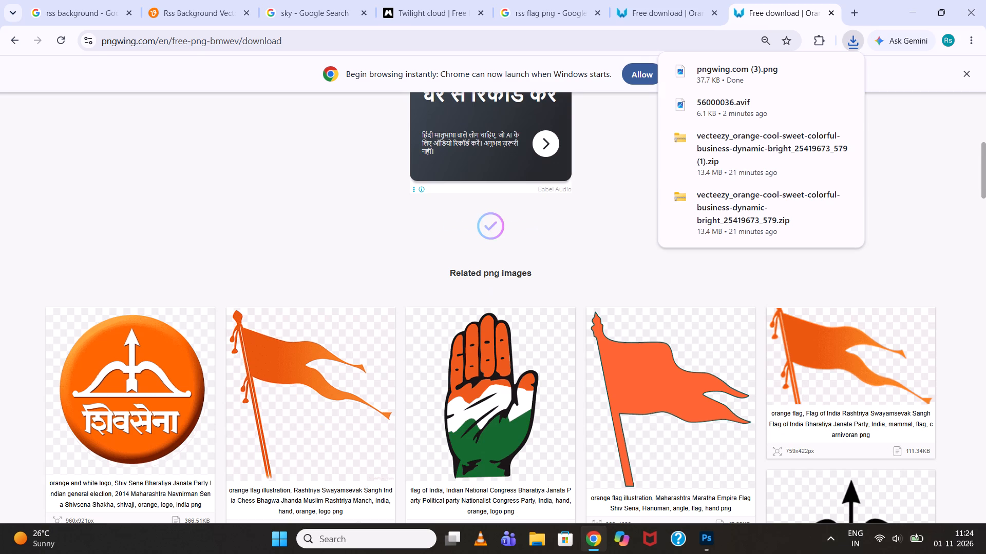
View the downloaded pngwing.com (3).png in the image viewer and close it.
click(714, 78)
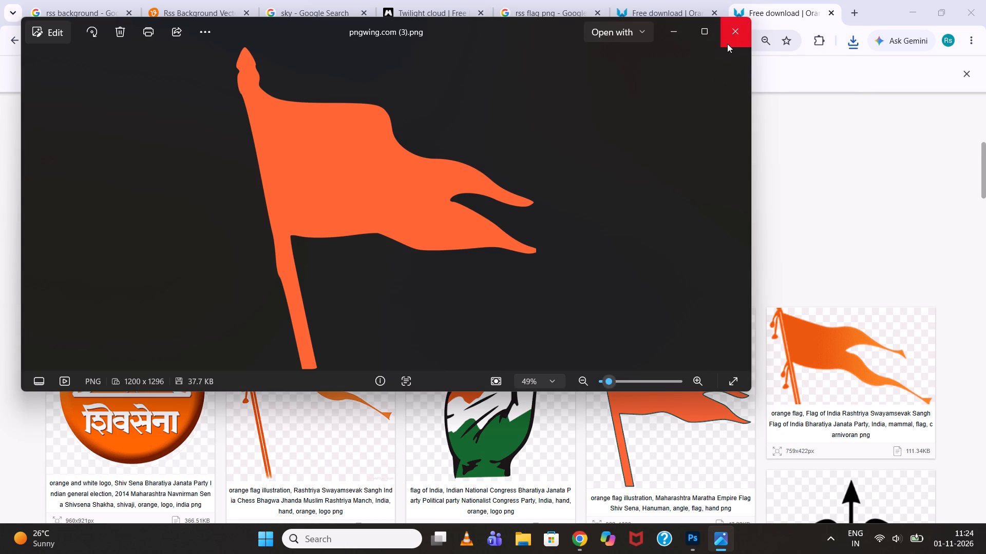
click(728, 41)
Switch to Photoshop, place pngwing.com (3).png as an embedded image, and position it at about X 729 px, Y 0 px.
click(710, 552)
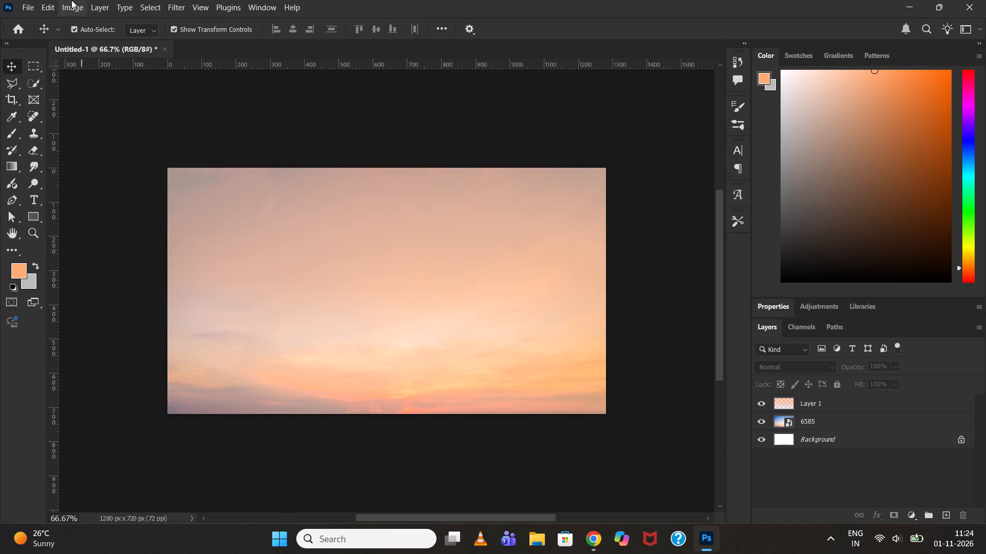
click(33, 0)
click(58, 236)
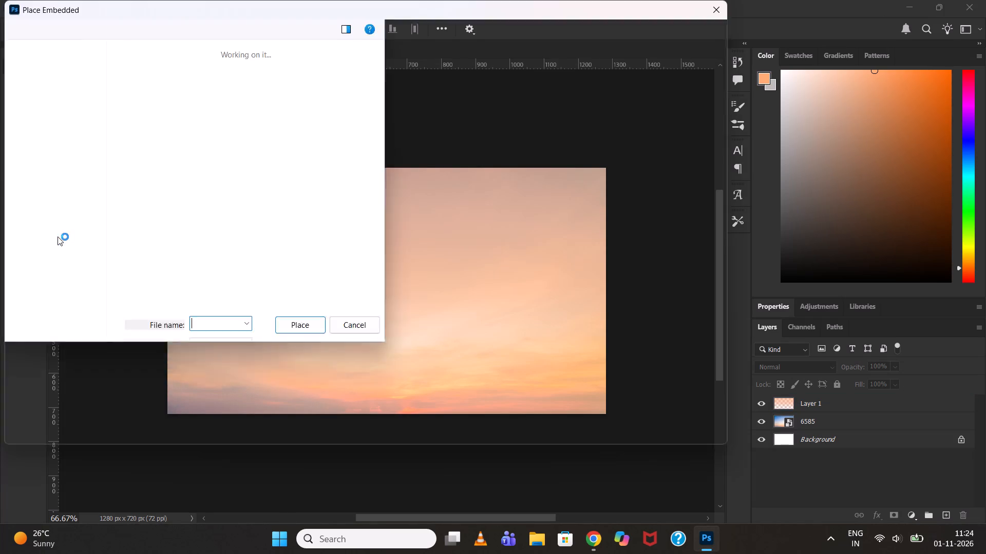
double_click(158, 177)
drag(281, 246, 374, 266)
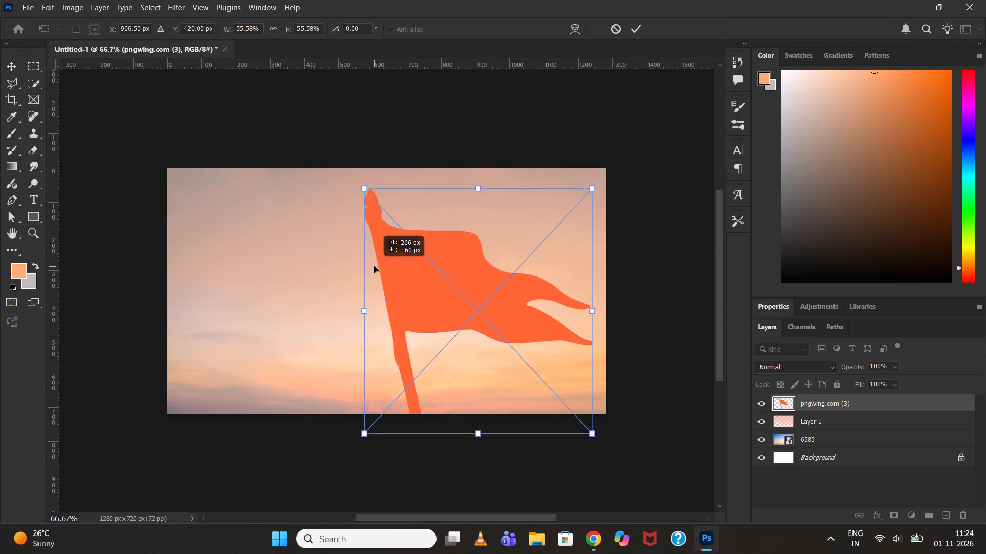
drag(374, 266, 436, 243)
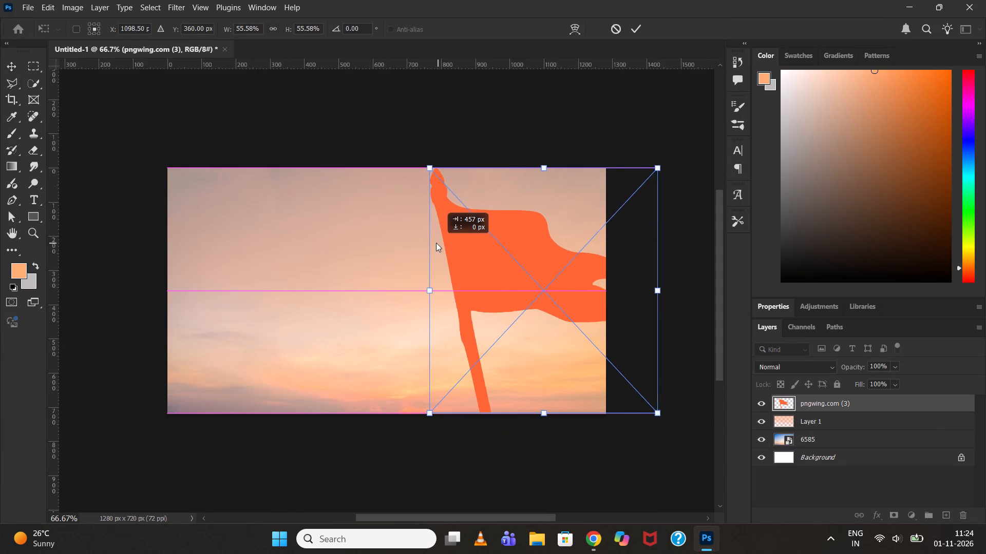
drag(436, 243, 394, 272)
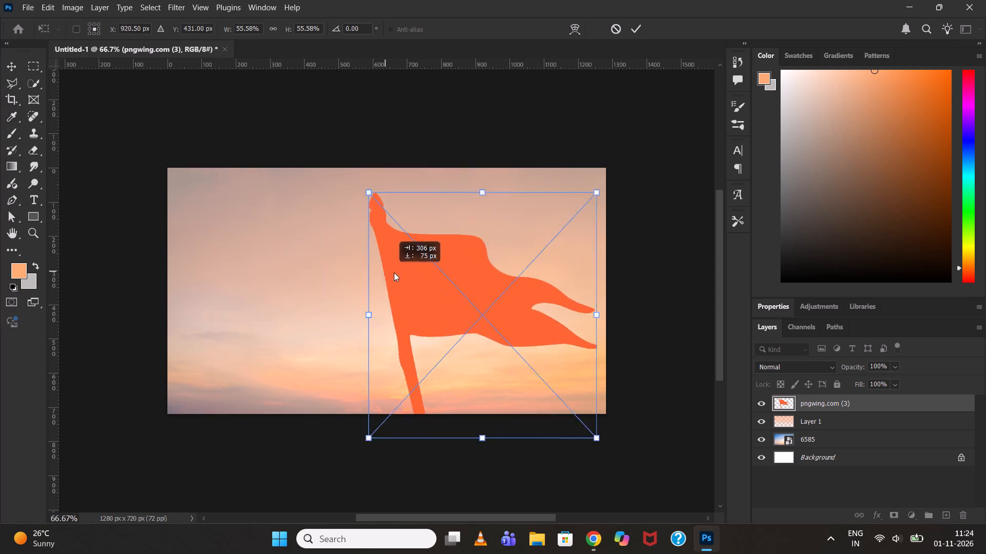
drag(394, 272, 427, 243)
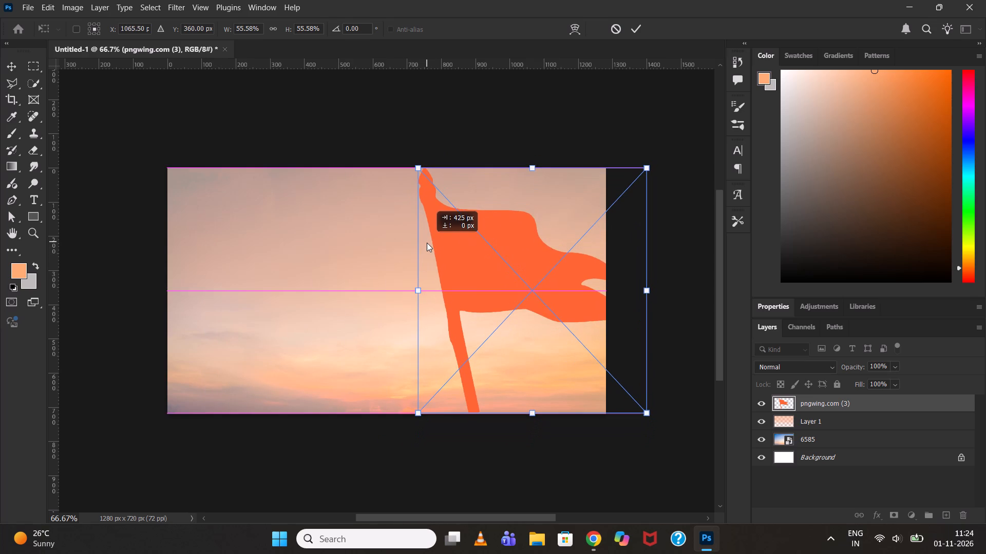
drag(427, 243, 426, 243)
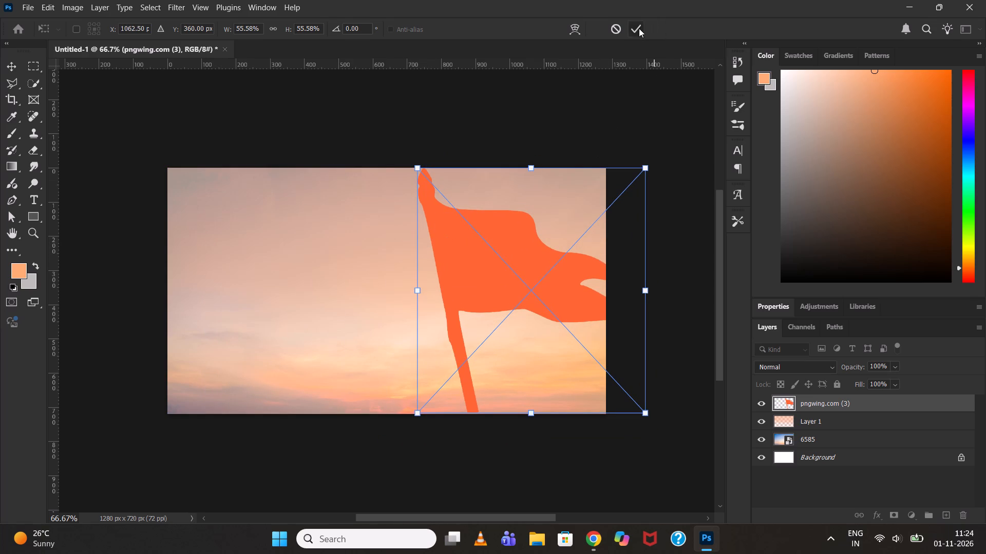
click(639, 28)
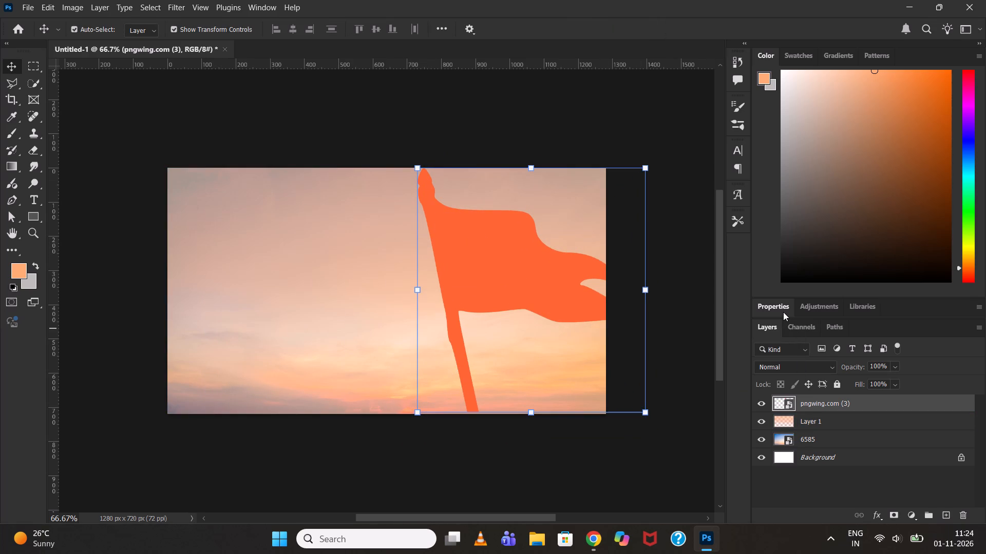
Show the placed flag layer's properties and open its blend mode choices.
click(783, 312)
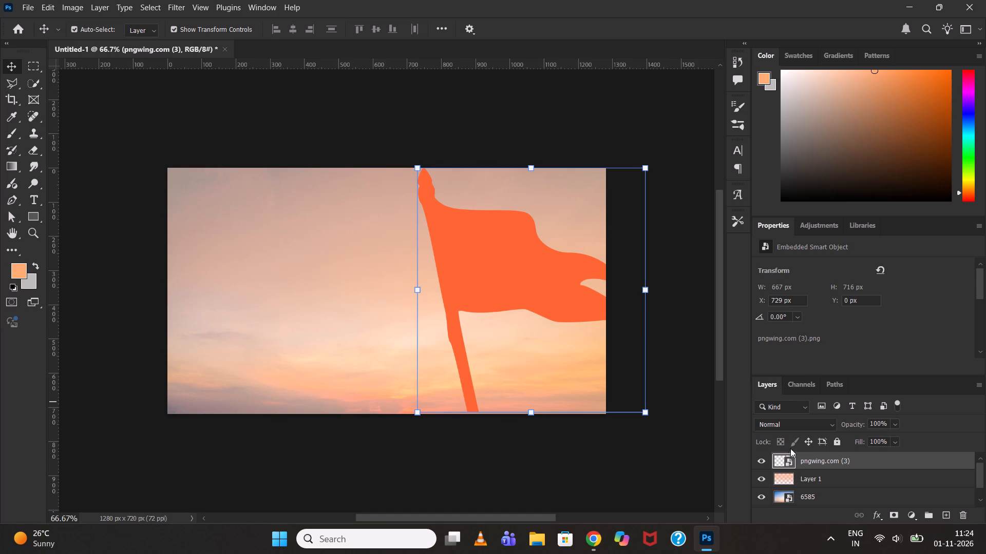
click(869, 456)
click(823, 429)
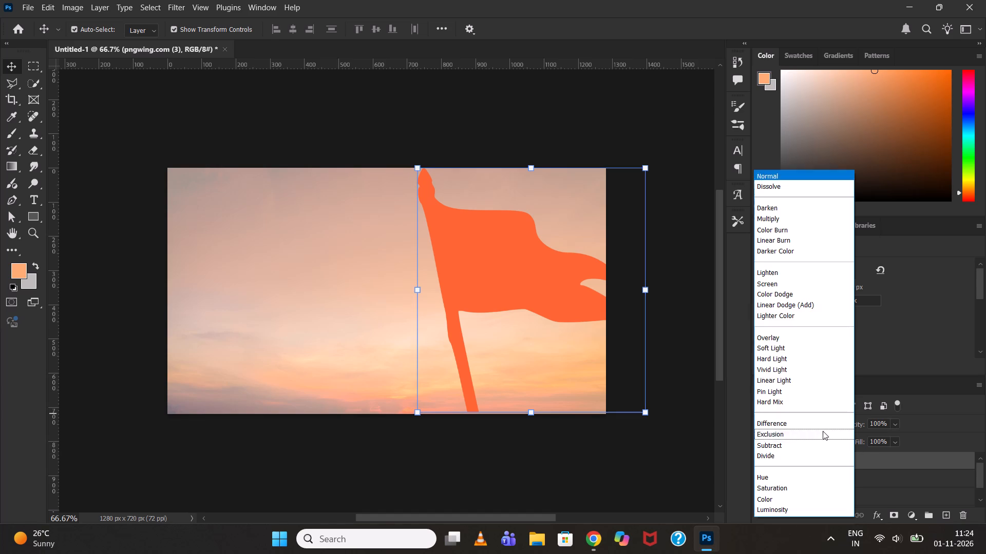
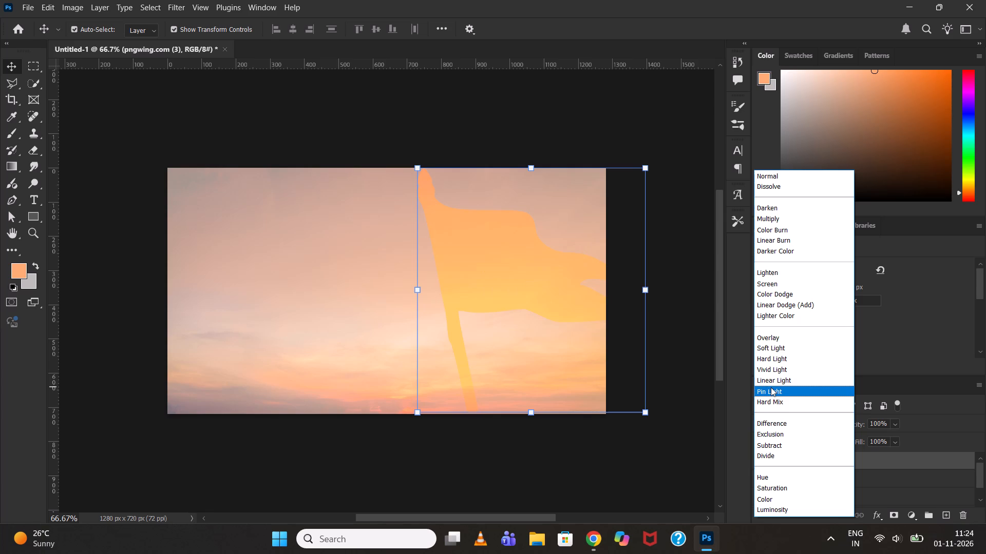
Set the flag layer's blend mode to Hard Light and move the flag to the lower-left part of the canvas.
click(767, 363)
drag(481, 249, 467, 256)
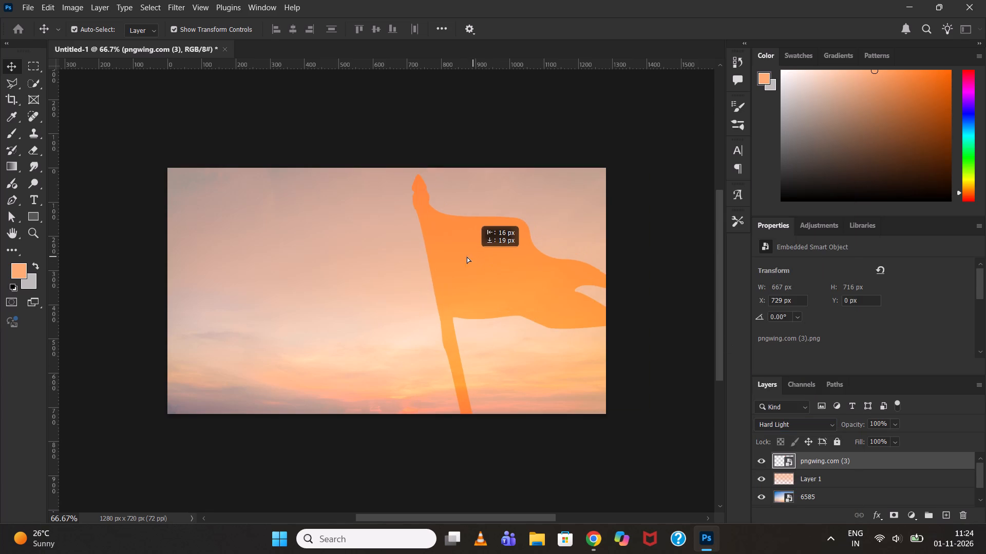
drag(467, 256, 225, 282)
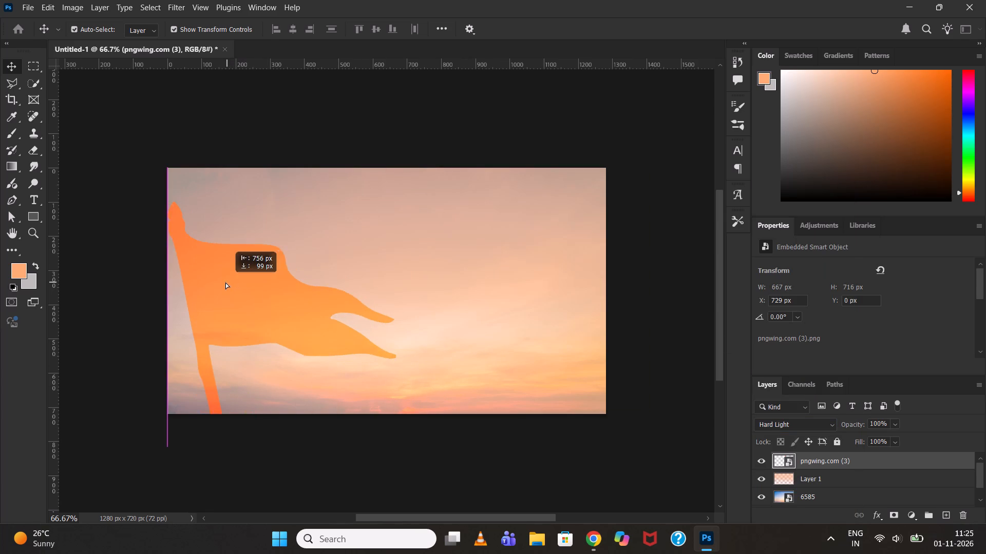
drag(225, 282, 248, 291)
click(417, 119)
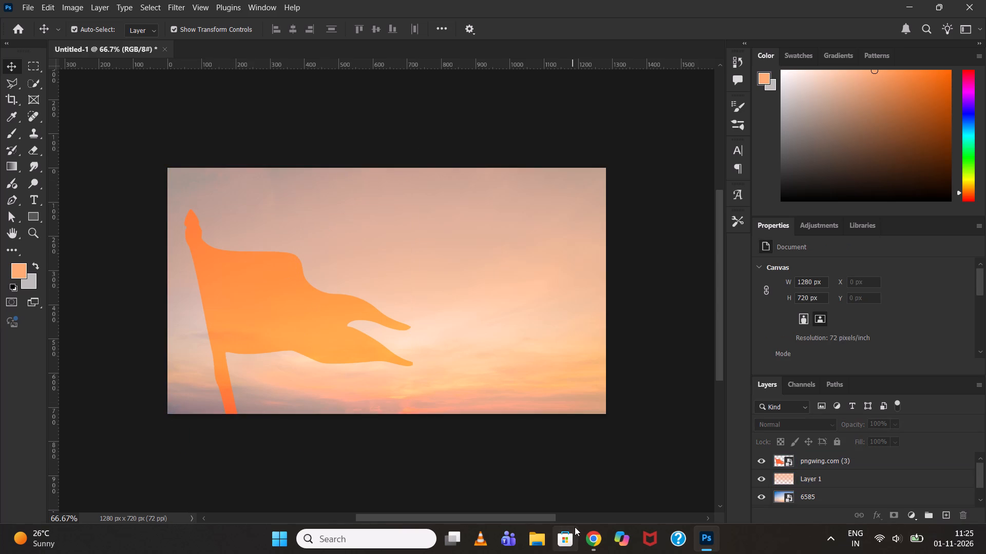
Switch to Chrome and search PNGWing for "sarswati mata" from the flag download page.
click(586, 536)
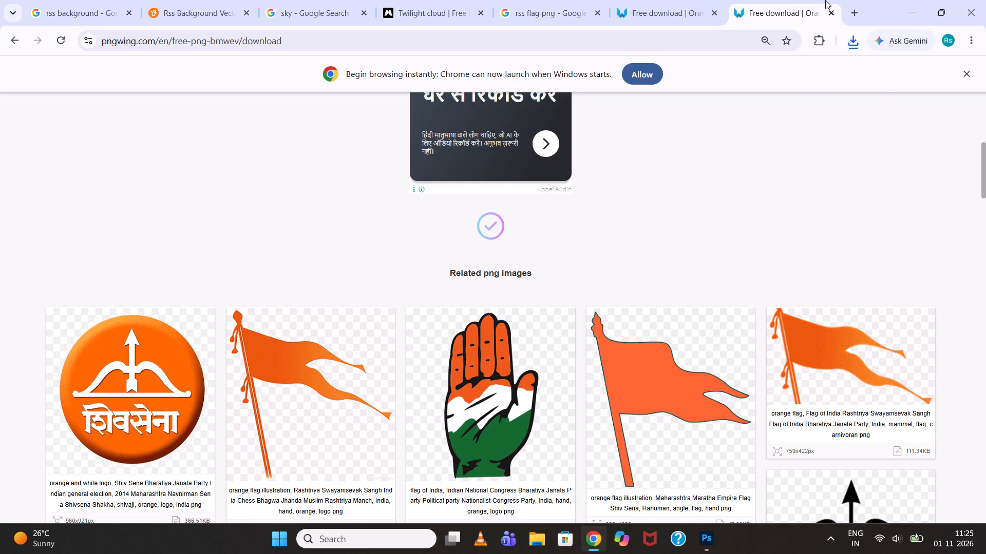
scroll(485, 200, up, 6)
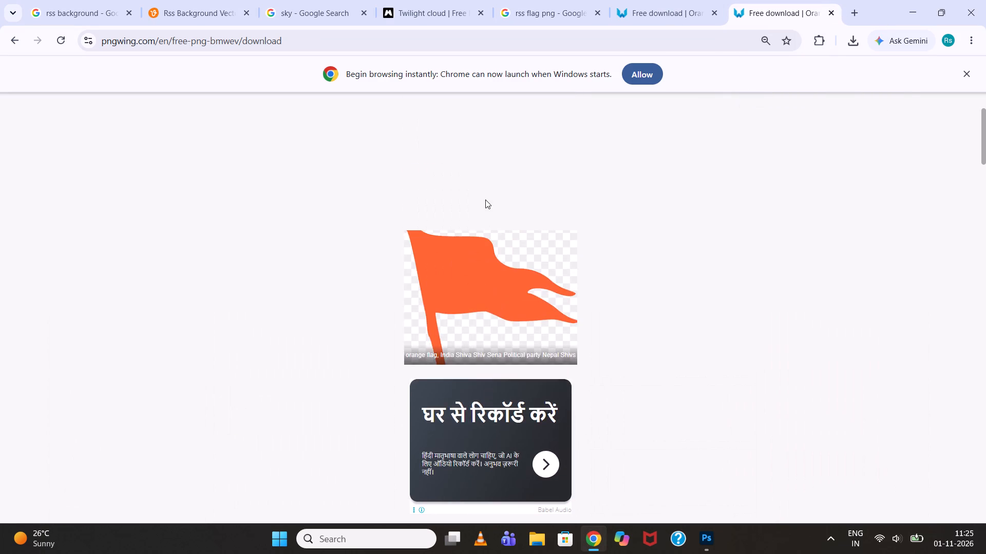
scroll(485, 200, up, 6)
click(304, 106)
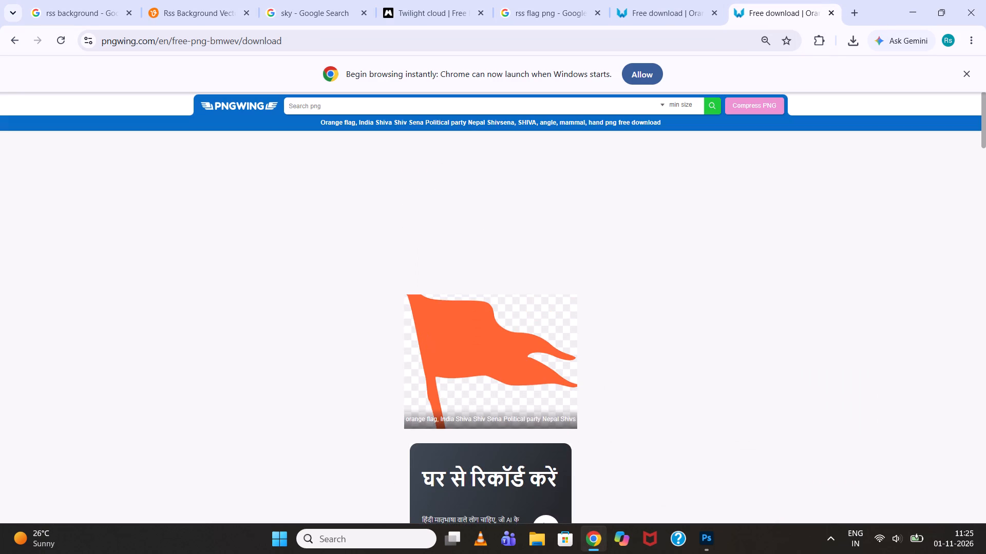
text(sarswati)
key(space)
text(mata)
key(Return)
scroll(396, 412, down, 4)
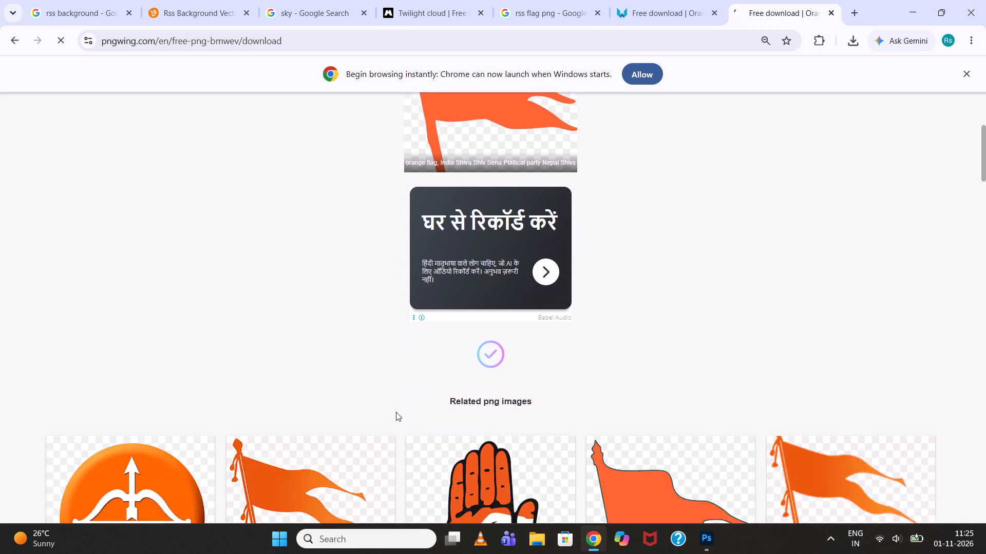
scroll(396, 412, down, 7)
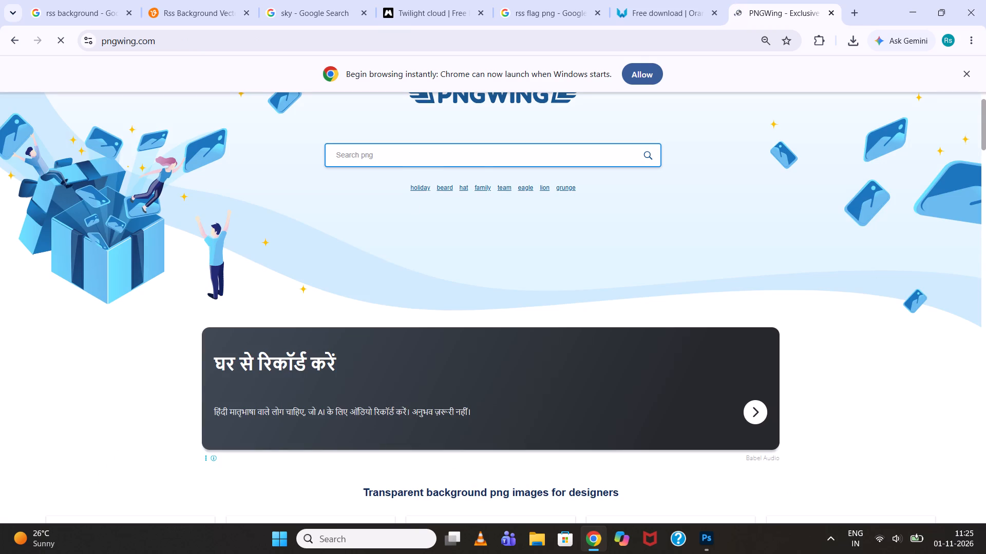
Search for "saraswati ma" from the PNGWing home page.
click(405, 161)
key(s)
key(a)
key(r)
text(asw)
key(a)
text(ti)
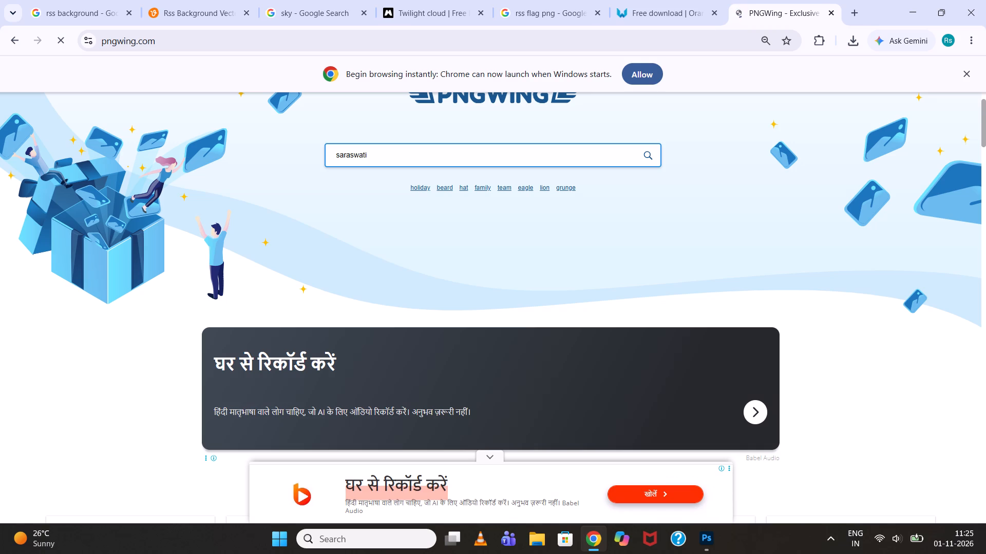
key(space)
text(ma)
key(Return)
scroll(637, 229, down, 1)
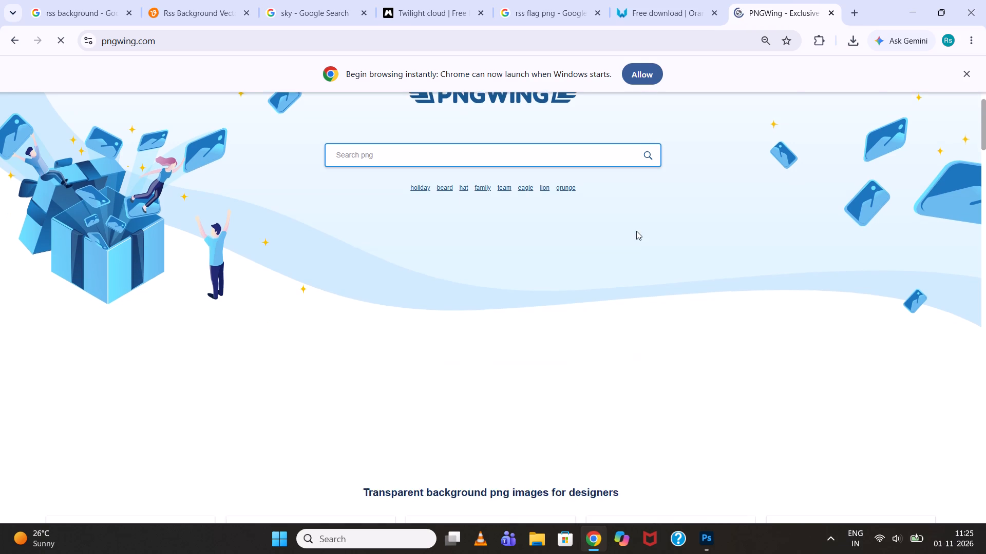
scroll(636, 231, down, 5)
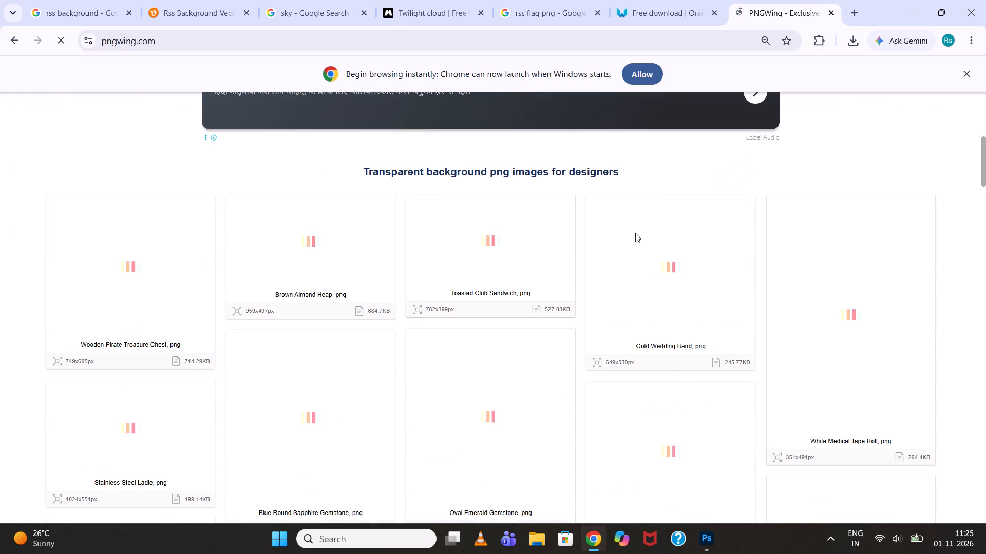
scroll(635, 233, down, 2)
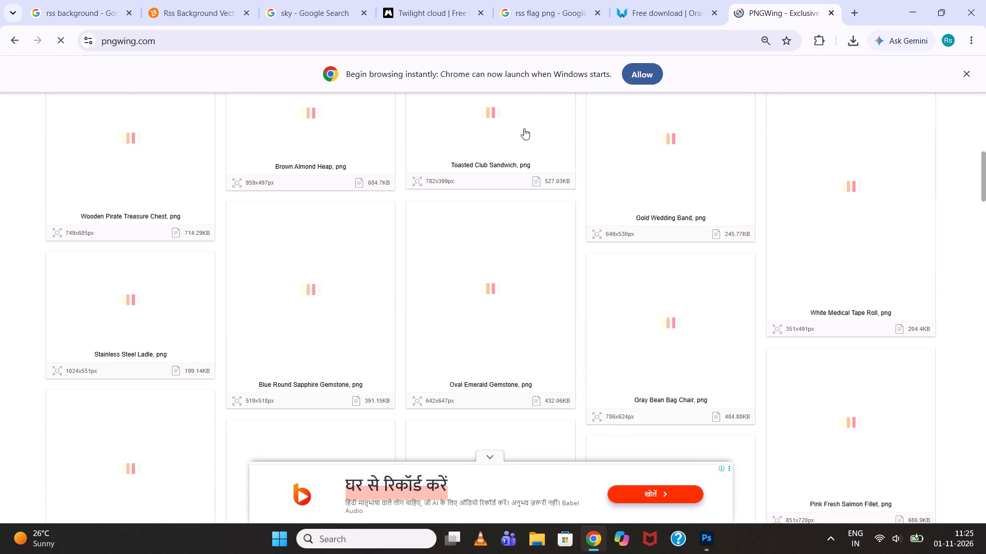
Search Google for "saraswati ma png" and look over the image results.
click(579, 35)
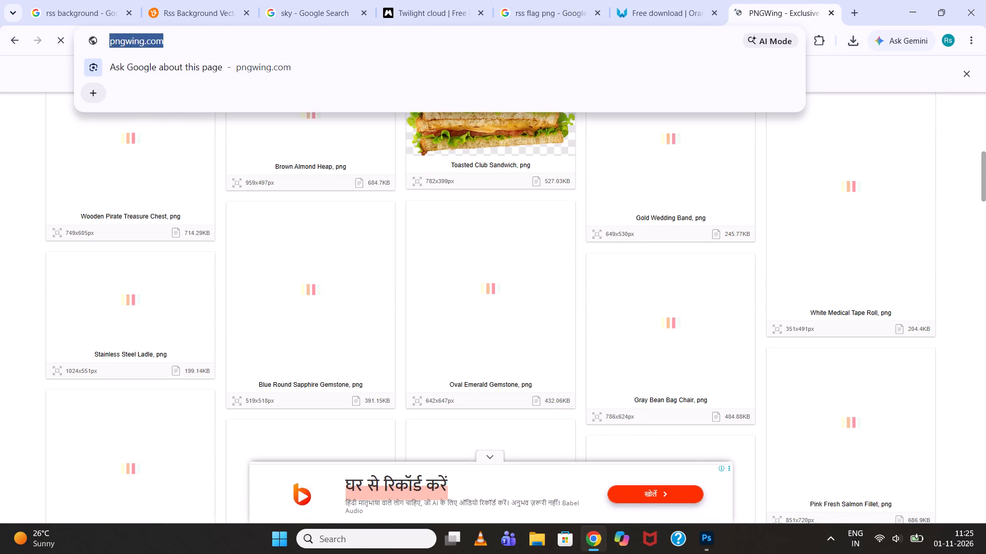
text(saraswati ma)
key(space)
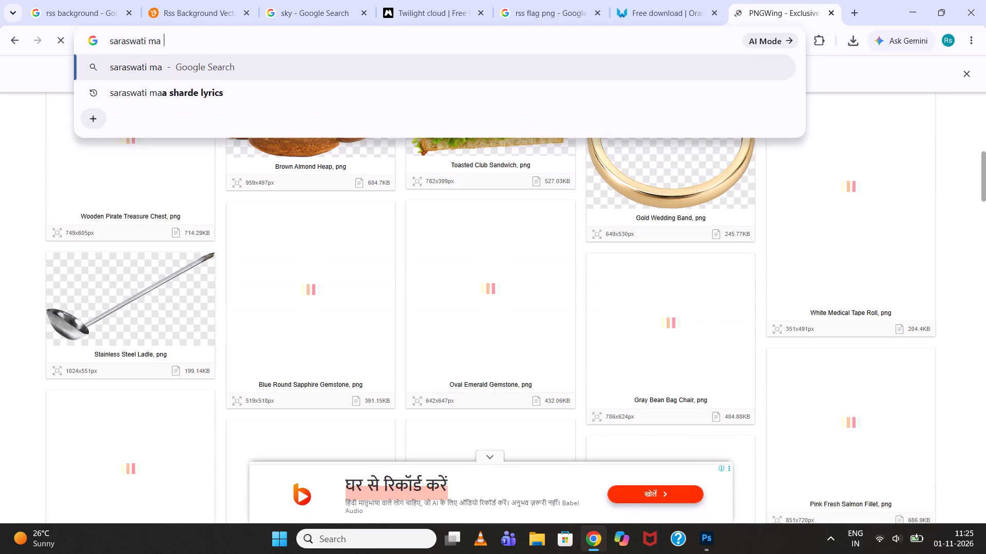
key(p)
key(n)
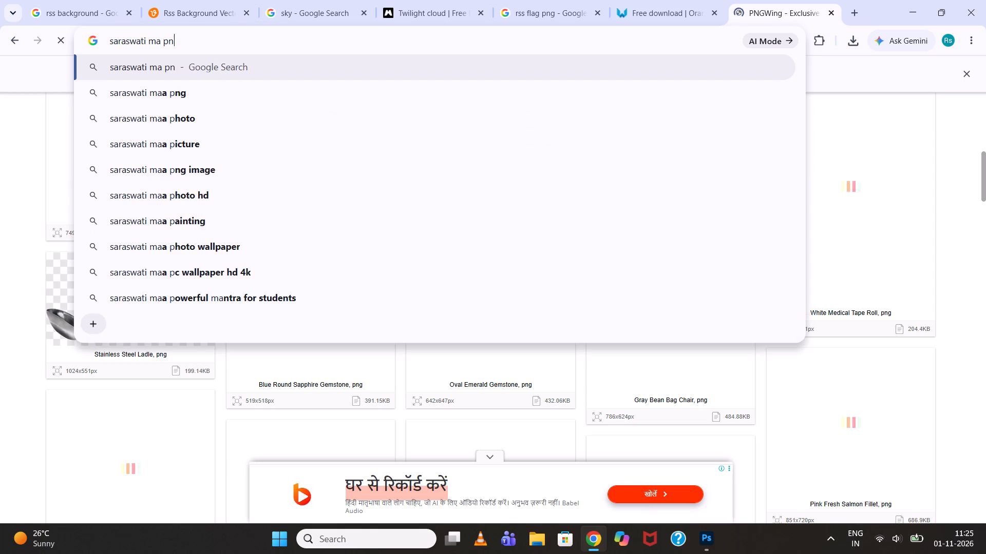
key(g)
key(Return)
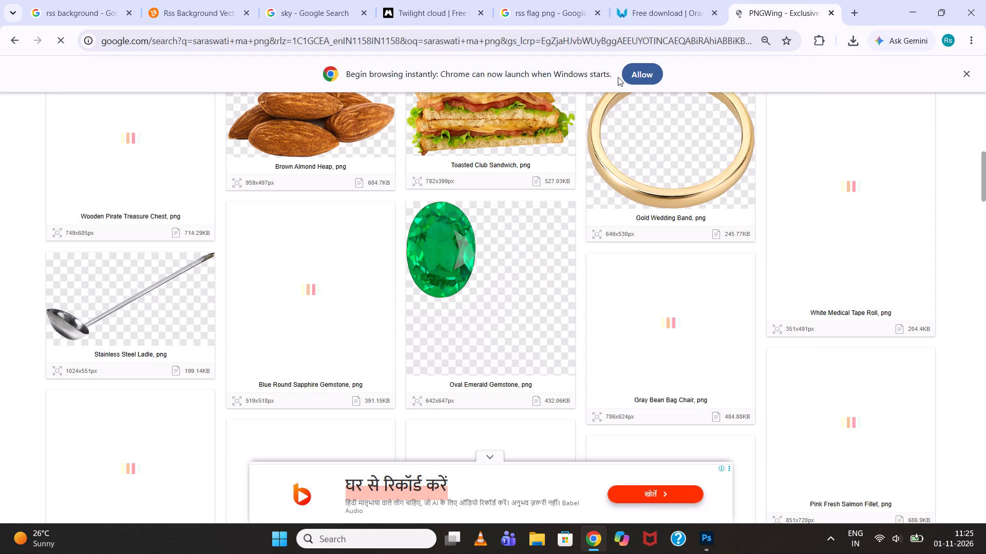
scroll(568, 285, down, 2)
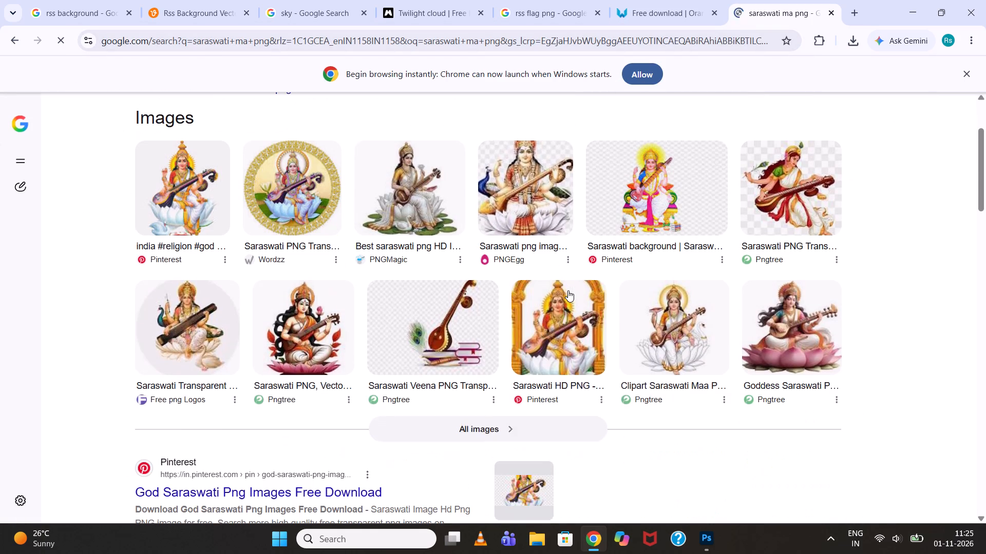
scroll(476, 90, up, 2)
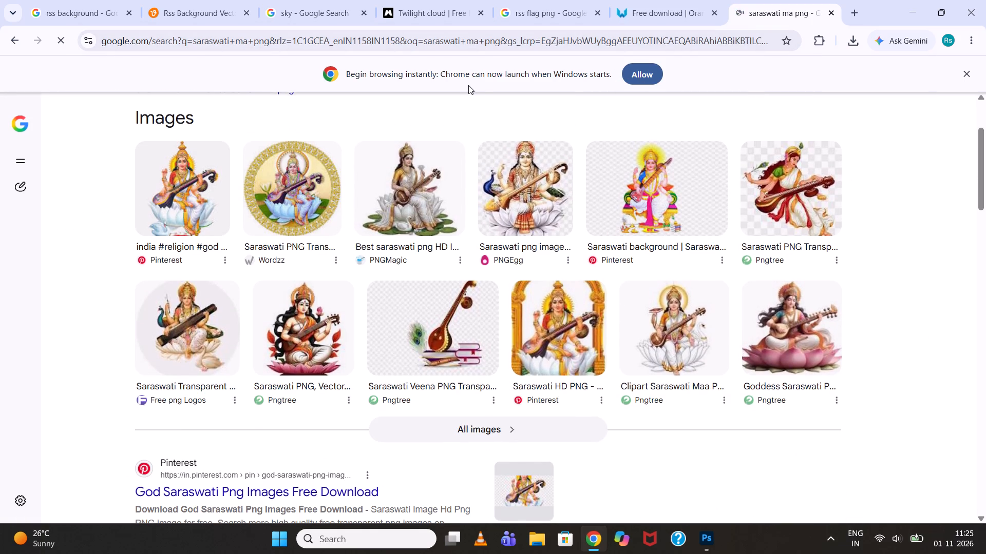
scroll(468, 85, up, 2)
scroll(484, 164, up, 4)
Return to the other orange flag download page and search PNGWing for "bharat ma".
click(652, 0)
scroll(446, 135, up, 4)
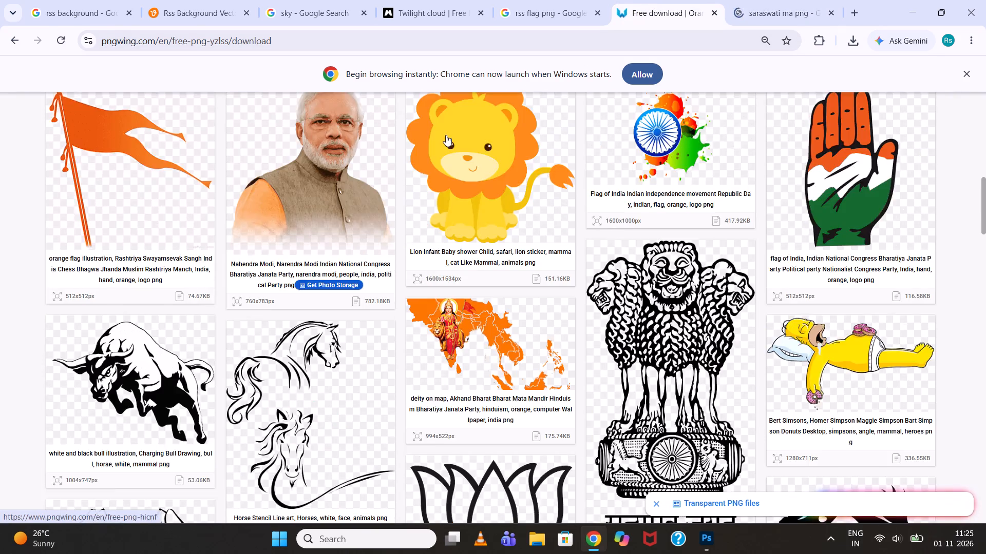
scroll(446, 135, up, 12)
click(385, 102)
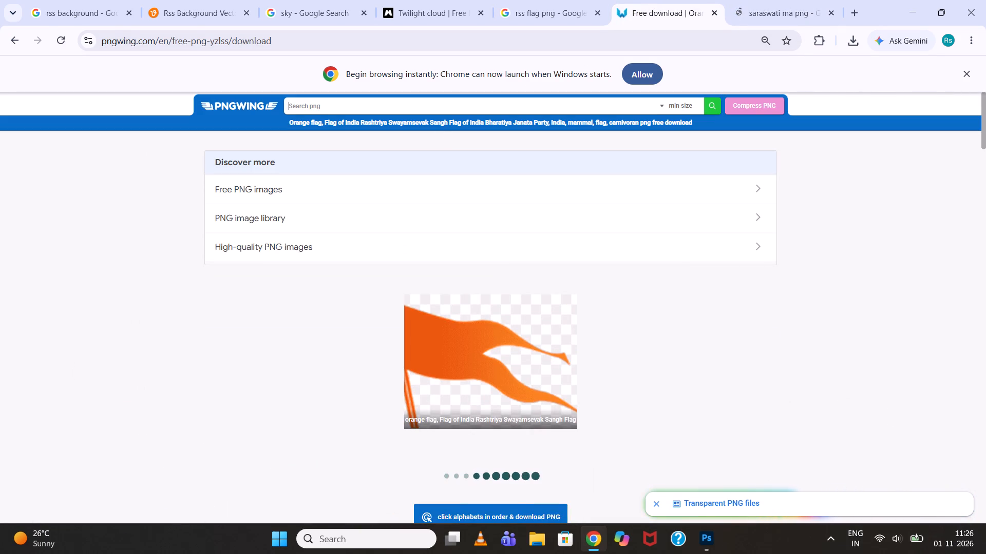
text(bharat)
key(space)
text(ma)
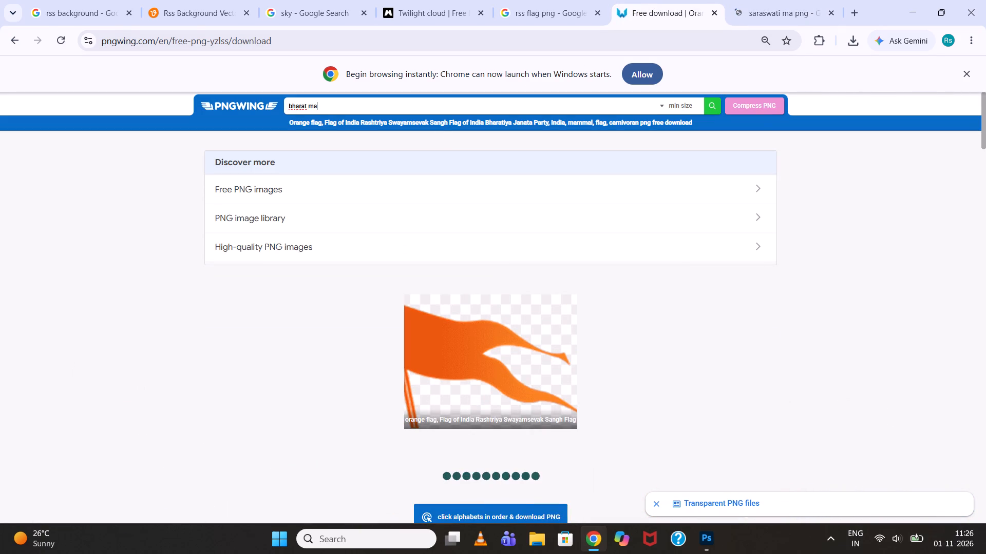
key(Return)
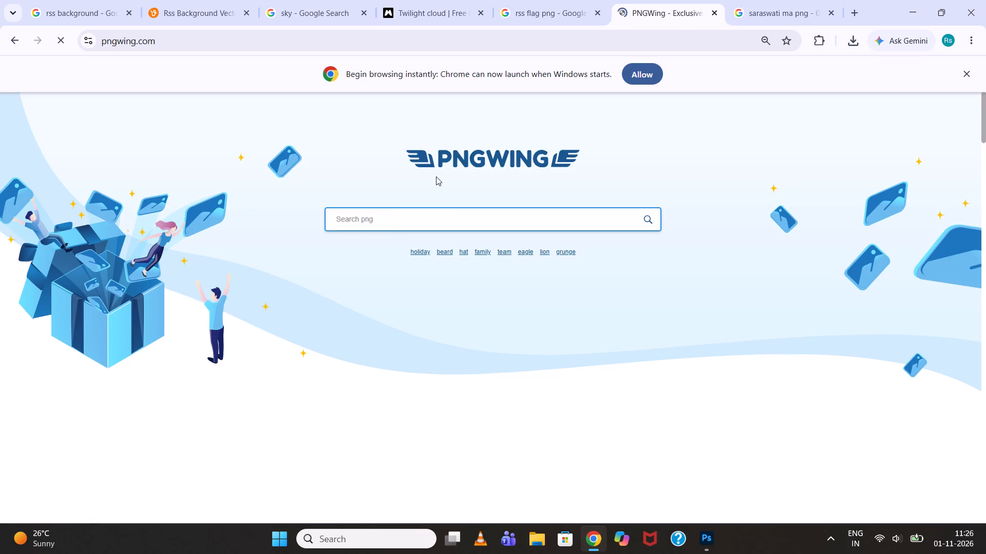
Search for "bharat mata" from the PNGWing home page.
click(447, 216)
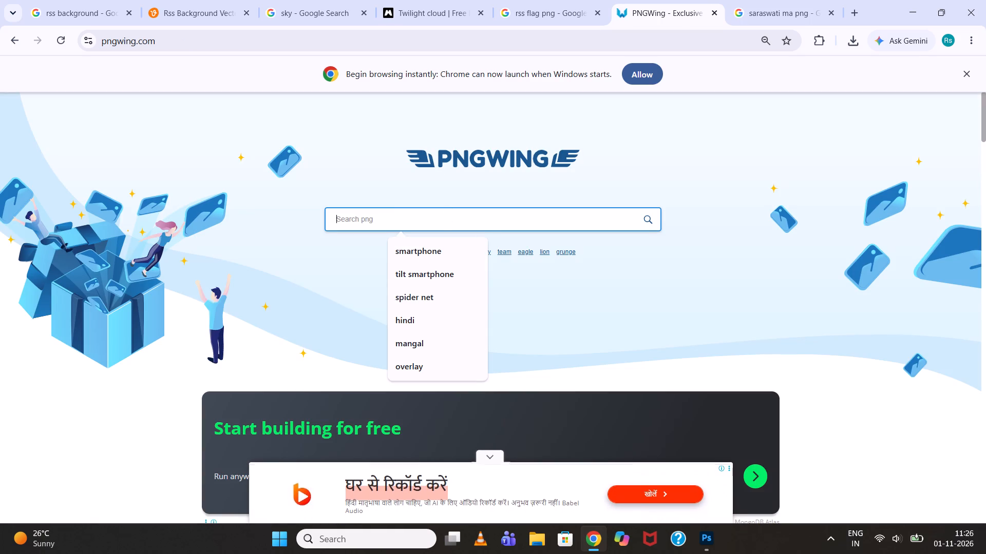
text(bharat mata)
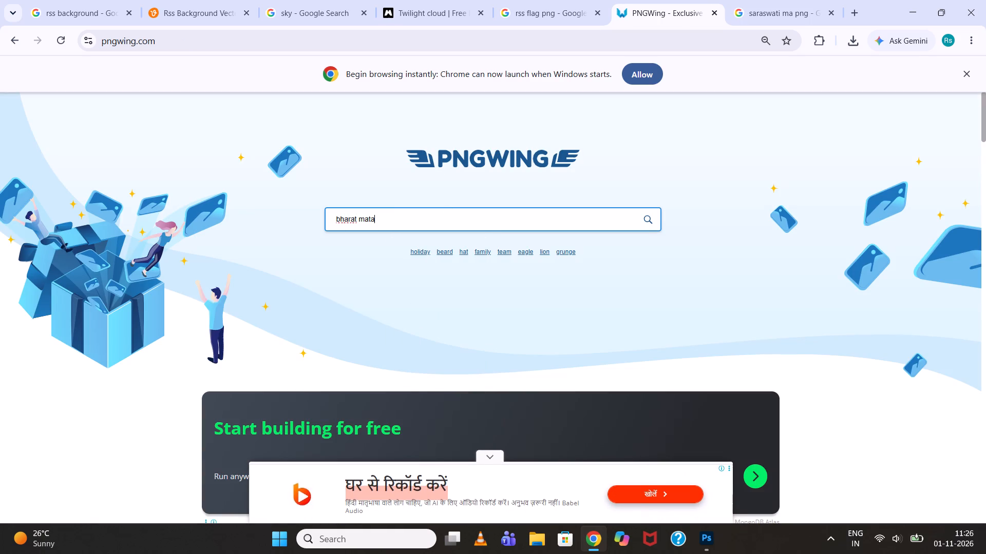
key(Return)
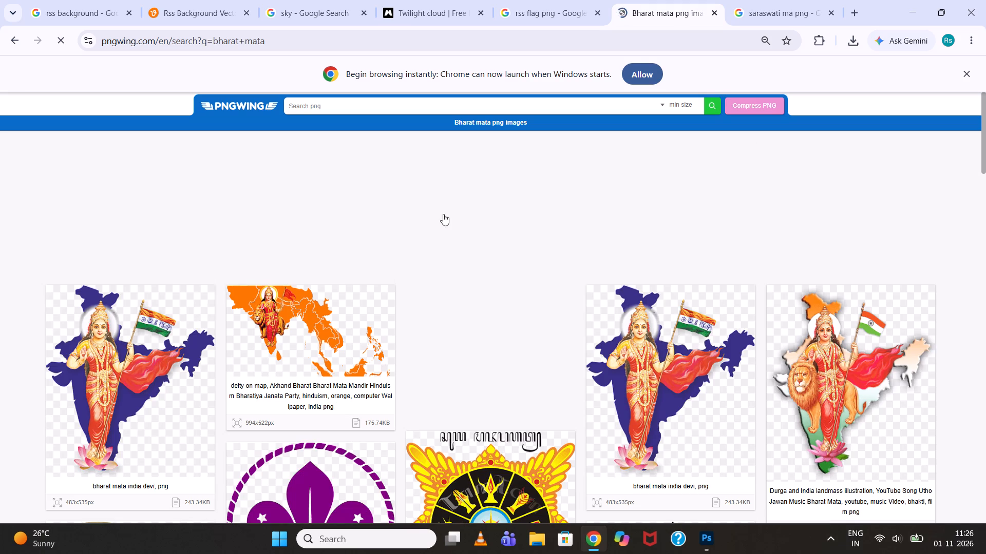
Browse the PNGWing "bharat mata" results for a suitable Bharat Mata image.
scroll(873, 364, down, 7)
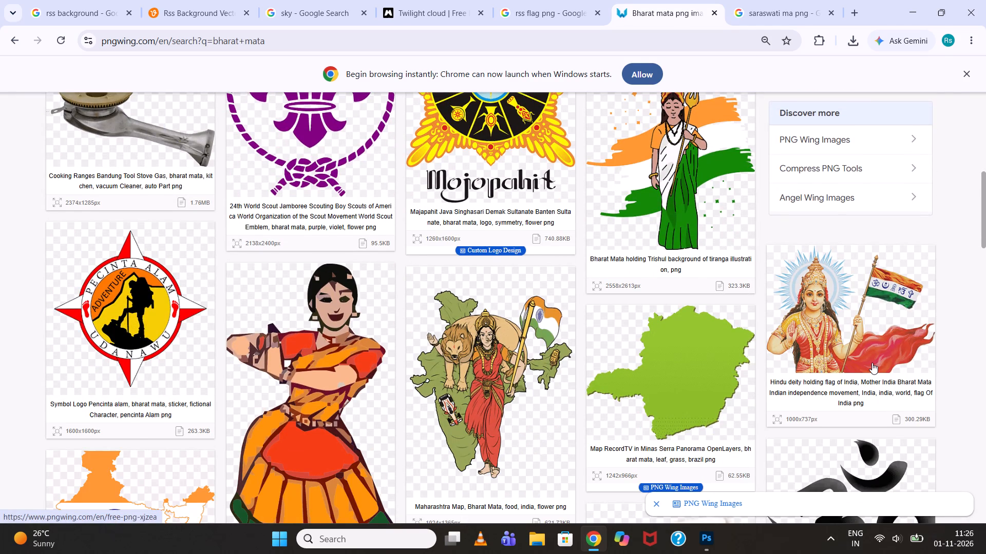
scroll(872, 363, down, 8)
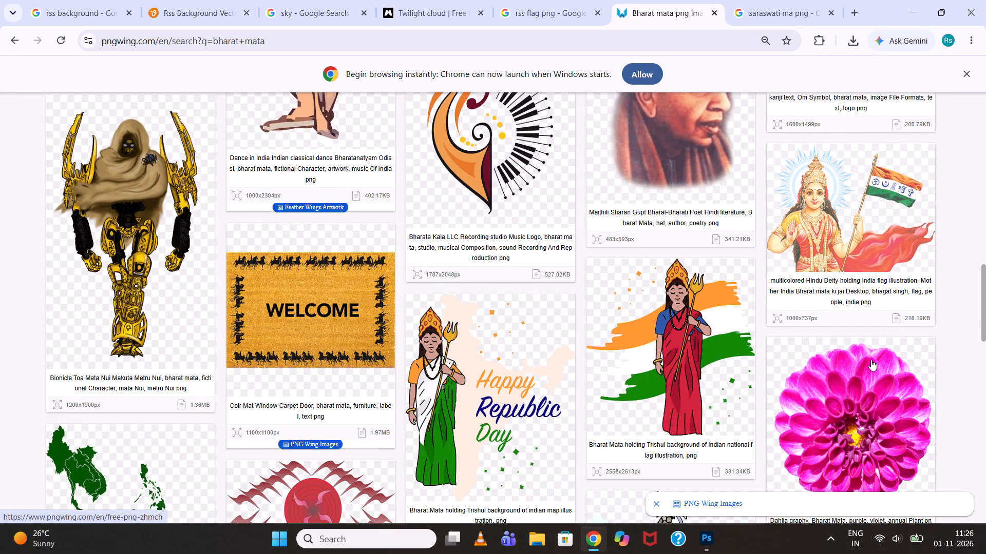
scroll(870, 358, down, 7)
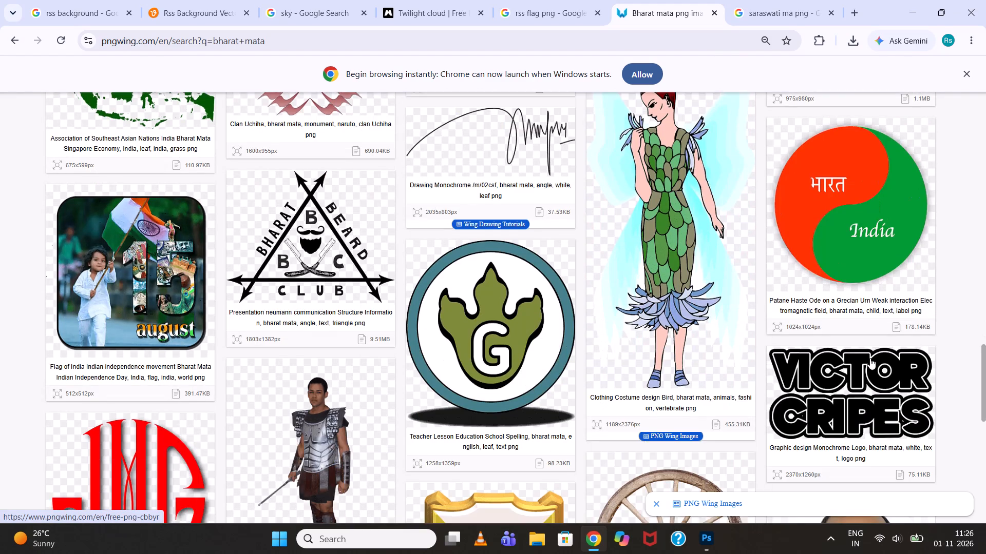
scroll(870, 358, down, 10)
scroll(868, 355, up, 2)
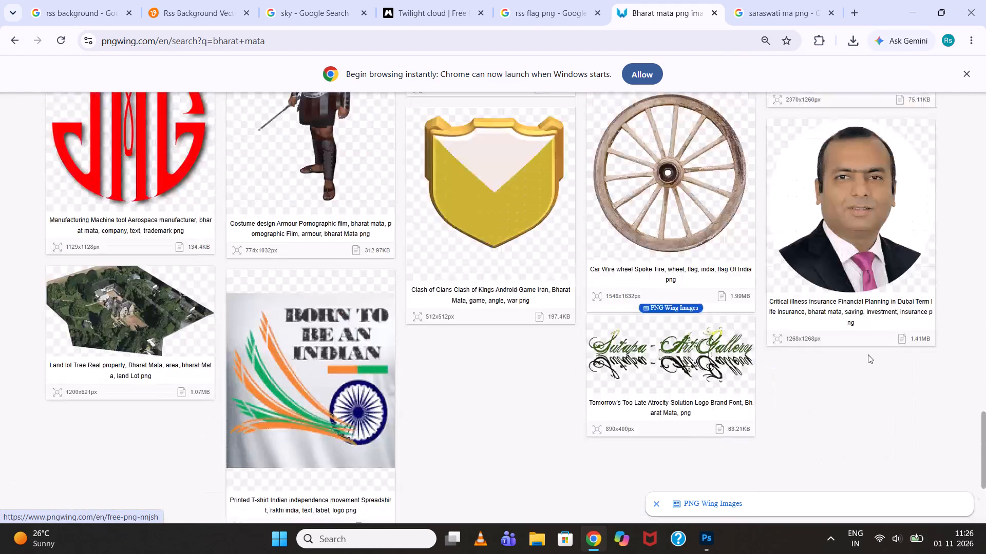
scroll(868, 354, up, 6)
Return to the Google results for "saraswati ma png" and search for "bharat mata png" instead.
click(748, 0)
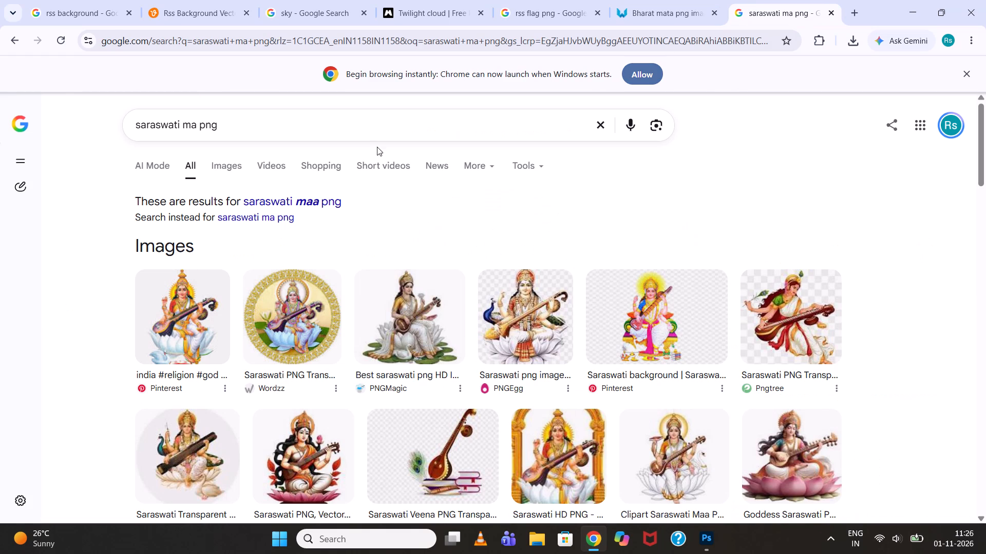
drag(222, 126, 128, 124)
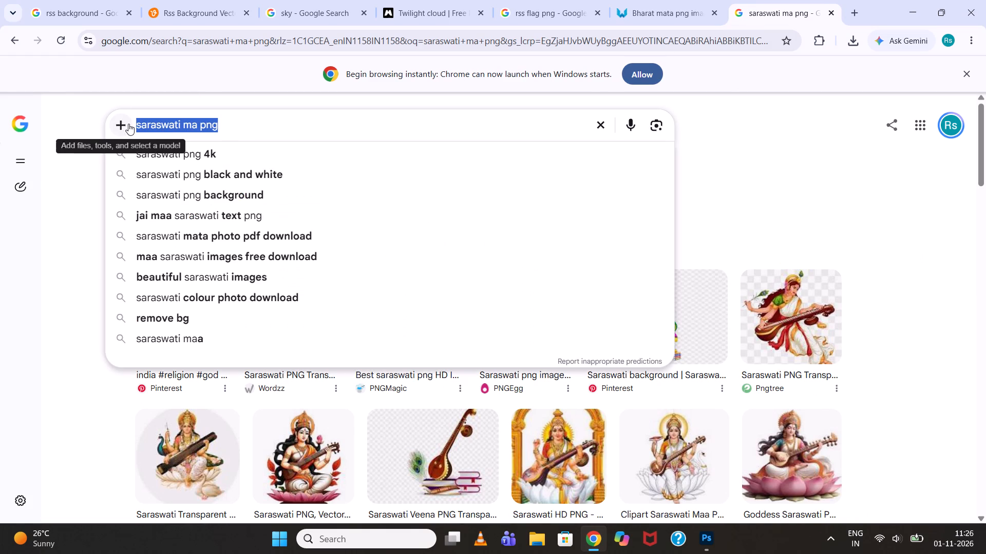
text(bharat mata)
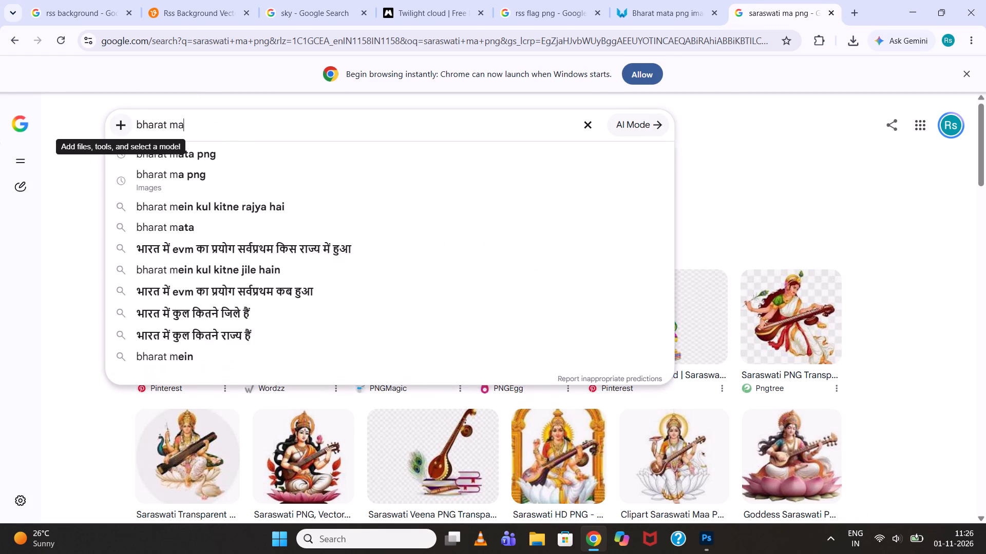
key(space)
text(png)
key(Return)
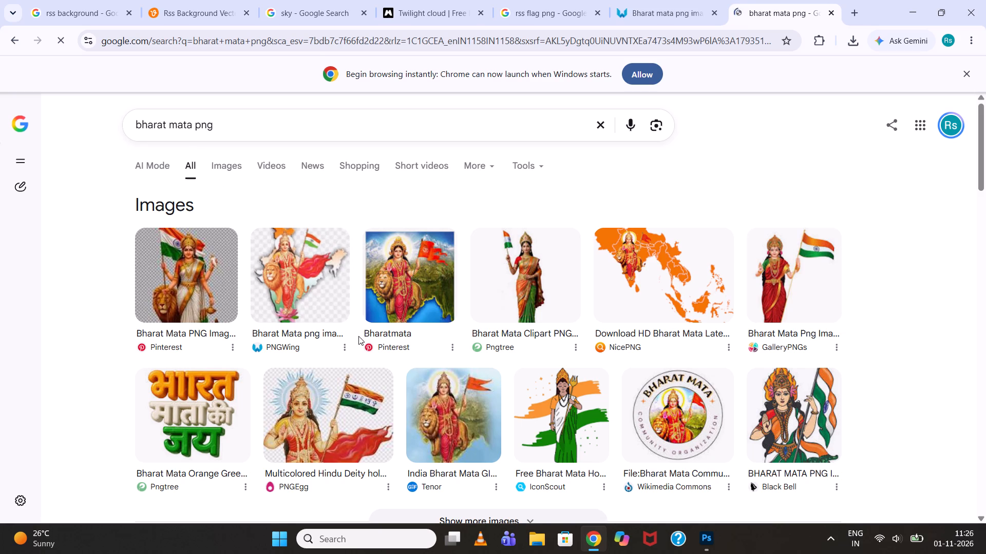
Look through the first and second pages of Google results for a site offering a suitable Bharat Mata PNG.
scroll(360, 353, down, 8)
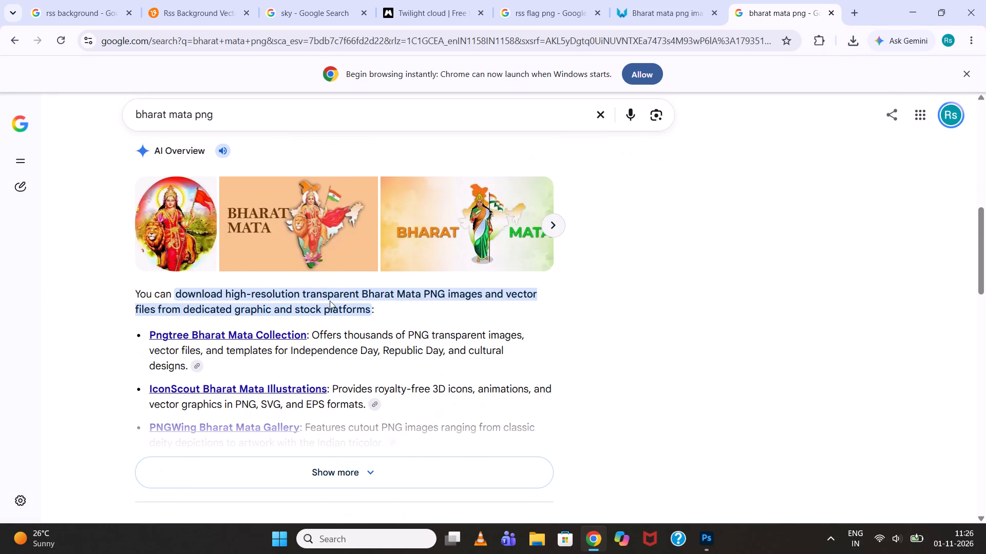
scroll(300, 240, down, 5)
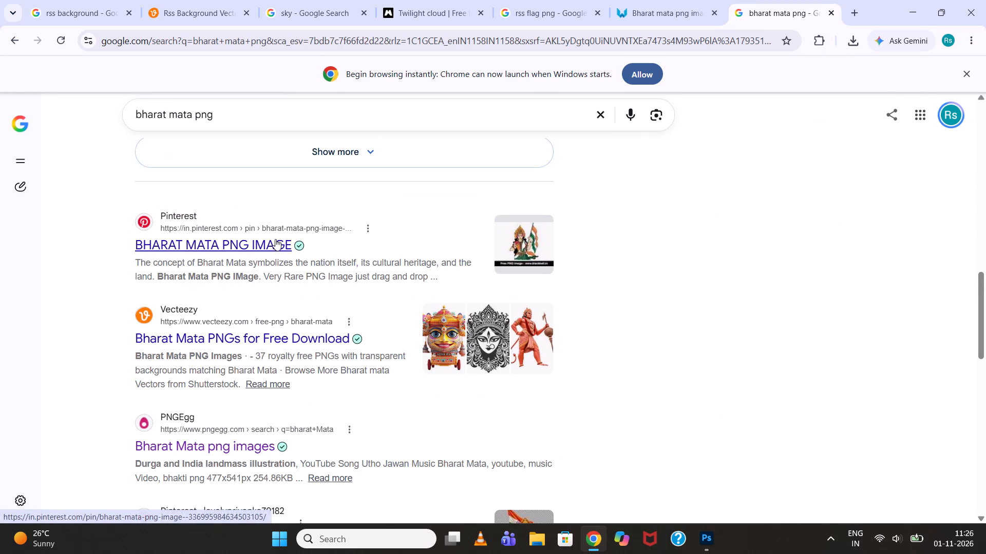
scroll(283, 263, down, 5)
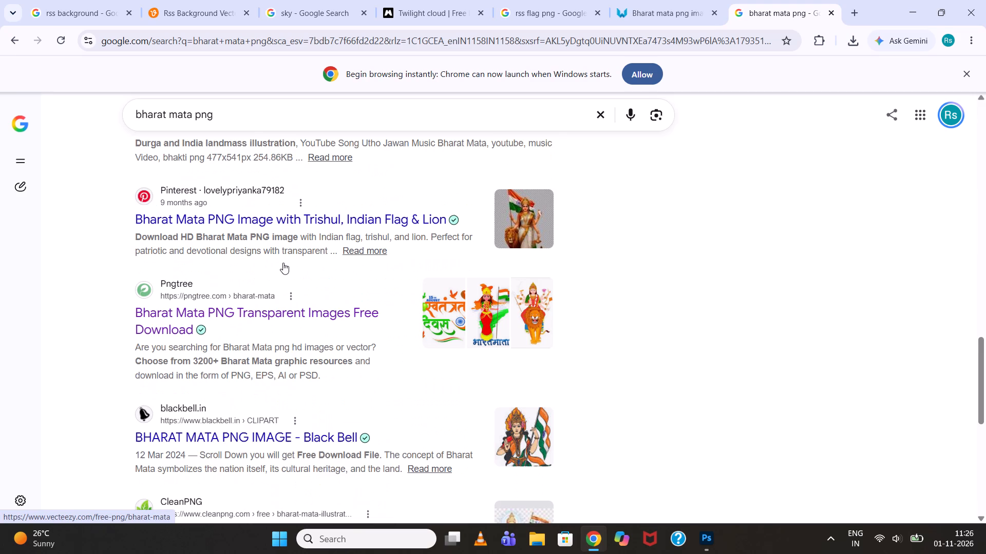
scroll(283, 263, down, 1)
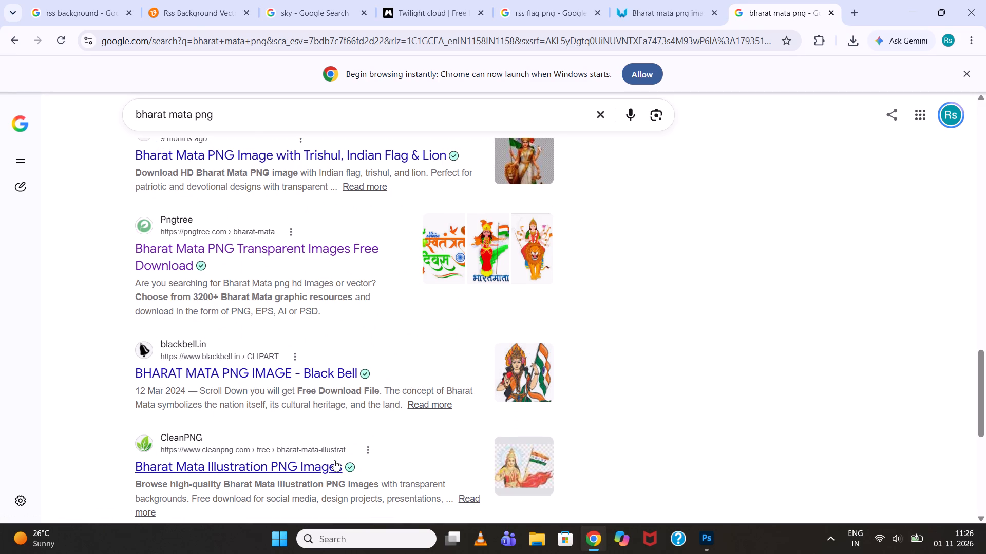
scroll(298, 466, down, 3)
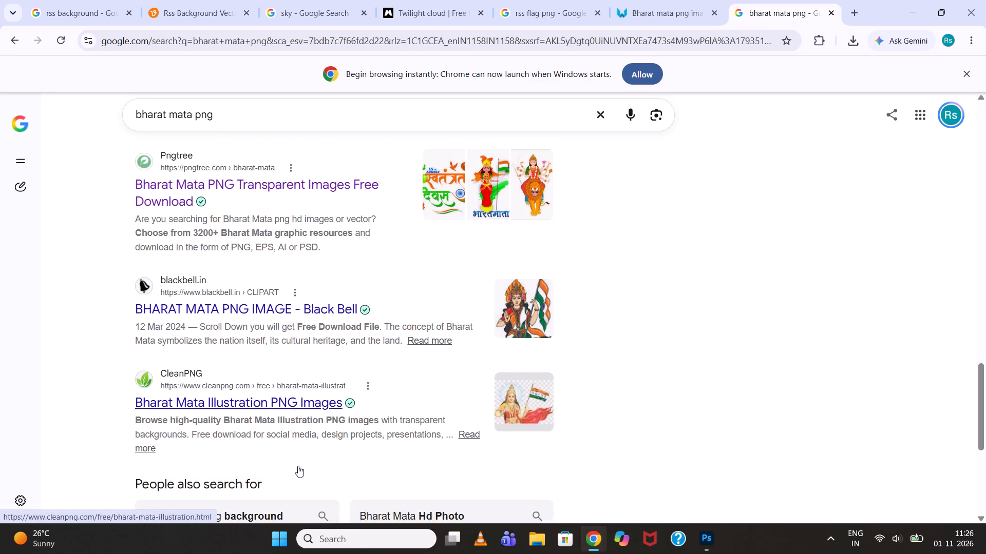
scroll(298, 466, down, 2)
click(285, 452)
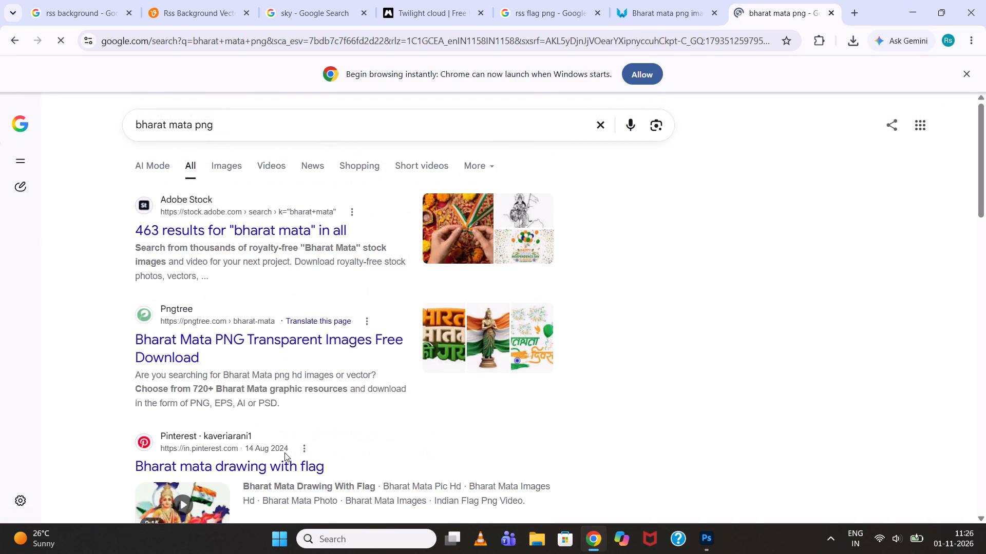
scroll(269, 238, down, 2)
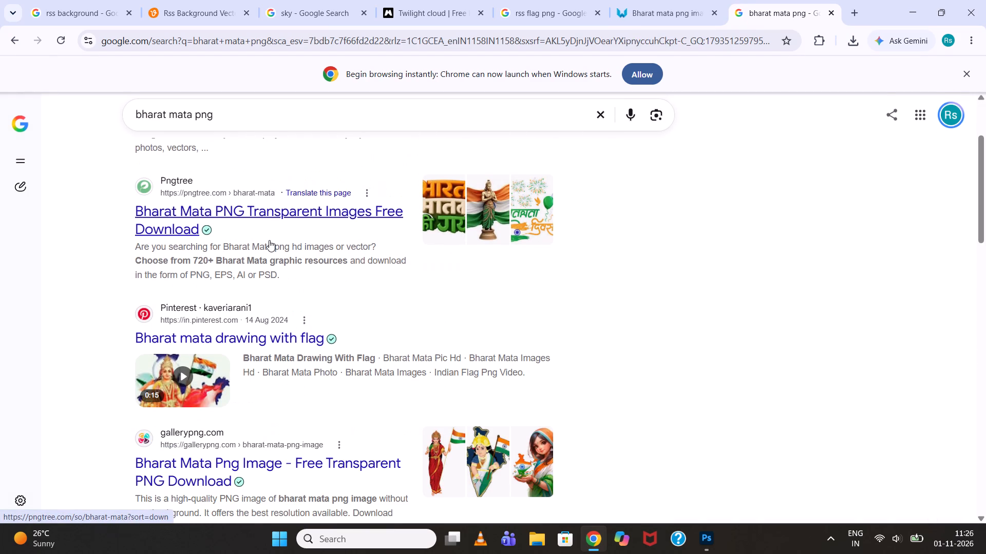
scroll(269, 242, down, 3)
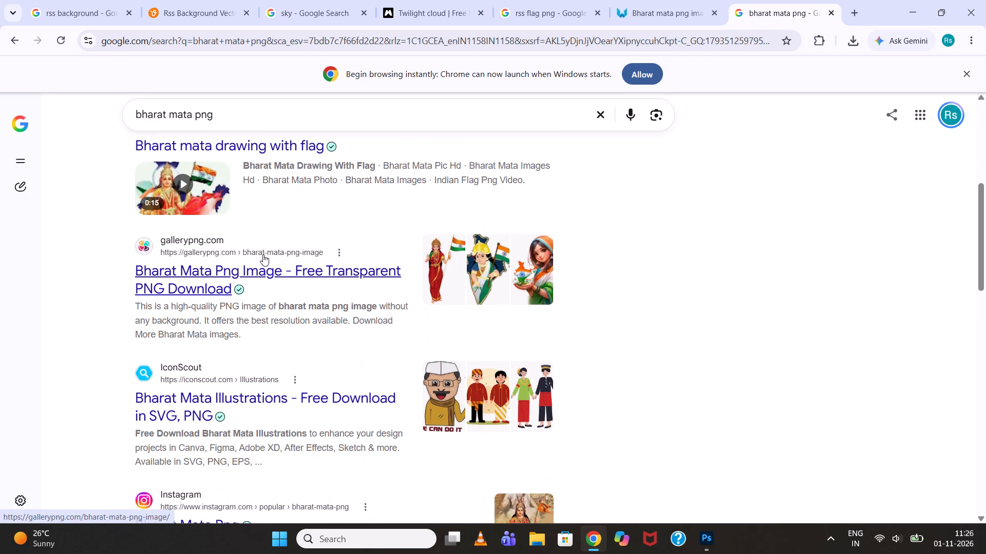
scroll(263, 255, down, 1)
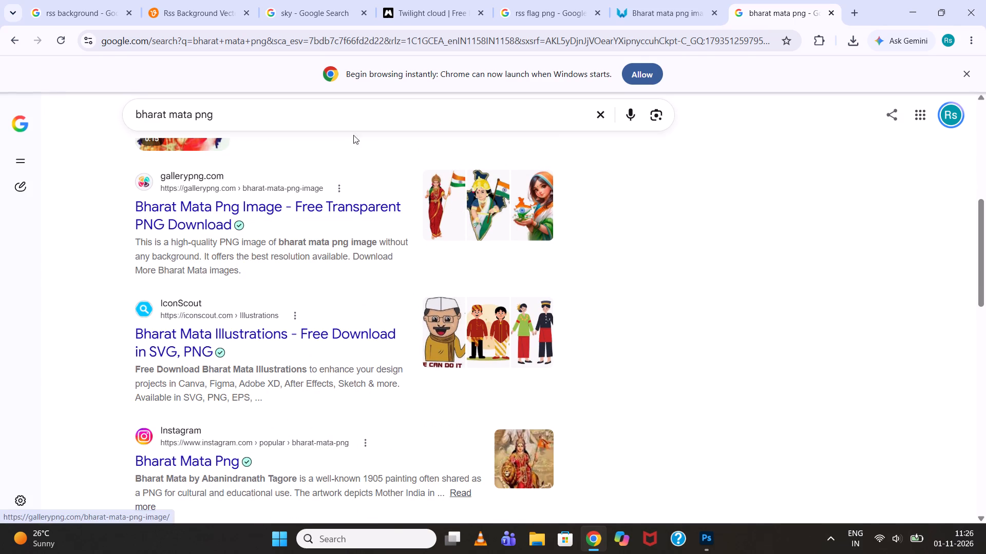
Open Pinterest and search it for "bharat mata".
click(298, 44)
text(pint)
click(296, 76)
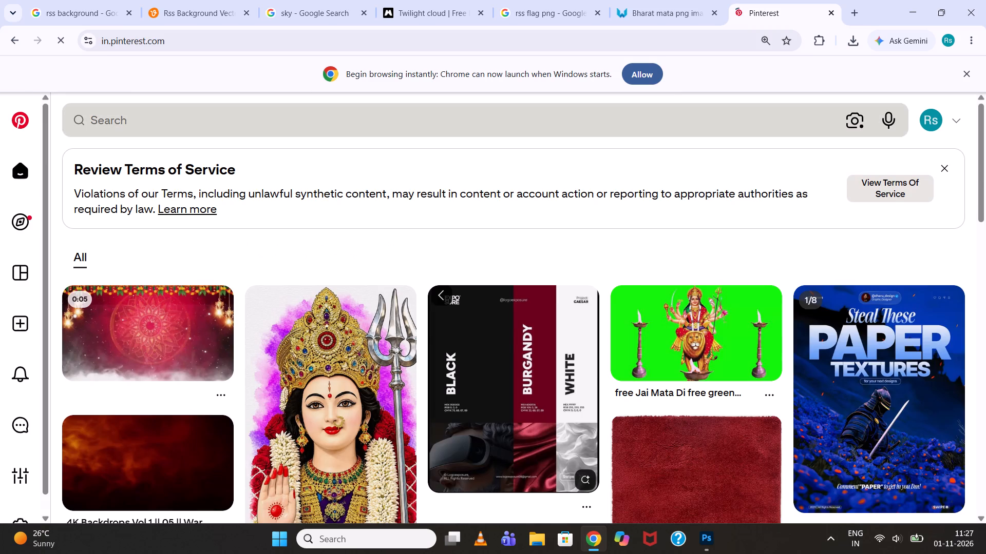
click(351, 133)
text(bhara)
click(316, 167)
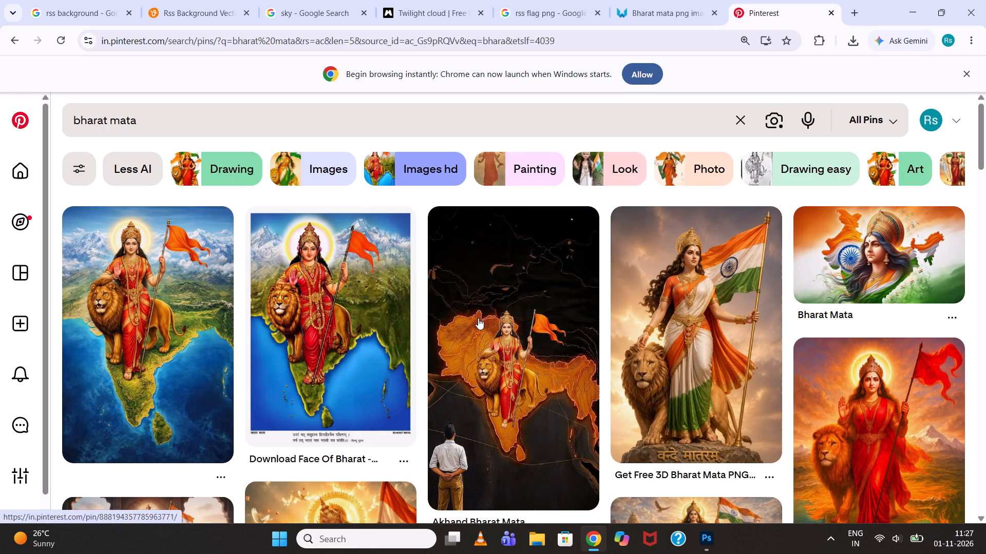
Browse the Pinterest "bharat mata" pins for a suitable Bharat Mata image on a plain background.
scroll(477, 318, down, 2)
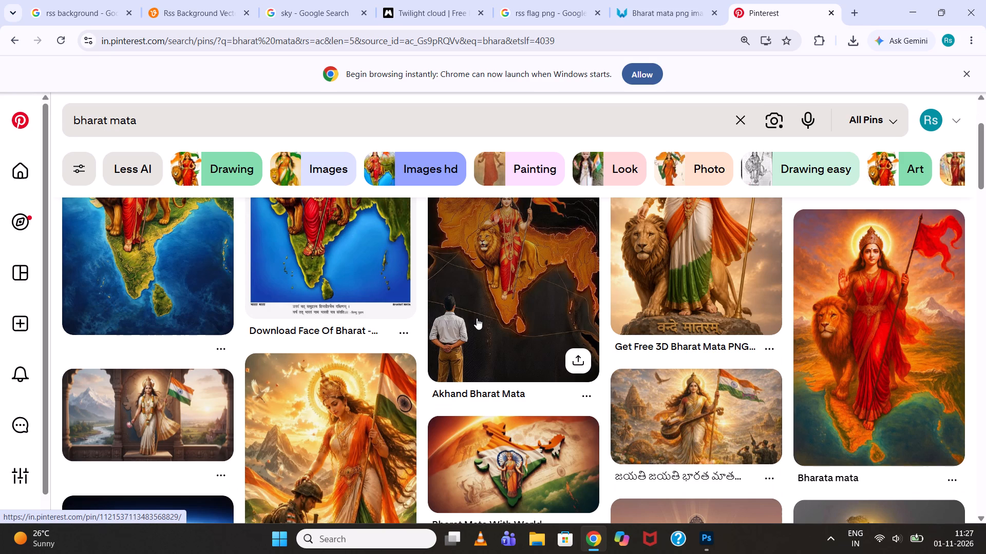
scroll(477, 318, down, 3)
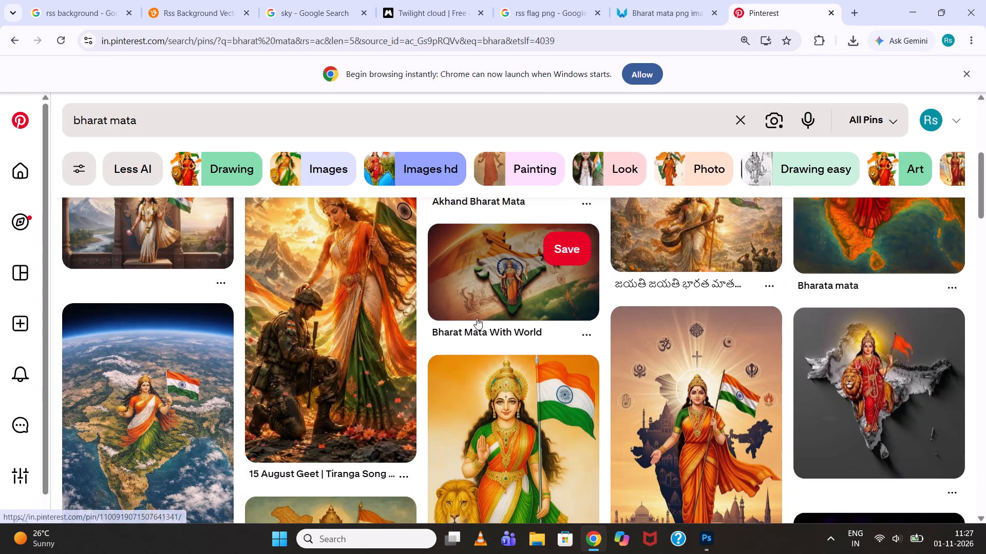
scroll(476, 318, up, 5)
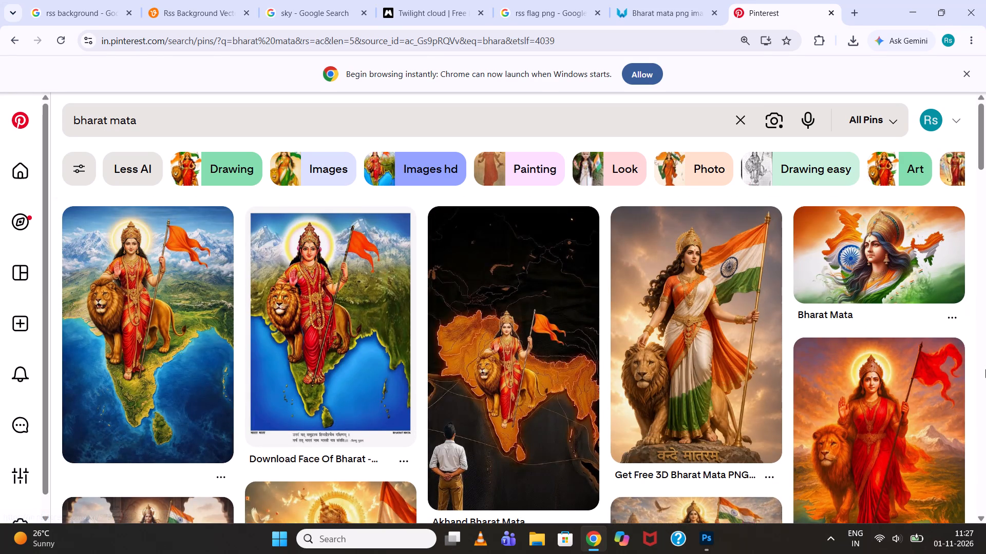
scroll(985, 369, down, 6)
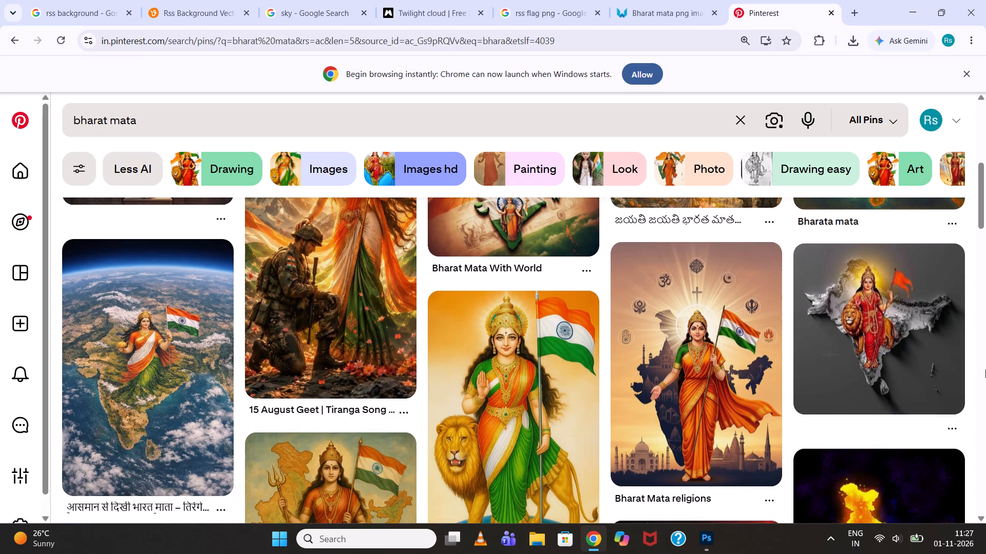
scroll(985, 369, down, 5)
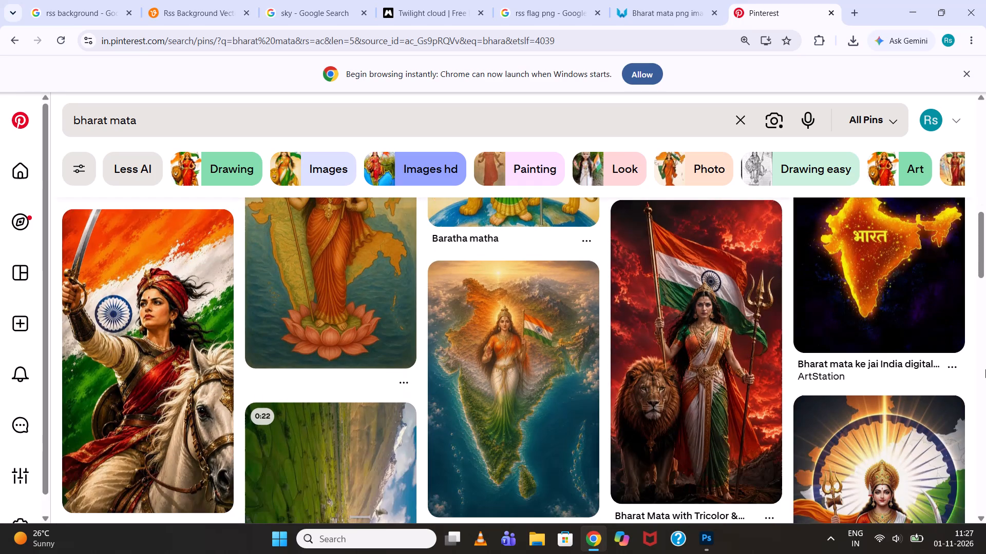
scroll(985, 369, down, 5)
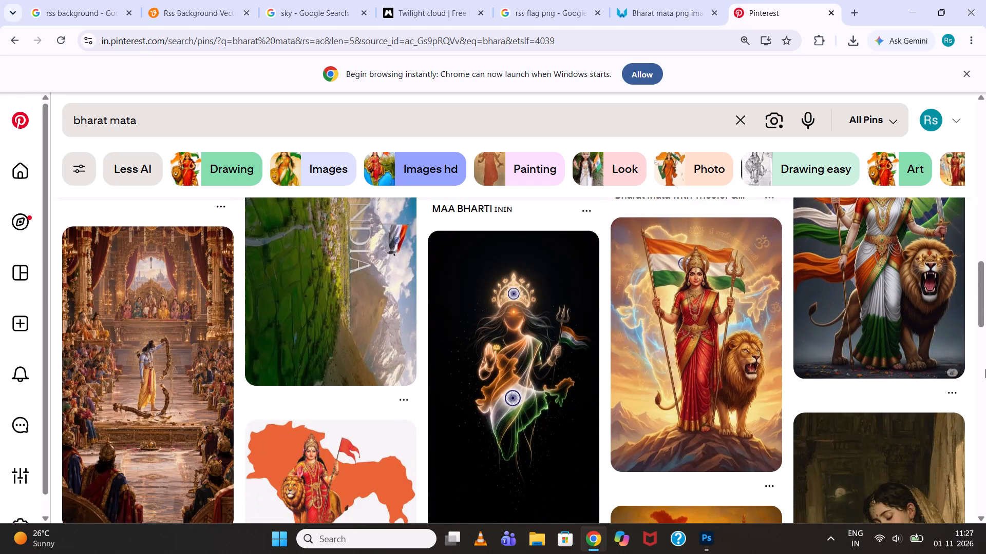
scroll(985, 369, down, 4)
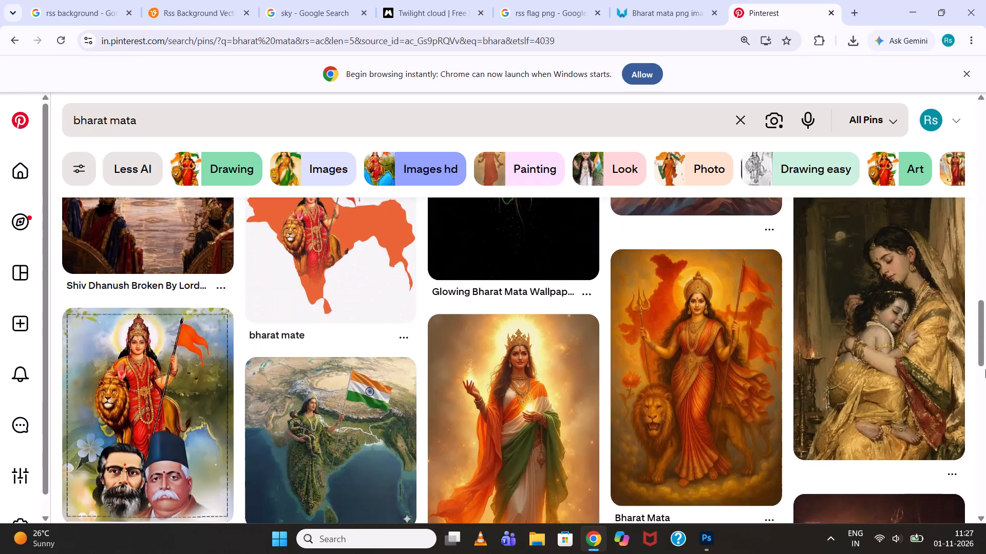
scroll(985, 369, down, 7)
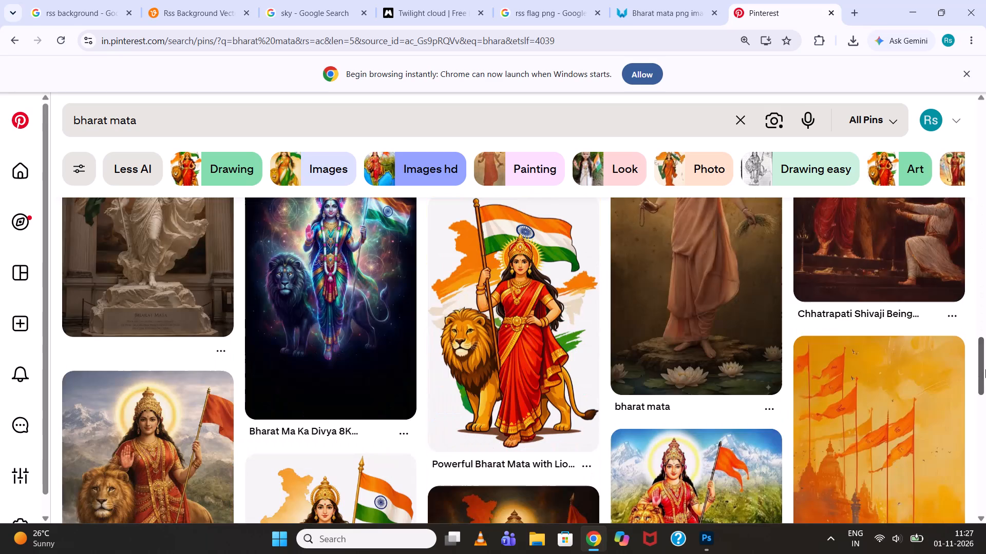
scroll(985, 369, down, 2)
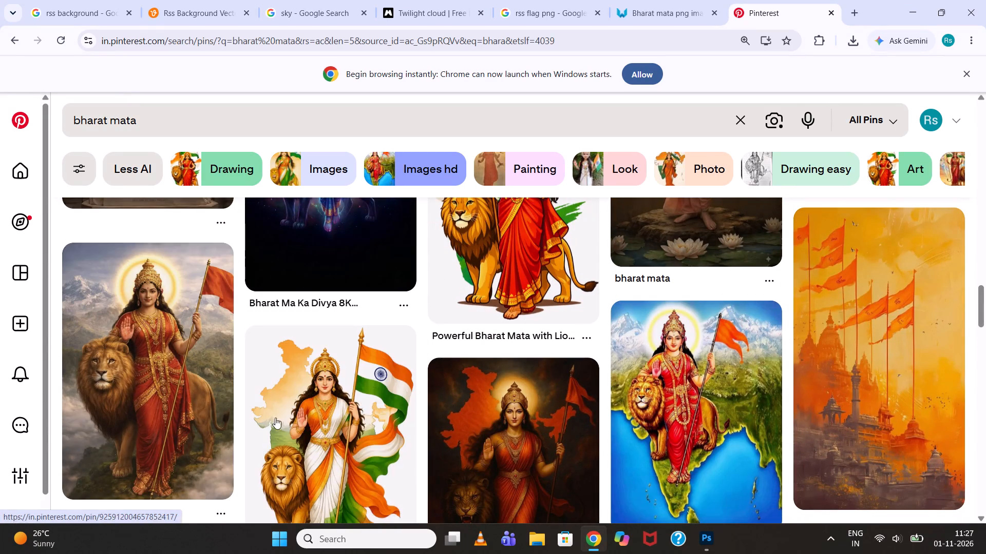
scroll(282, 418, down, 1)
Open the pin of Bharat Mata with a lion and tricolour on white, and save its image to Downloads as a JPEG.
click(326, 381)
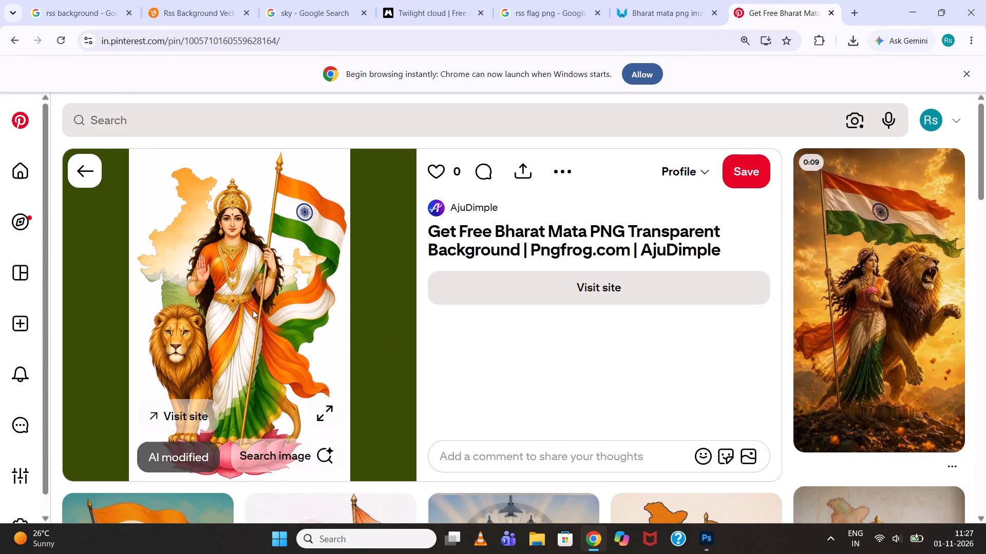
right_click(253, 310)
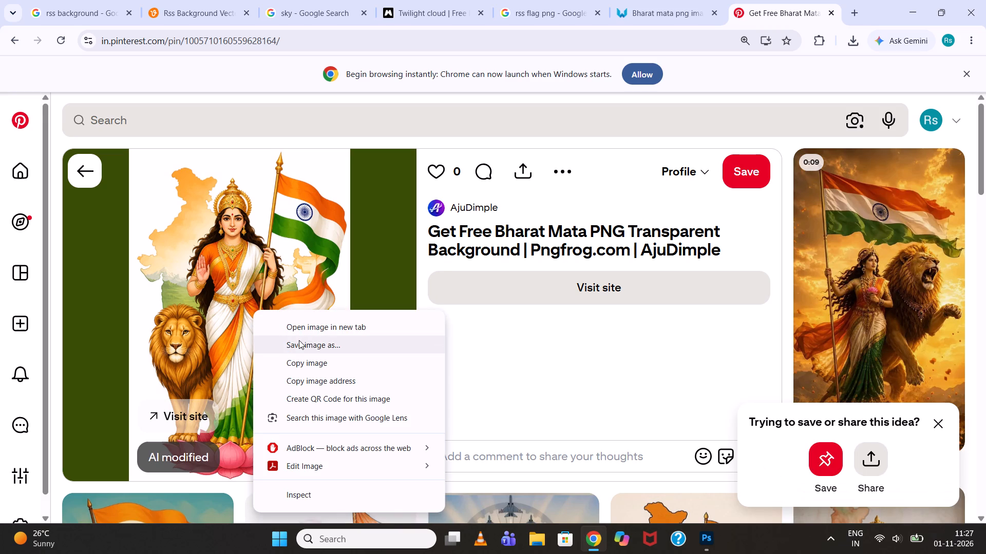
click(299, 340)
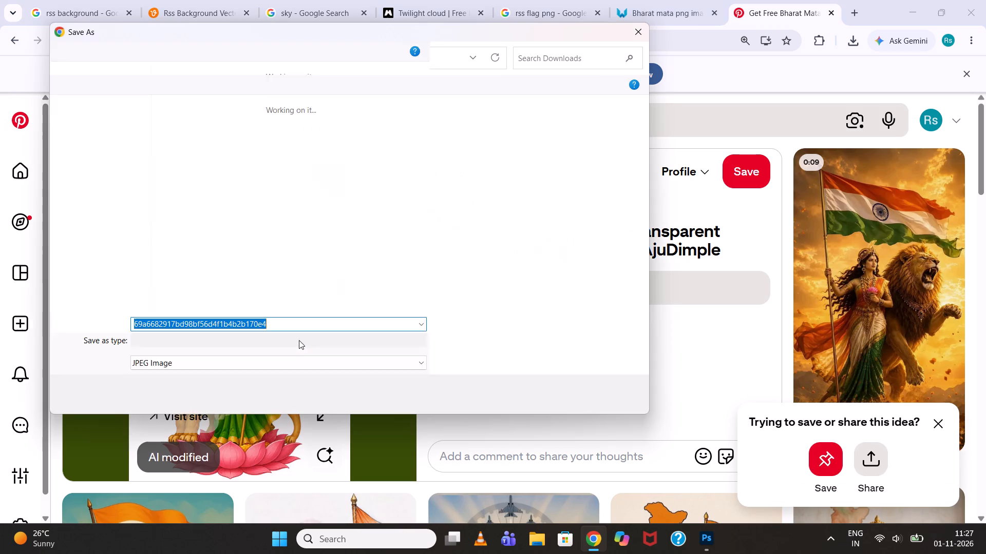
click(562, 394)
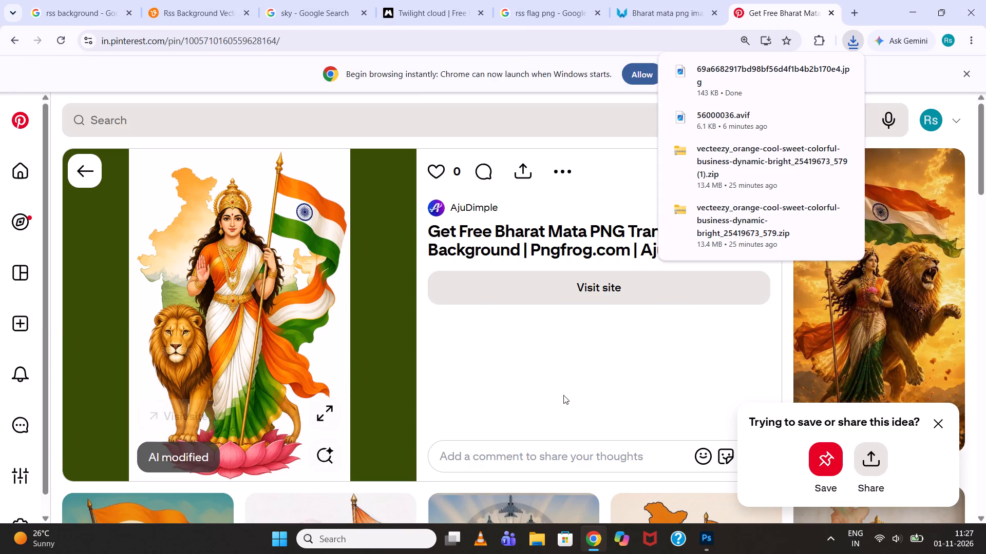
Switch to Photoshop and place the downloaded Bharat Mata image as an embedded layer in the centre of the canvas.
click(713, 546)
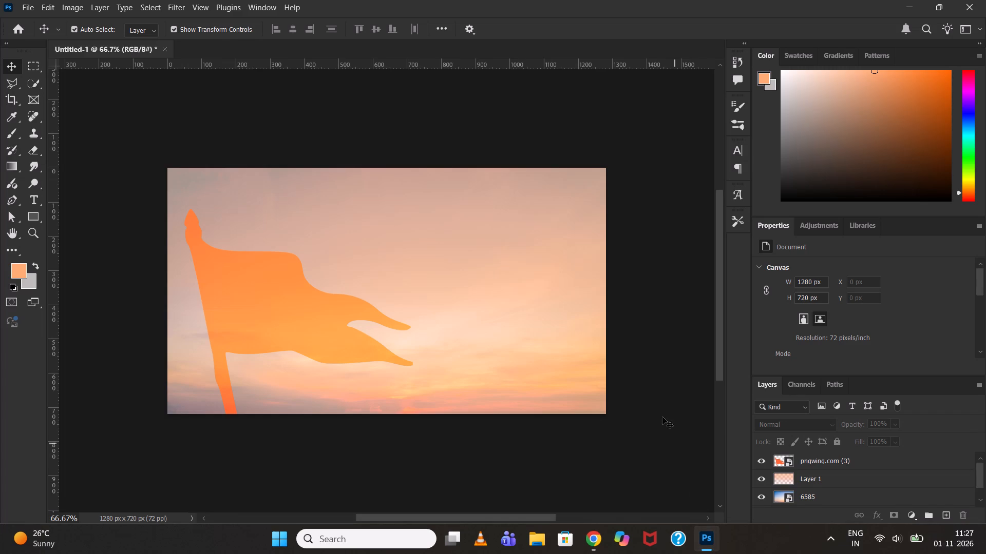
click(33, 4)
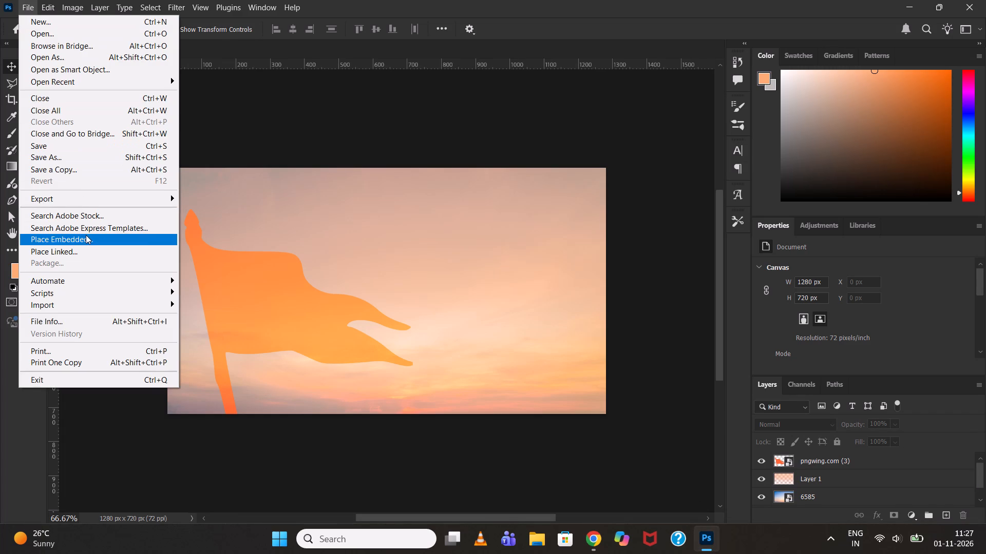
click(86, 235)
double_click(169, 177)
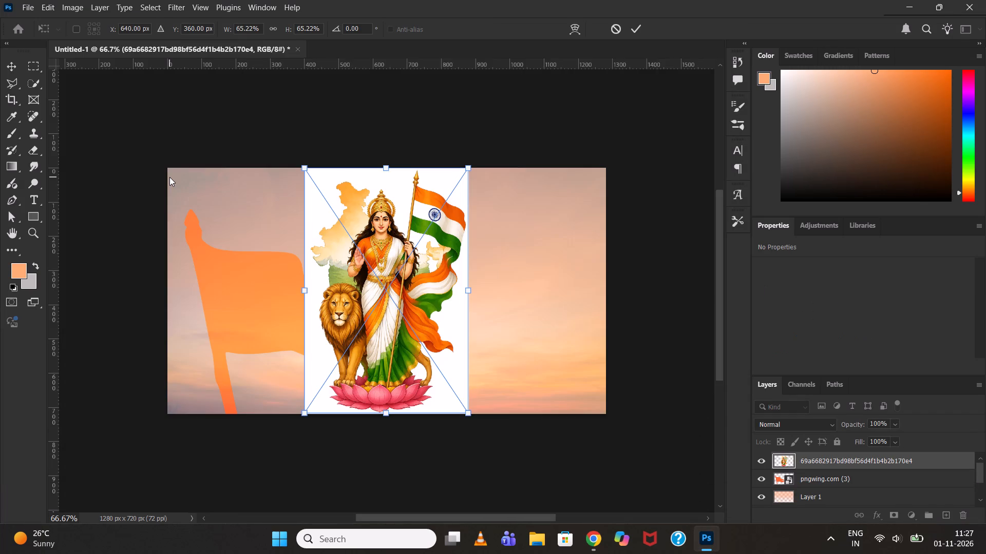
click(647, 28)
click(637, 28)
click(652, 98)
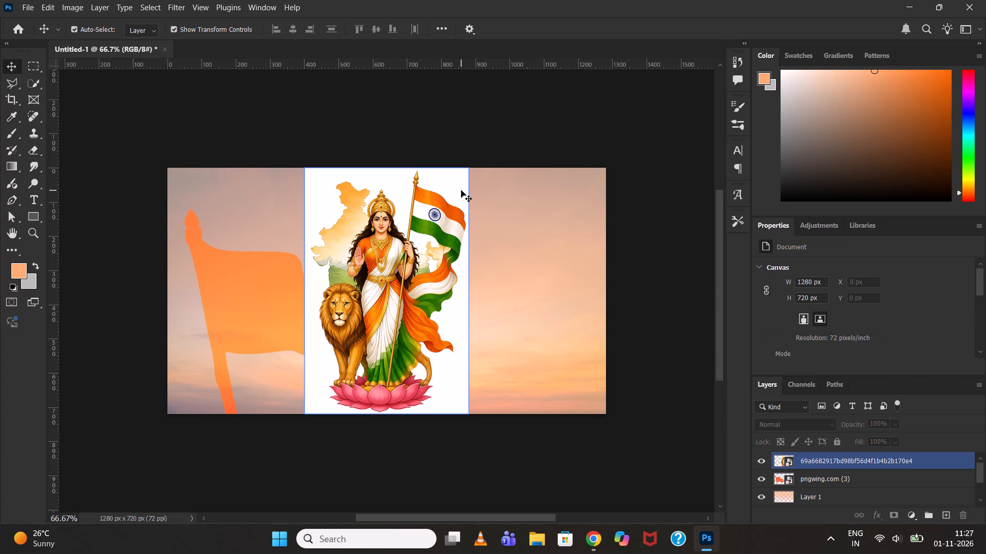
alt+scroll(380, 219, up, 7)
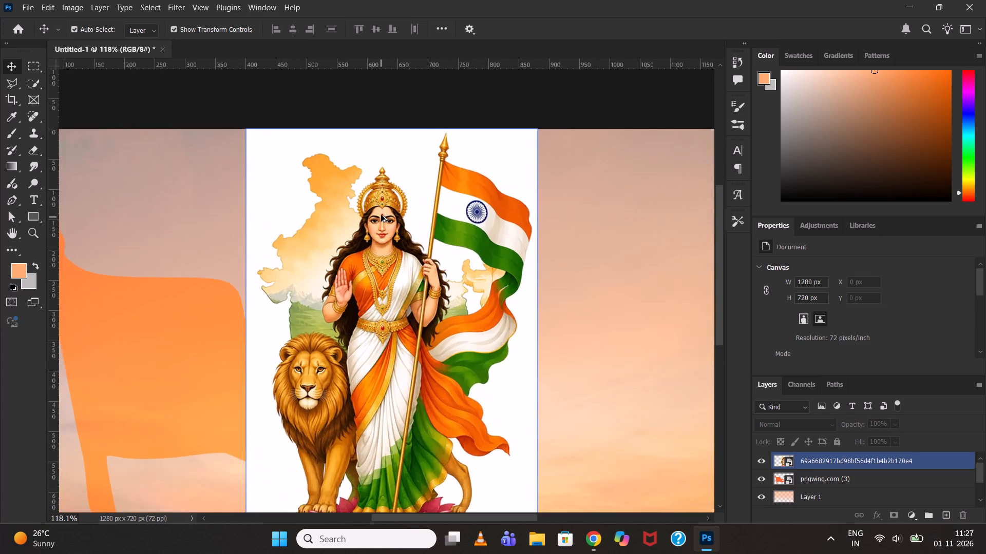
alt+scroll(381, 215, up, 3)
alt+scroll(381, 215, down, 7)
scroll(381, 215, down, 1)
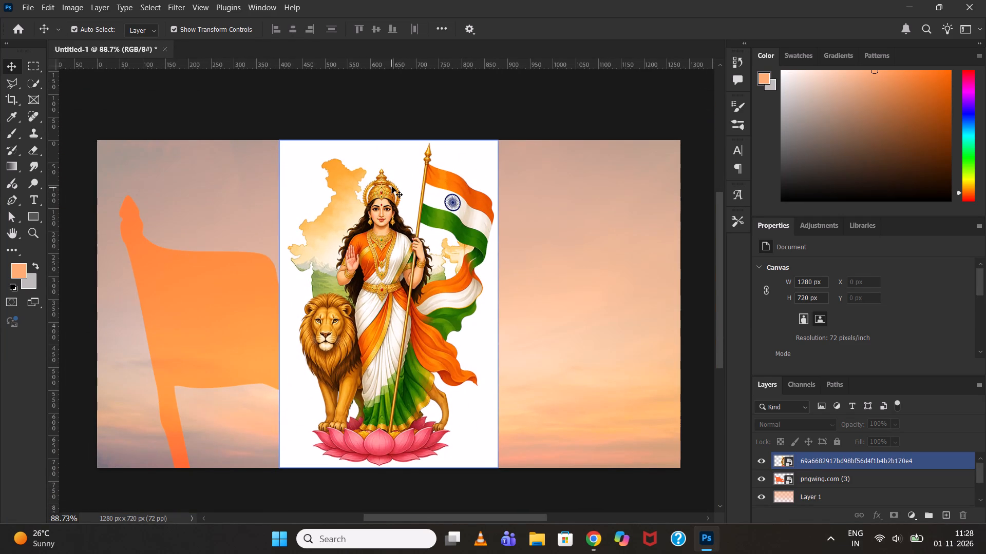
Choose the Background Eraser and rasterize the Bharat Mata image layer.
click(392, 186)
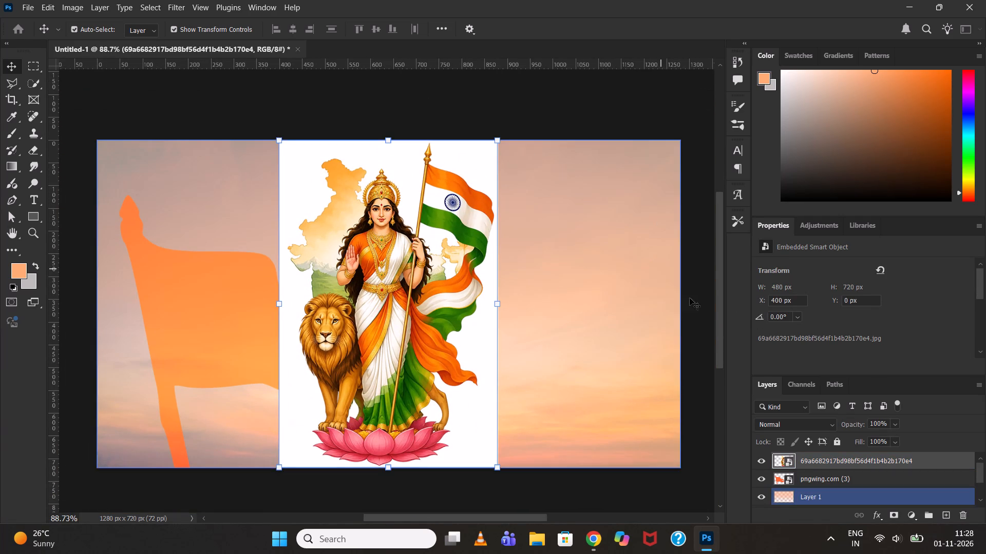
drag(34, 150, 59, 160)
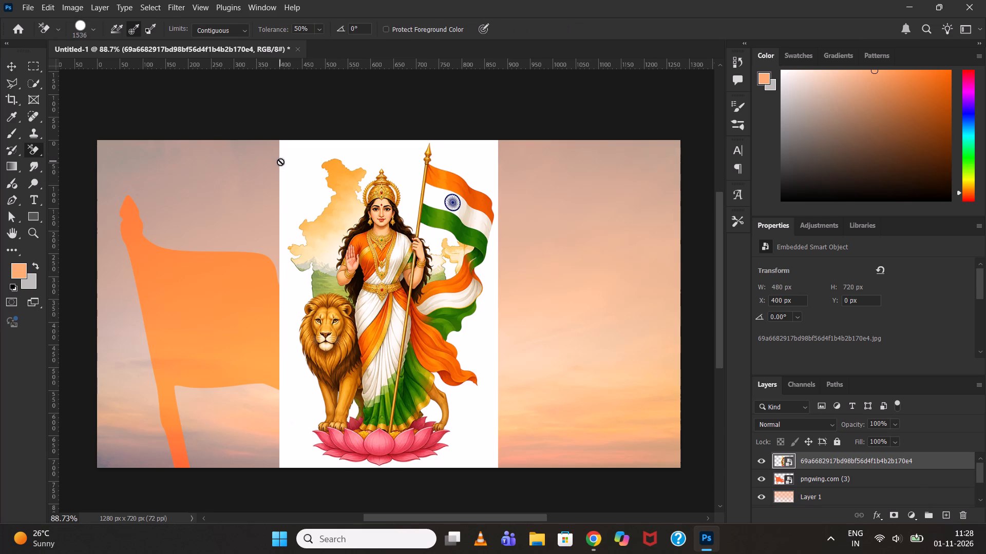
click(928, 459)
right_click(927, 459)
click(908, 413)
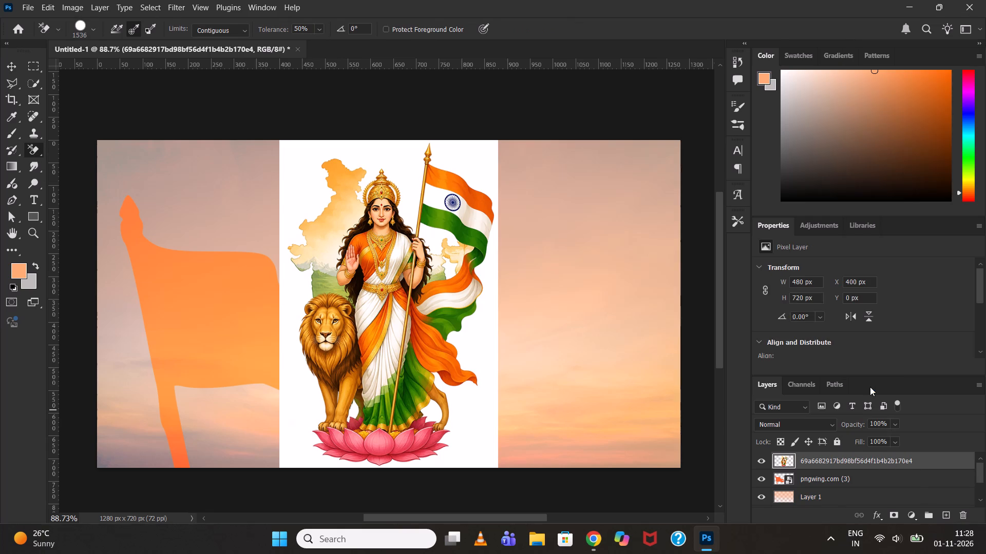
Erase the white background around the Bharat Mata figure with one large Background Eraser stroke.
drag(466, 145, 405, 357)
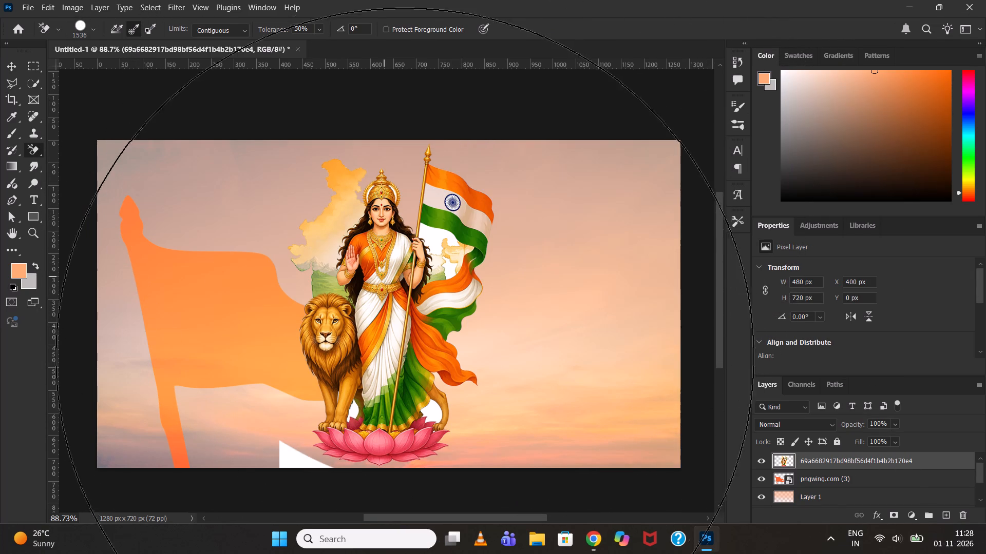
drag(405, 357, 417, 329)
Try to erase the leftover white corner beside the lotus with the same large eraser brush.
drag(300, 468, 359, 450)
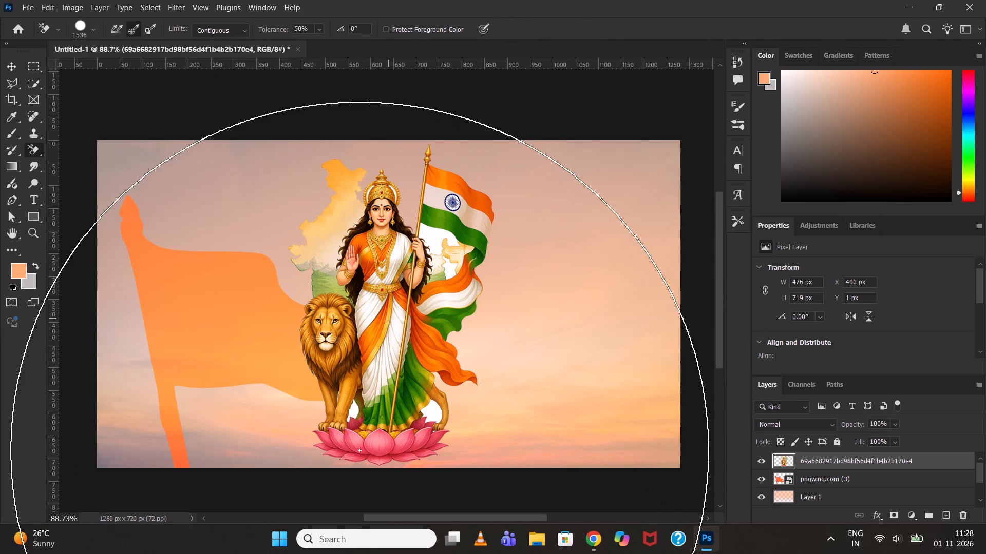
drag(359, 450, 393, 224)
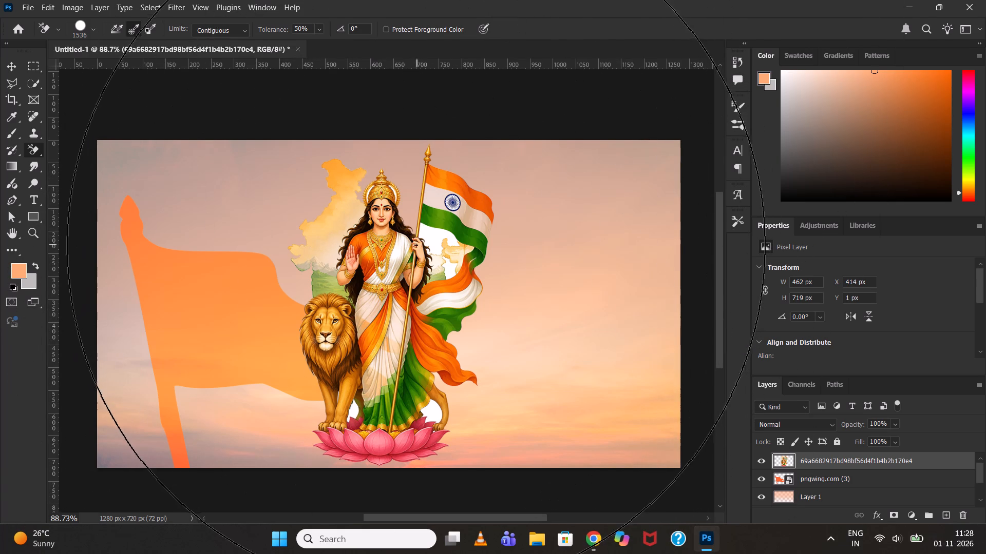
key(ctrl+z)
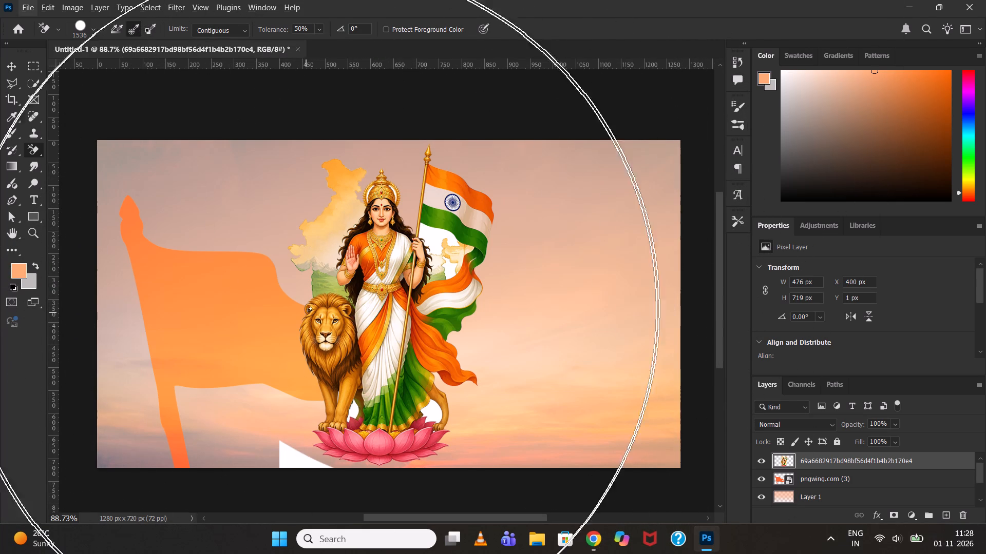
Reduce the eraser brush to 103 px and erase the white patches below the tricolour and around the lion's legs.
alt+right_drag(425, 269, 0, 324)
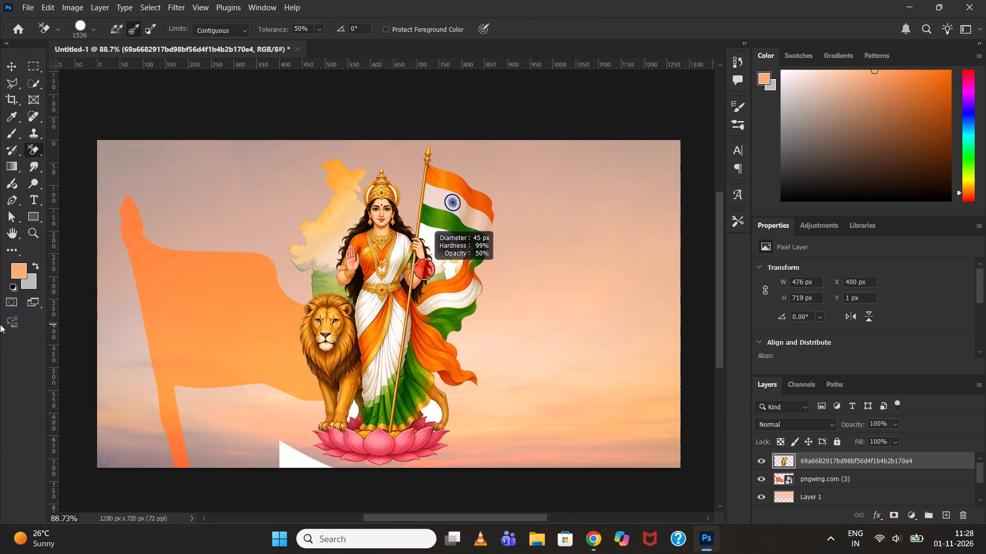
alt+right_drag(0, 324, 18, 321)
drag(449, 272, 447, 258)
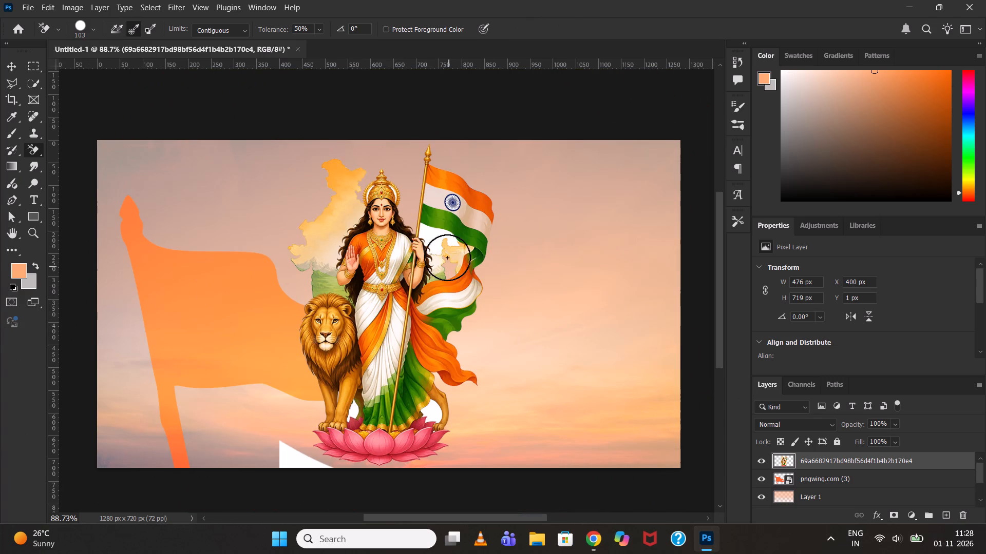
drag(447, 258, 440, 231)
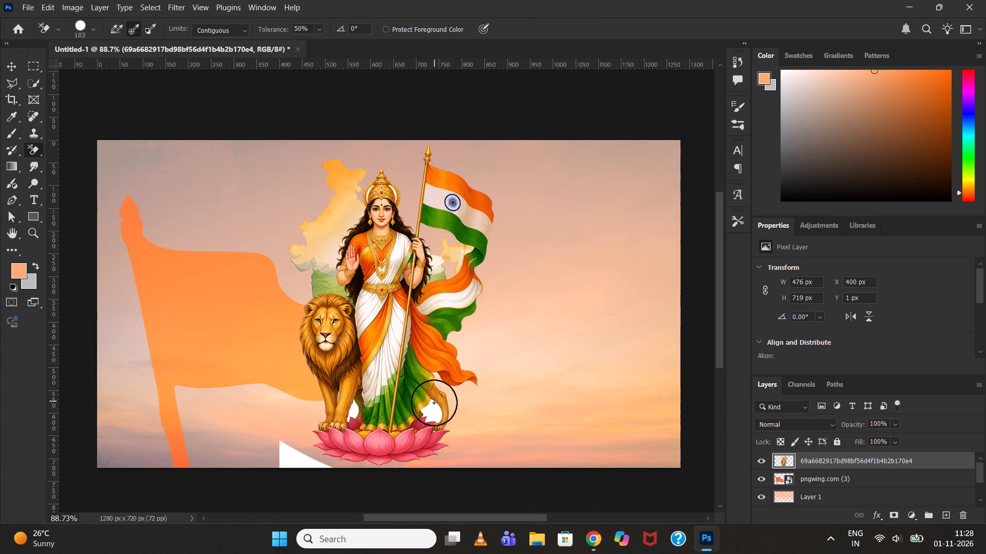
drag(434, 406, 440, 407)
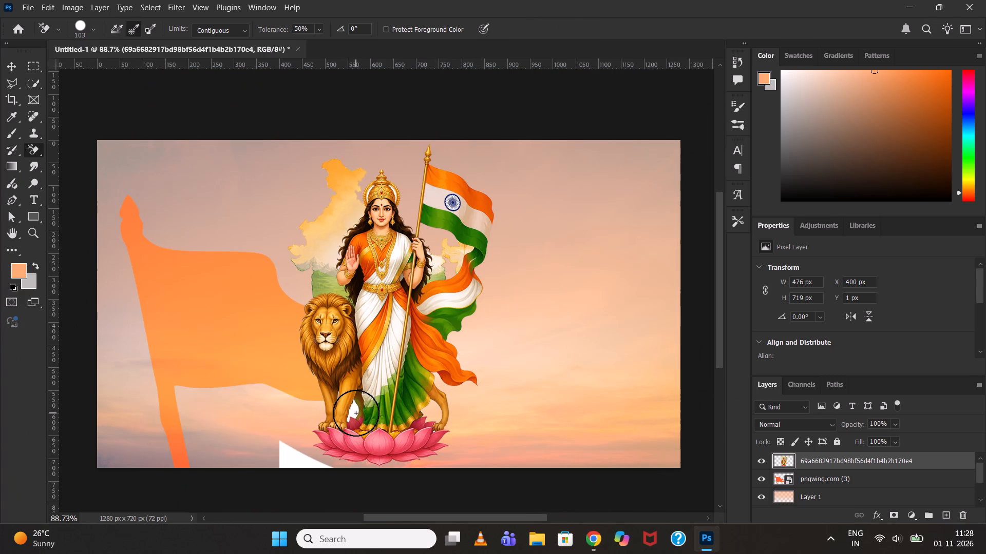
click(354, 412)
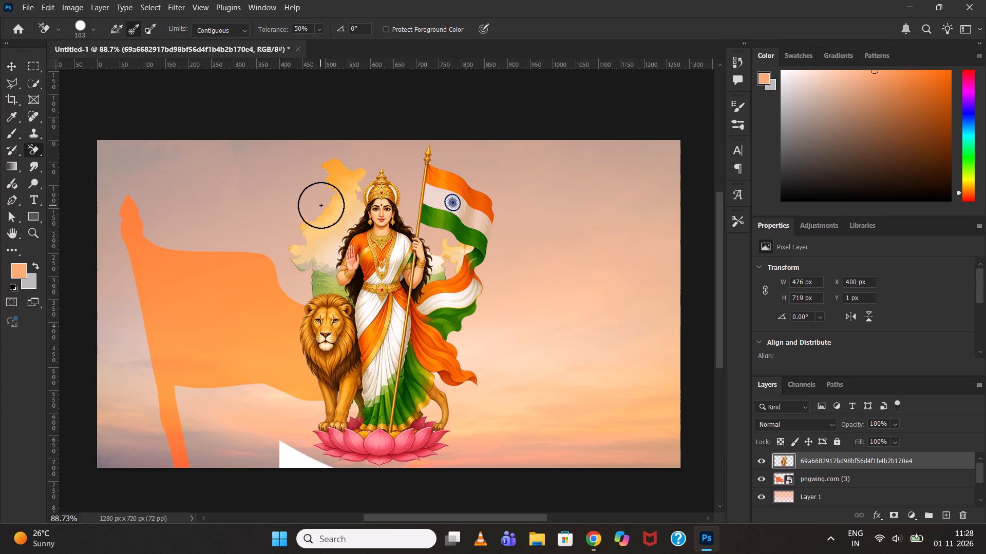
Erase the white gaps on both sides of Bharat Mata's crown, inside its beaded rim.
alt+scroll(352, 149, up, 5)
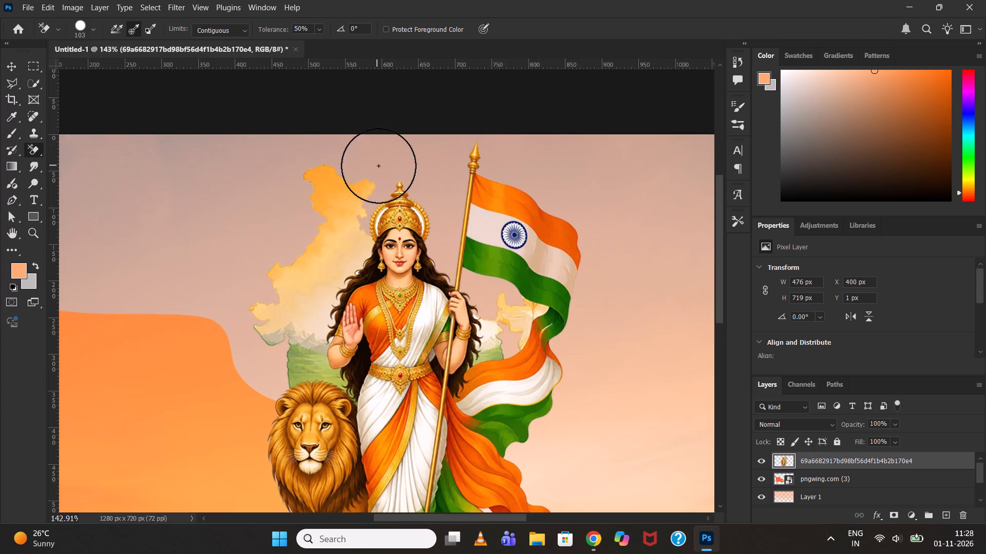
alt+scroll(384, 169, up, 12)
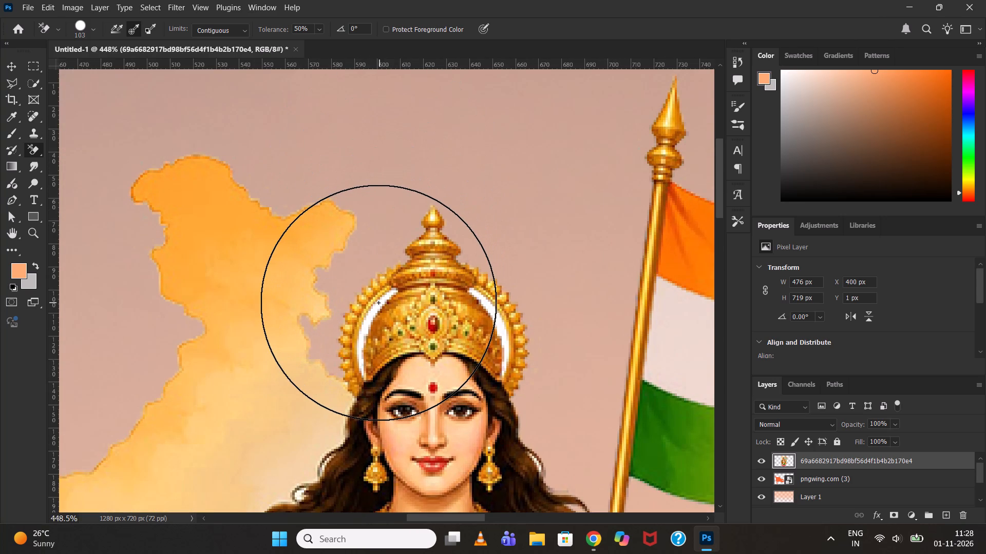
click(378, 303)
key(ctrl+z)
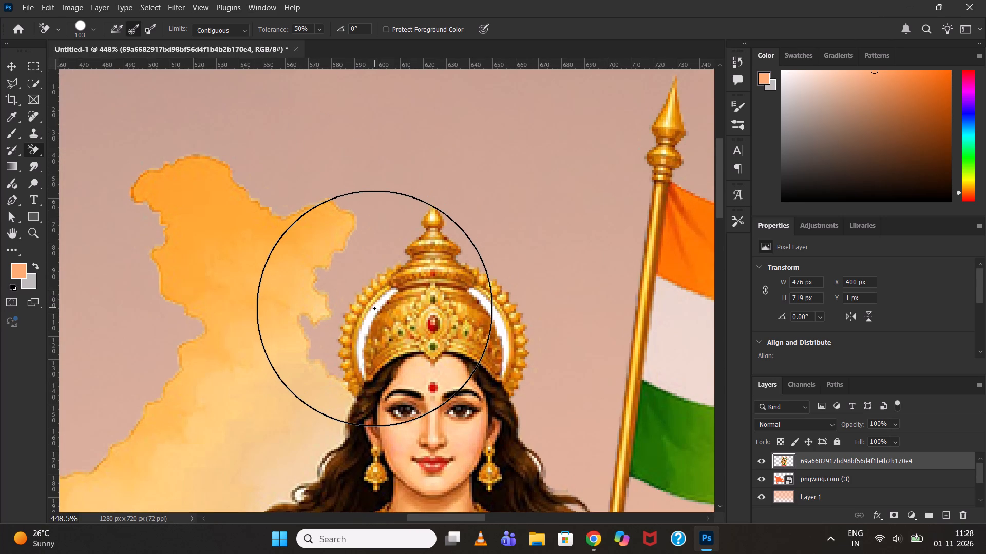
click(374, 308)
click(501, 325)
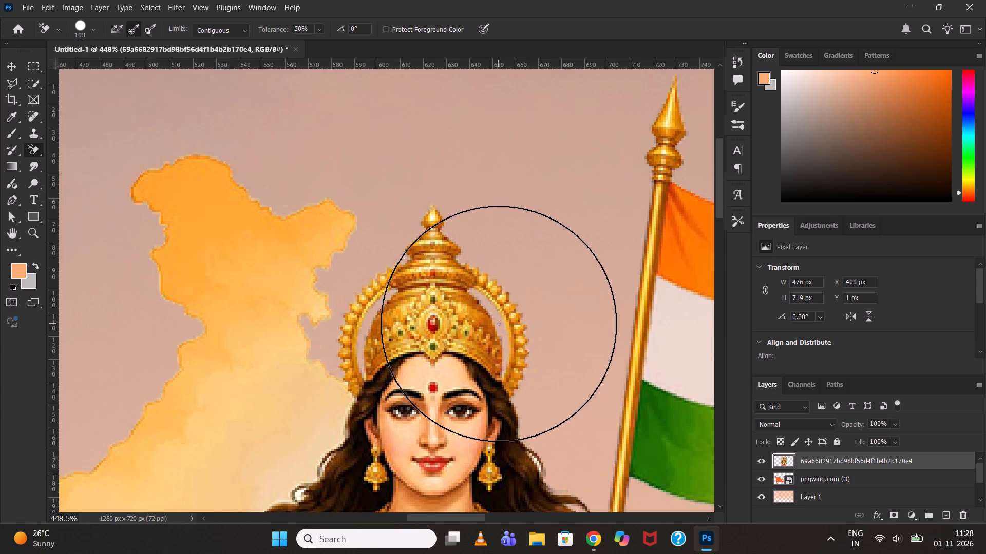
Erase the remaining white corner of the image beside the lotus and lion with the 103 px brush.
alt+scroll(499, 324, down, 15)
alt+scroll(551, 395, up, 7)
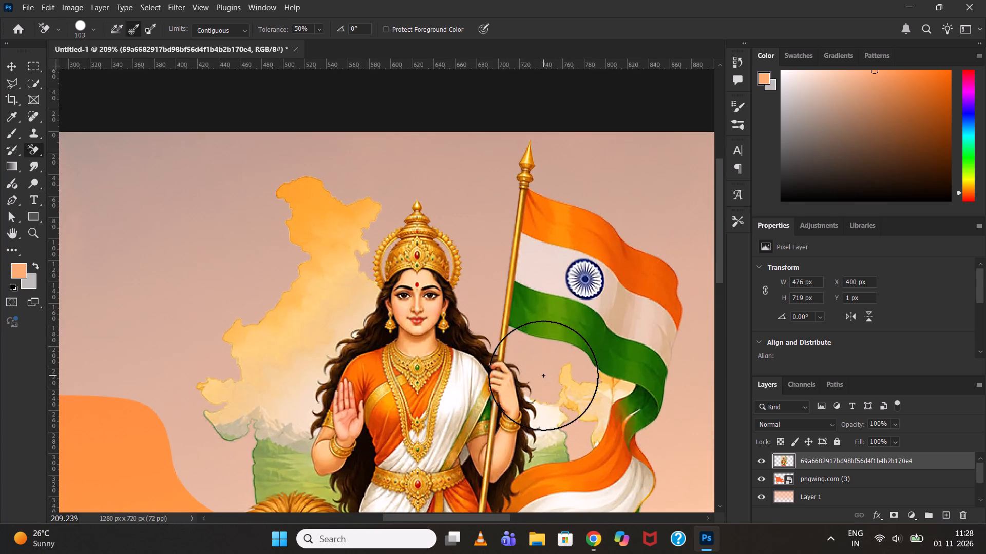
alt+scroll(543, 375, down, 8)
scroll(522, 407, down, 10)
scroll(485, 361, down, 5)
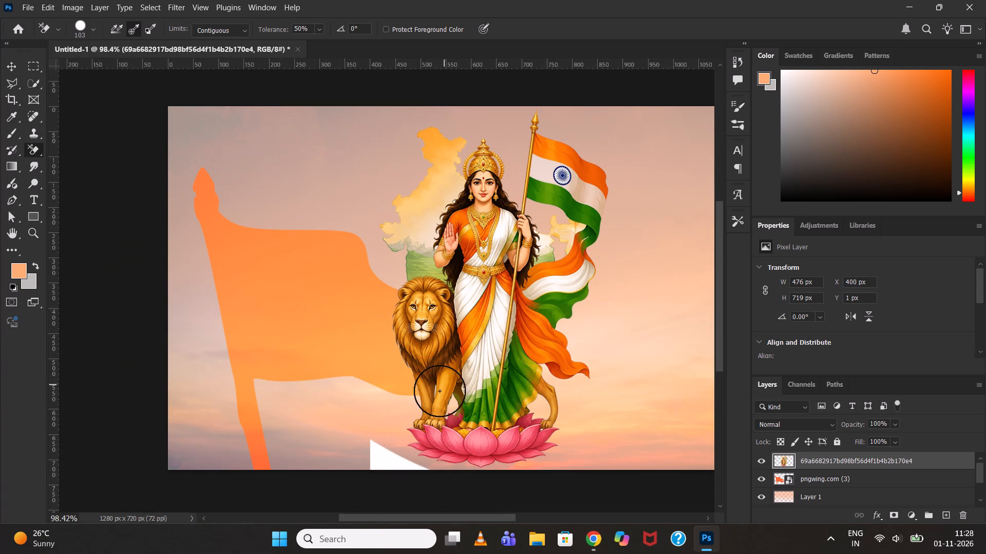
click(386, 453)
click(412, 465)
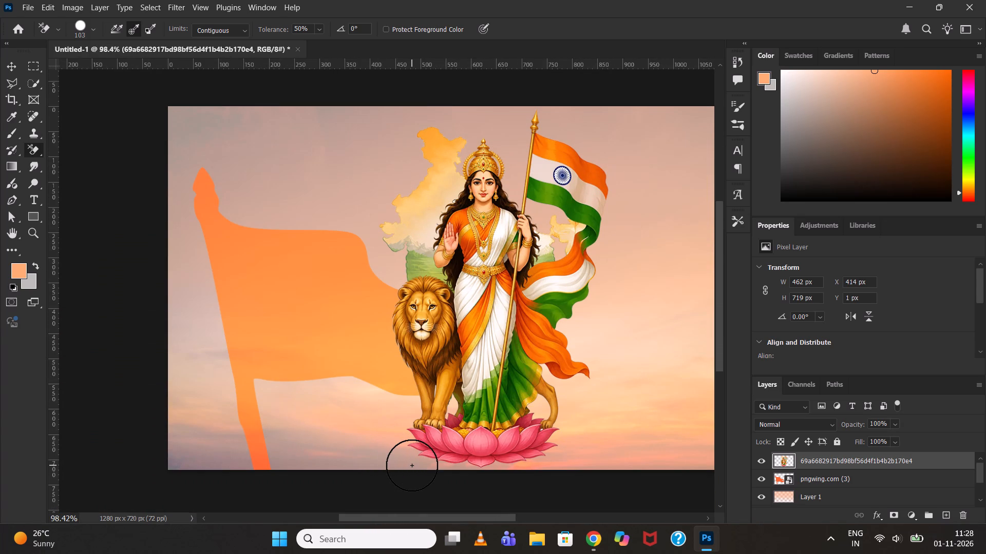
Move the cut-out Bharat Mata figure to the left side of the canvas, at about X 15 px, Y 24 px.
alt+scroll(412, 456, down, 6)
alt+scroll(411, 452, up, 3)
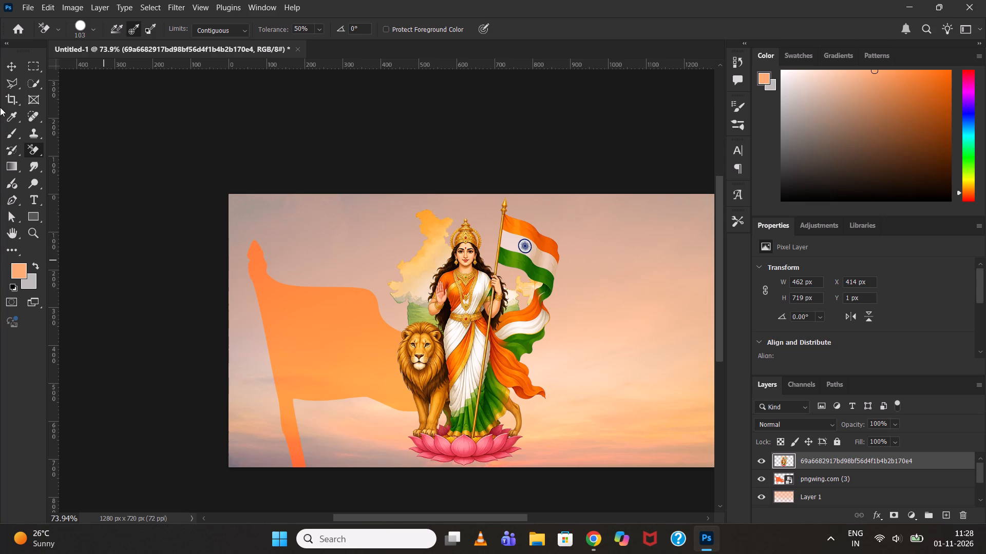
click(5, 64)
drag(487, 290, 441, 294)
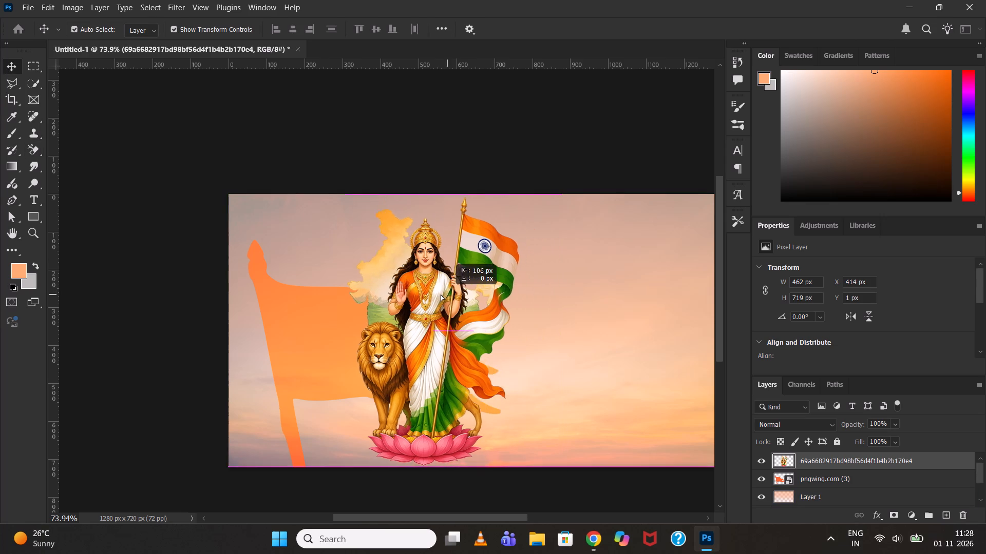
drag(441, 294, 332, 295)
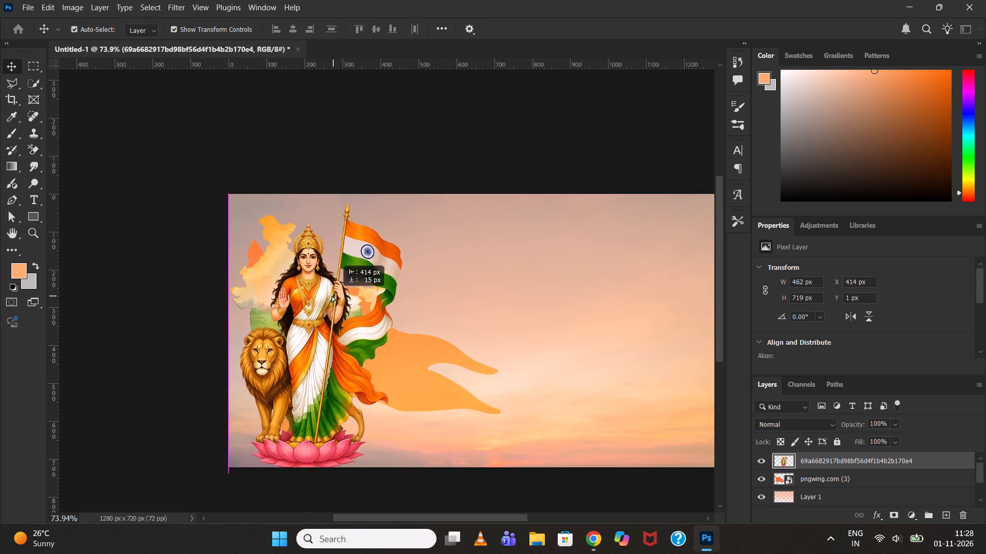
drag(332, 295, 336, 299)
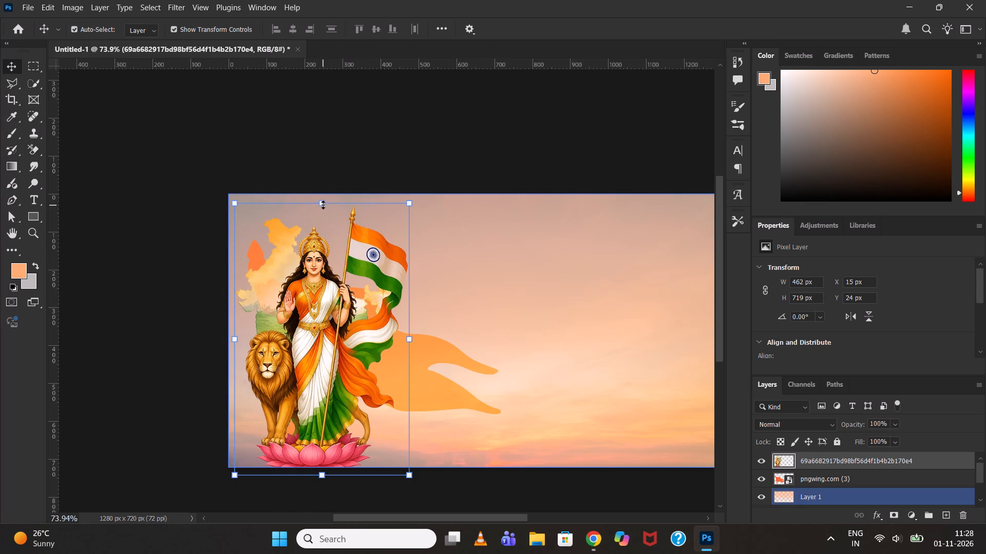
Scale the Bharat Mata figure to about 118% and position it at about X 49 px, Y -13 px, with the lotus mostly below the canvas.
shift+drag(324, 204, 340, 187)
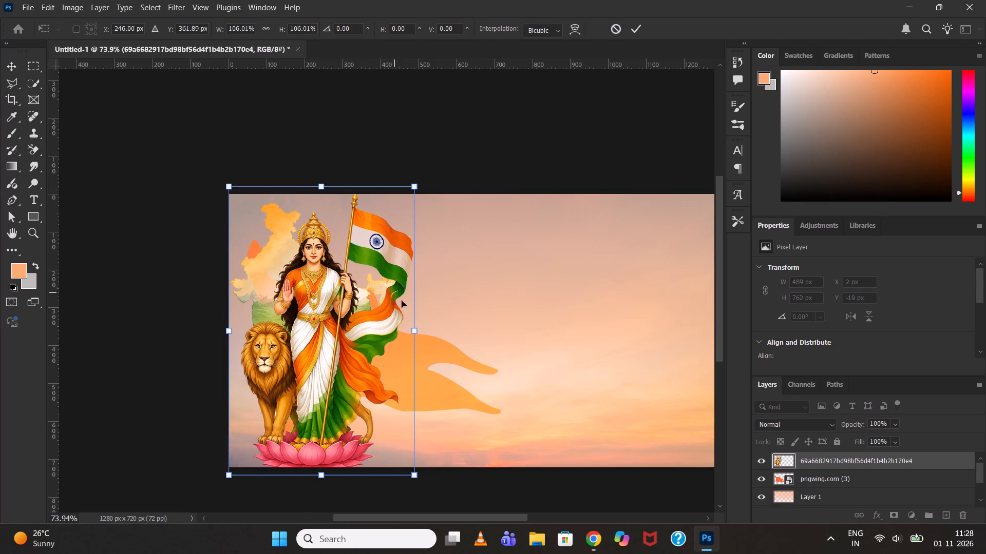
drag(368, 339, 382, 345)
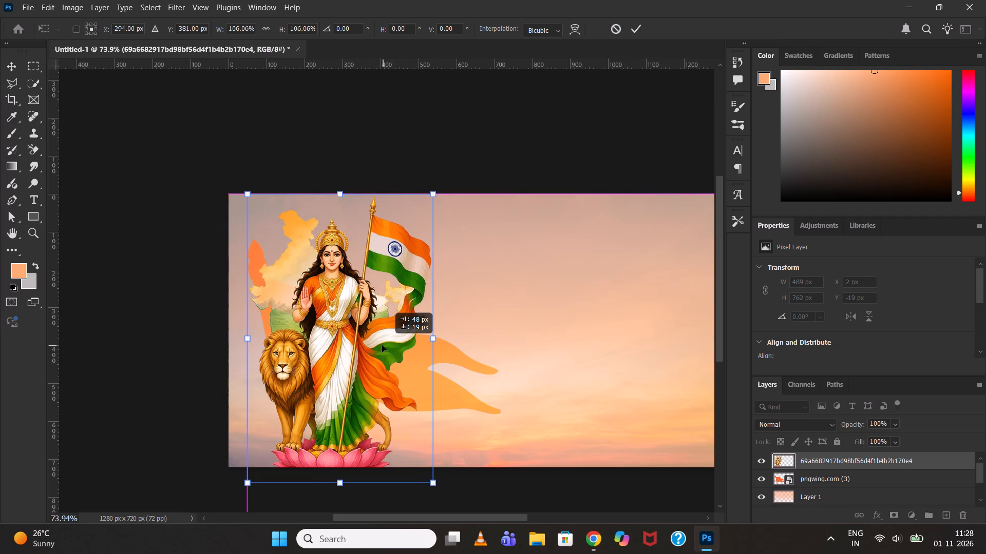
drag(382, 345, 380, 344)
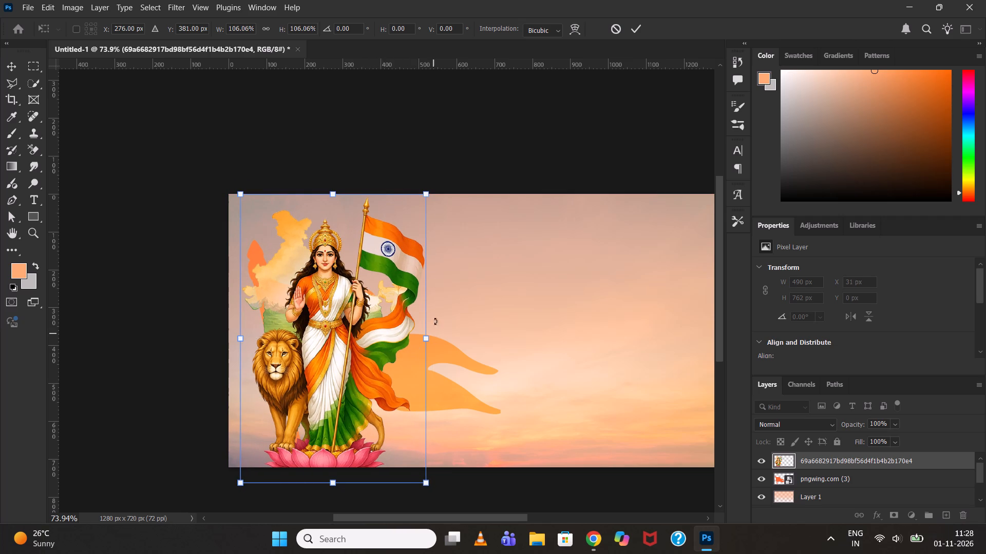
shift+drag(329, 191, 331, 157)
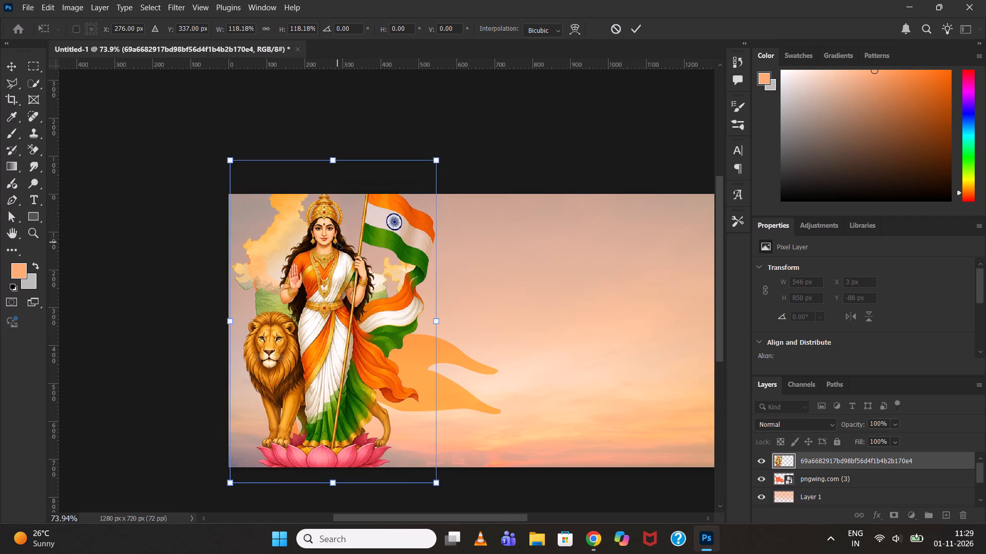
drag(337, 244, 345, 272)
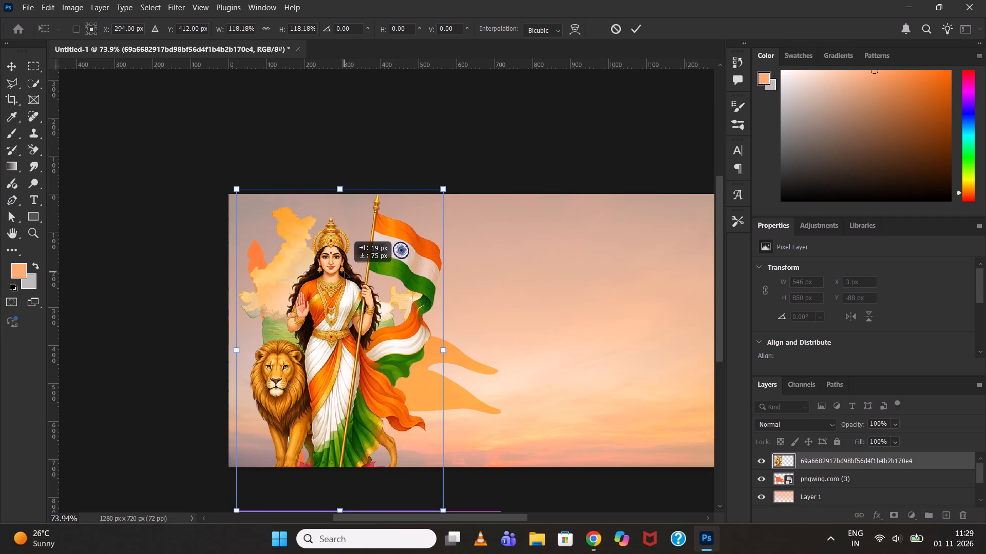
drag(345, 272, 351, 273)
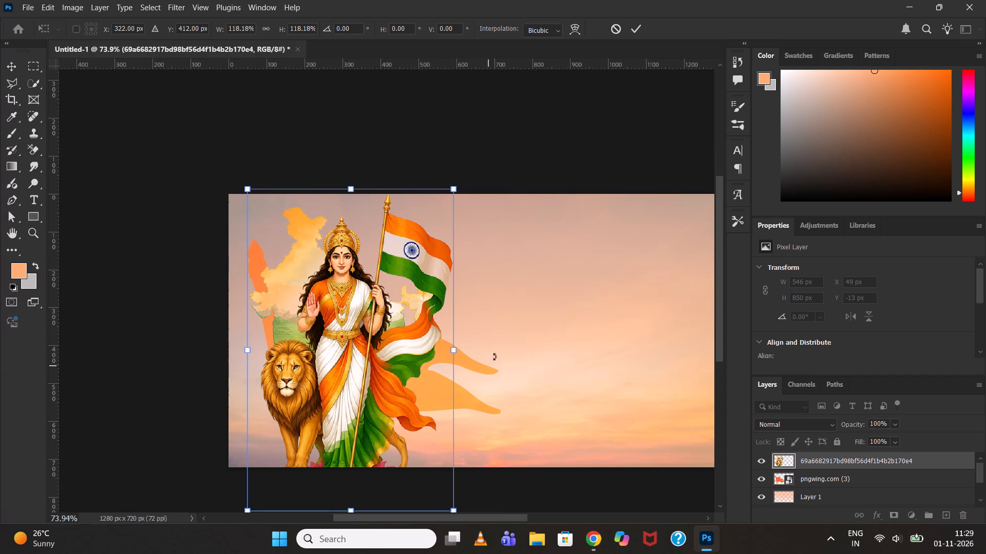
click(635, 27)
click(559, 105)
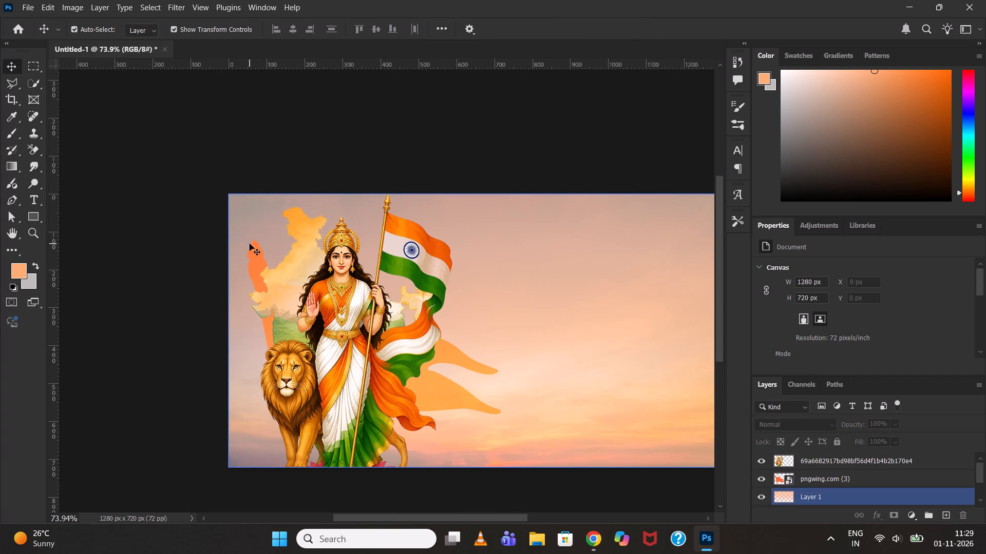
Move the orange flag layer partly off the canvas's top-left corner, to about X -206 px, Y -284 px, and deselect it.
drag(254, 254, 180, 168)
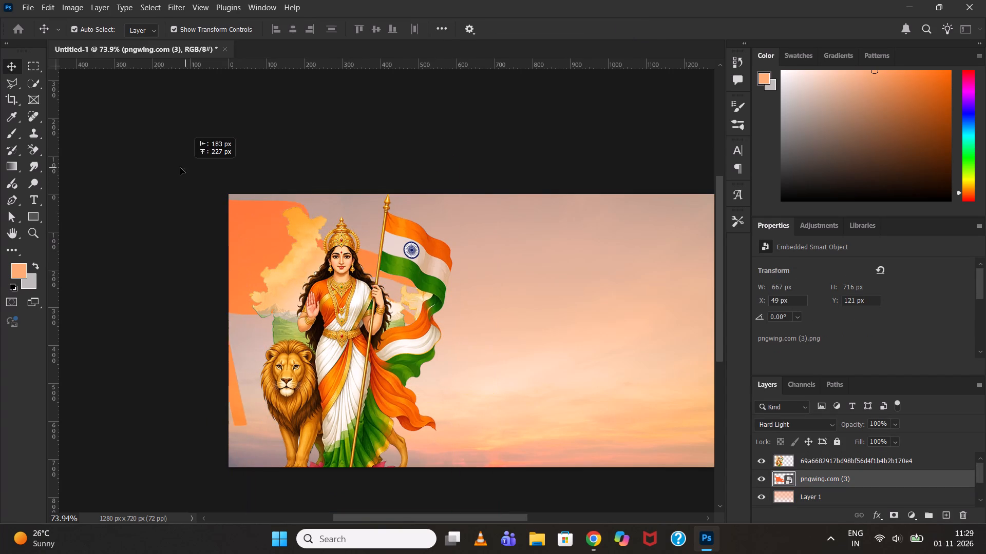
drag(180, 168, 179, 102)
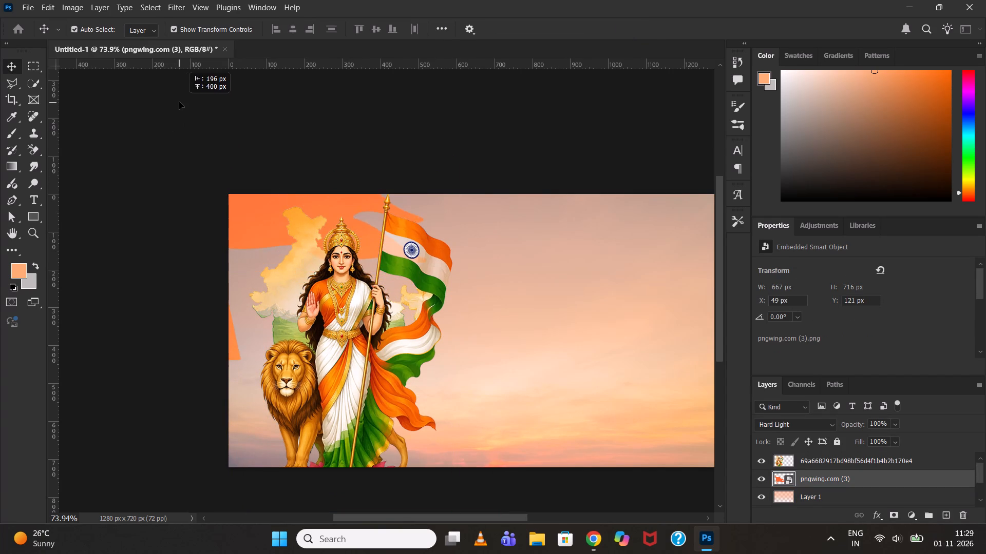
drag(179, 102, 157, 100)
scroll(186, 152, down, 3)
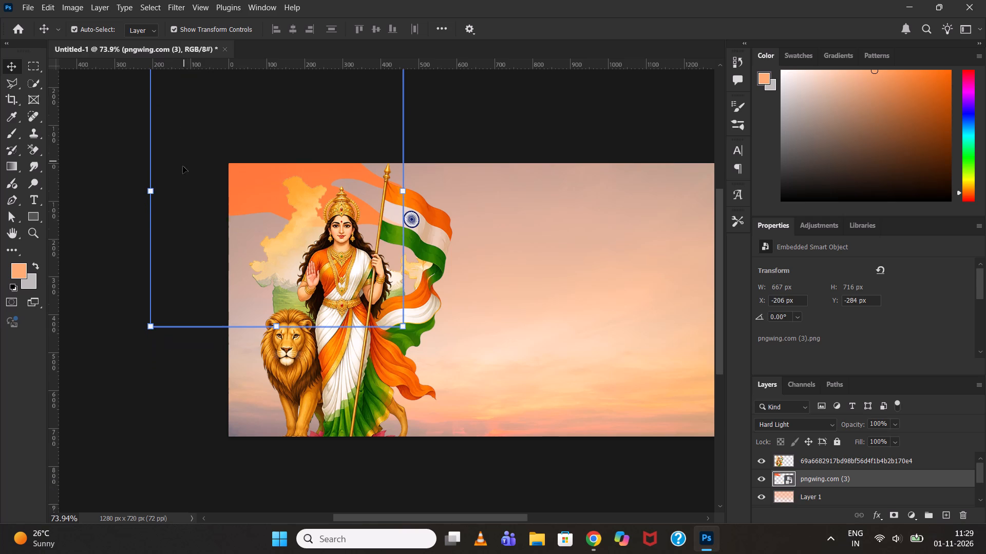
scroll(183, 166, down, 2)
click(193, 381)
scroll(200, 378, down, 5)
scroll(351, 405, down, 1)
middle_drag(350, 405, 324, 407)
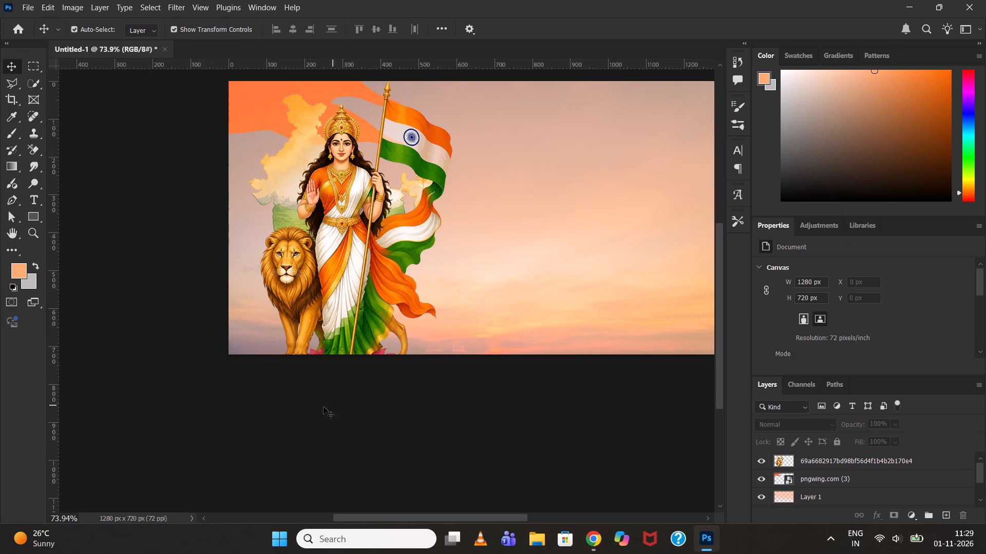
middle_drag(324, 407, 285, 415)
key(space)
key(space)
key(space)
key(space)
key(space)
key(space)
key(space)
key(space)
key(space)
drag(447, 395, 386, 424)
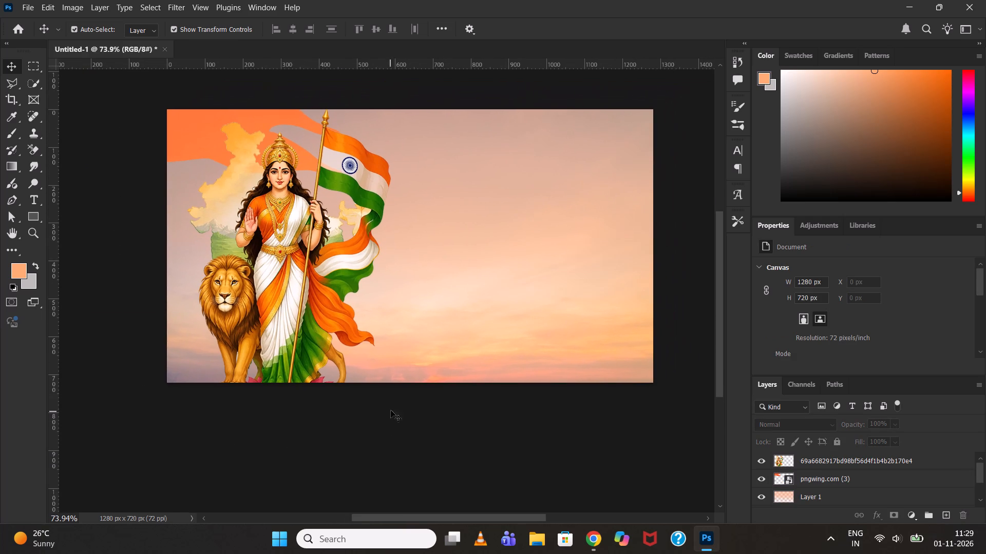
Scale the Bharat Mata figure to about 112.5%, about 614 x 957 px, keeping its top edge in place, and deselect it.
middle_drag(393, 403, 394, 411)
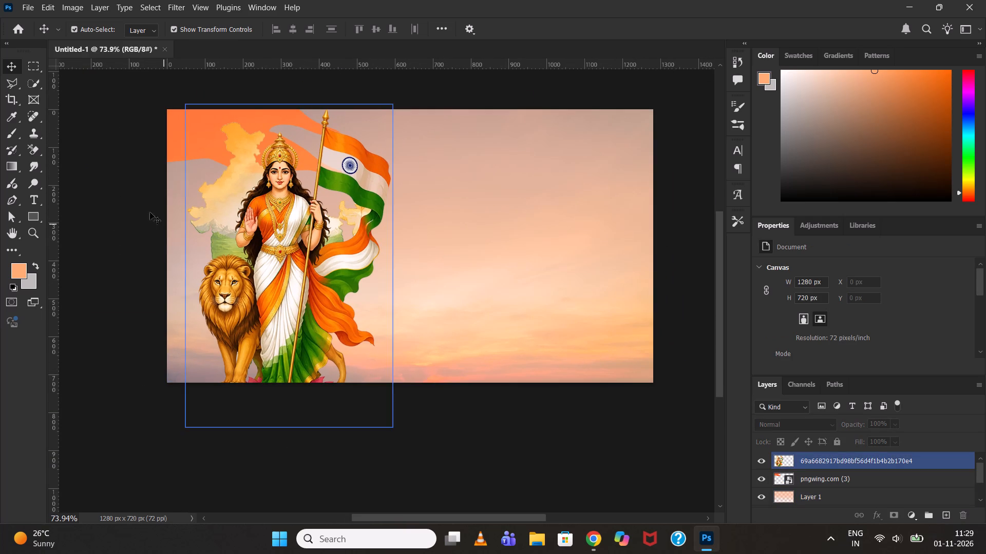
click(275, 230)
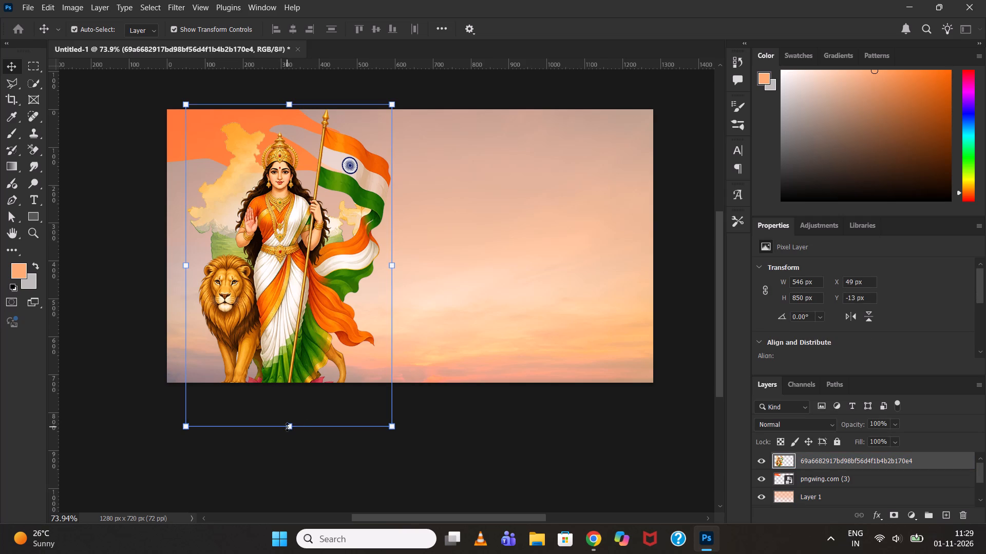
shift+drag(290, 428, 309, 468)
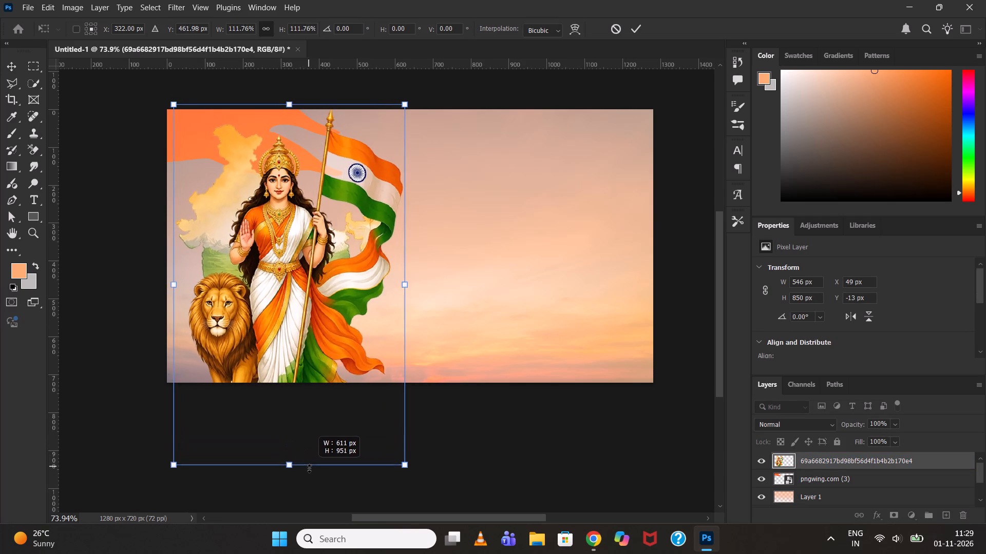
shift+drag(309, 468, 310, 469)
click(510, 446)
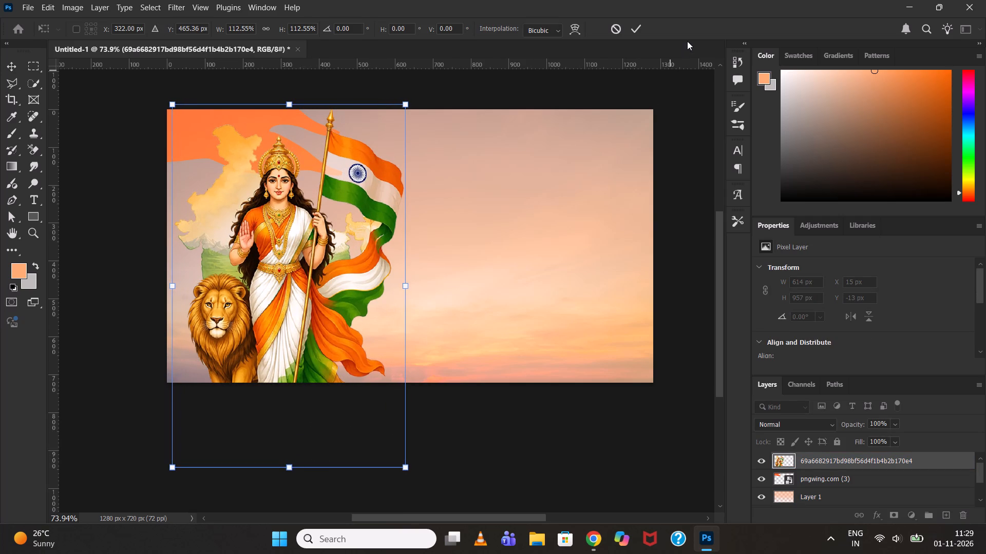
click(642, 28)
click(677, 93)
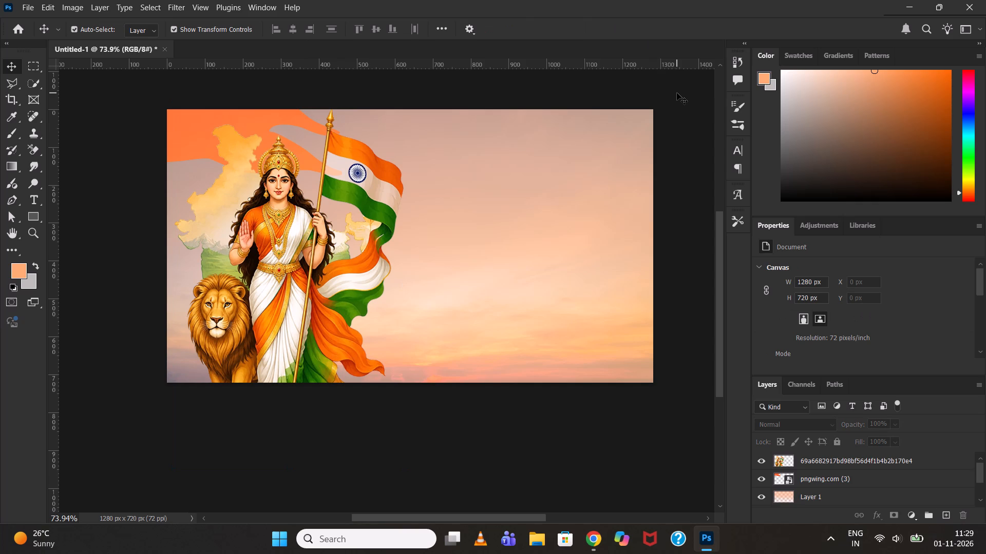
Add a new empty layer directly above Layer 1, beneath the orange flag layer.
alt+scroll(331, 159, up, 7)
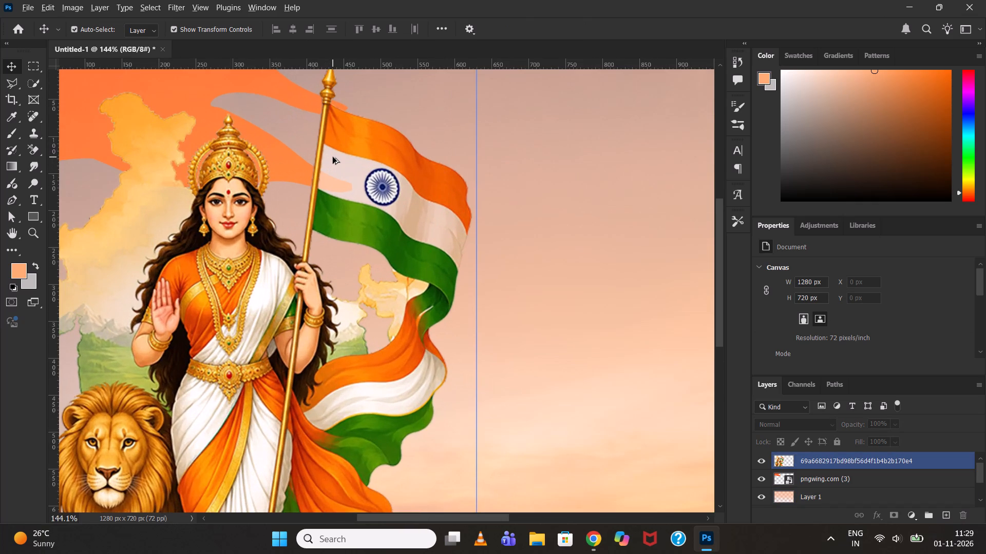
alt+scroll(333, 157, down, 6)
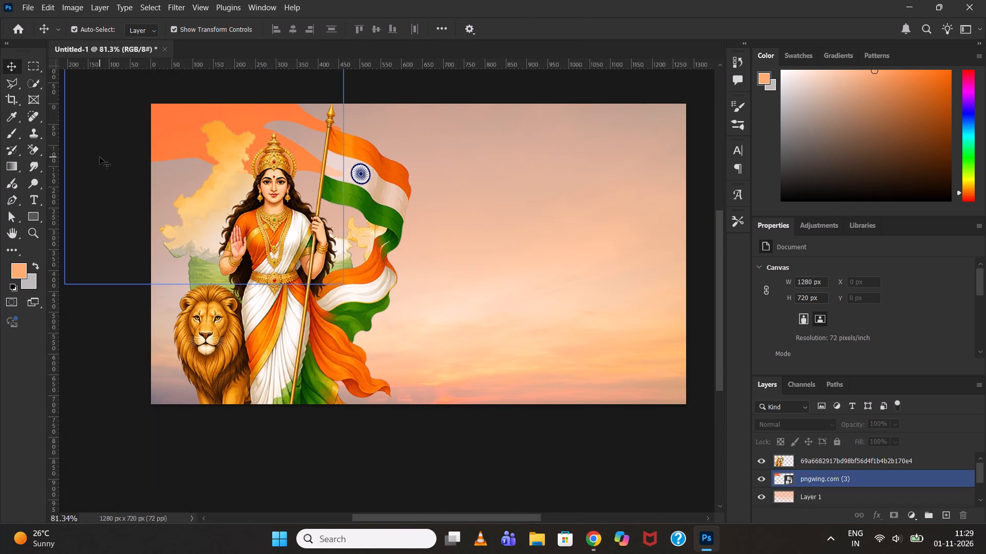
click(107, 303)
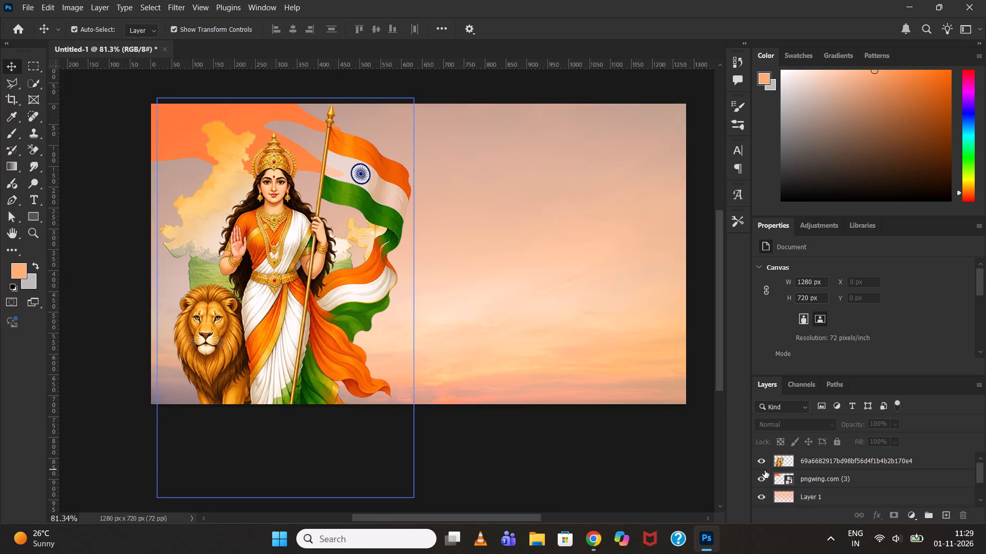
click(855, 492)
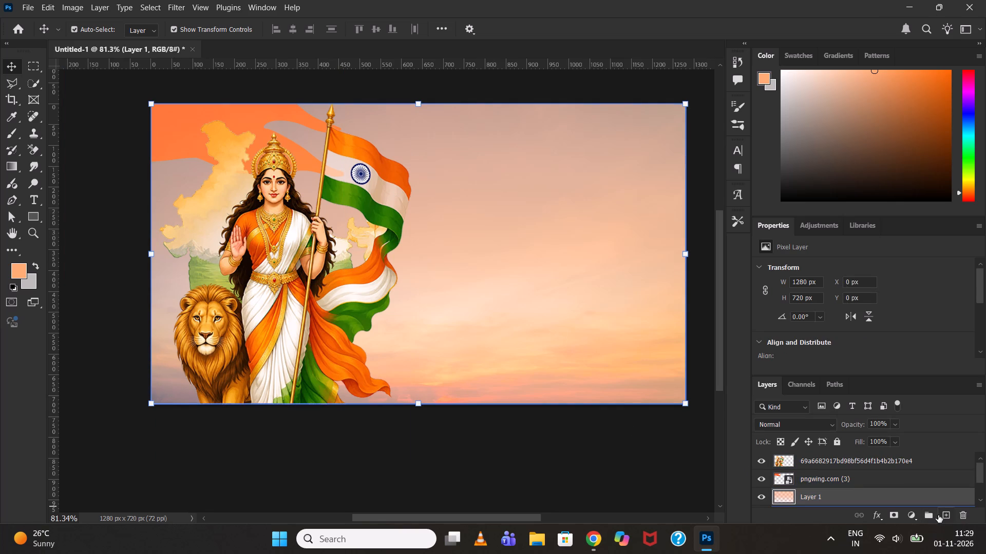
click(942, 516)
Choose the Soft Round brush preset for painting and enlarge it to about 997 px.
key(b)
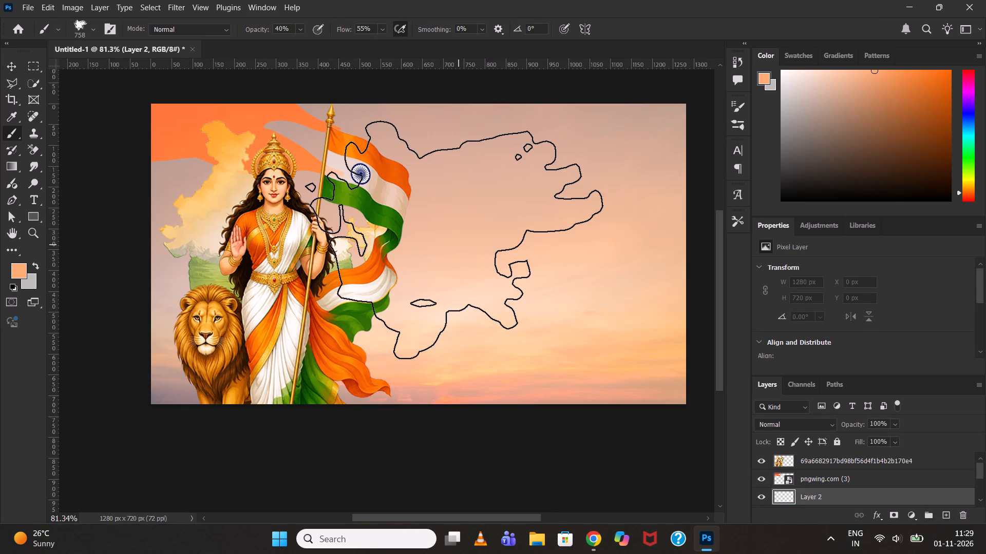
alt+right_drag(465, 244, 470, 245)
alt+right_drag(481, 247, 496, 250)
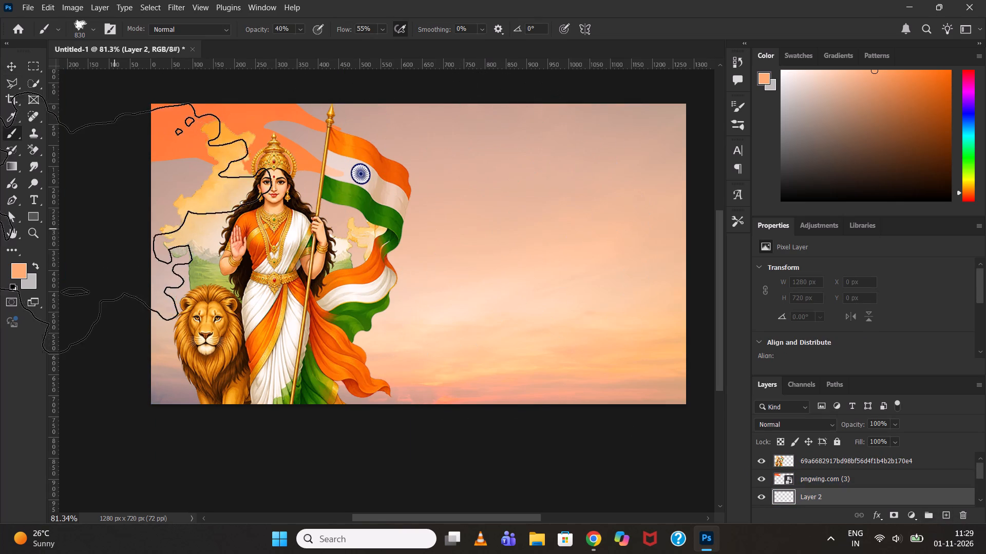
click(88, 28)
scroll(87, 213, up, 2)
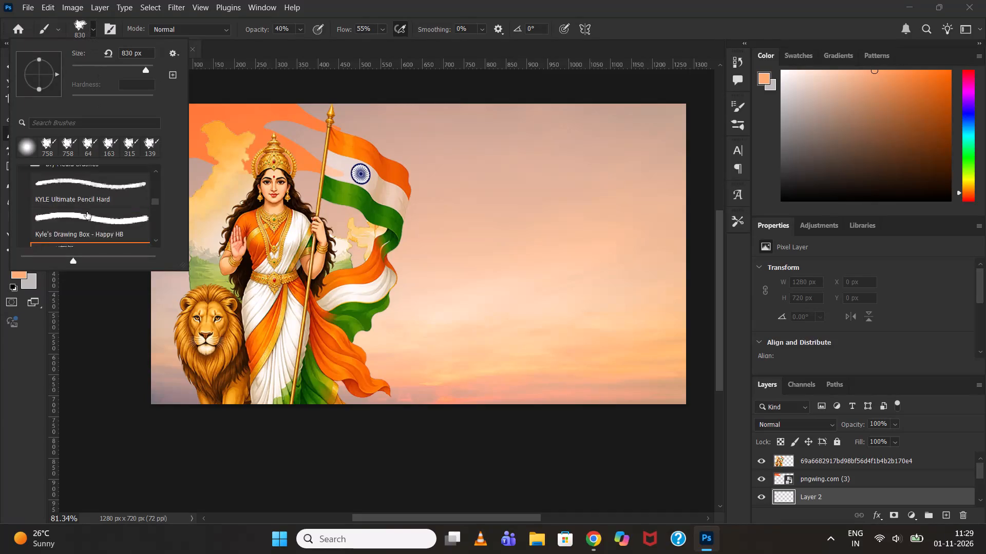
scroll(87, 212, up, 20)
scroll(87, 212, up, 9)
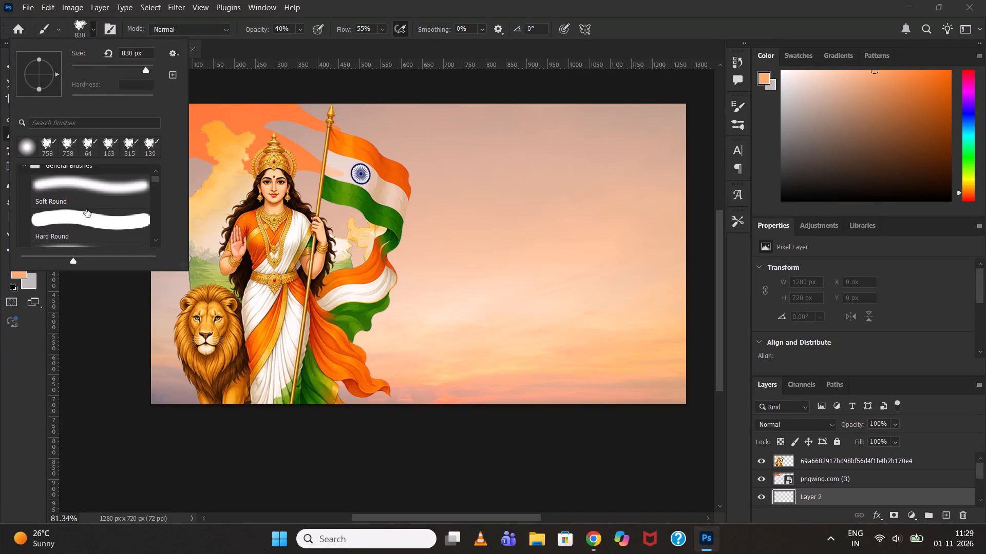
scroll(86, 209, up, 7)
scroll(86, 209, down, 4)
scroll(86, 209, up, 3)
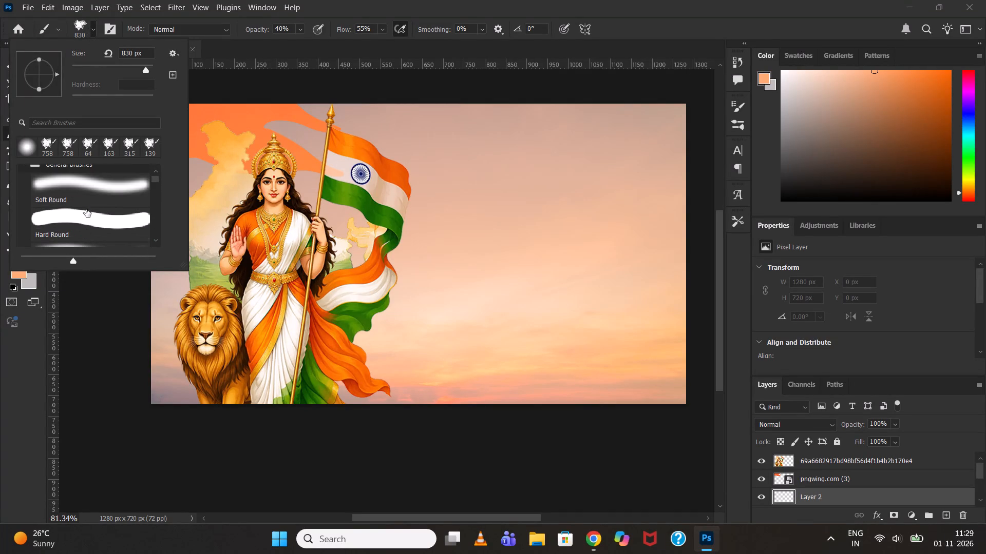
click(89, 185)
alt+right_drag(495, 203, 539, 207)
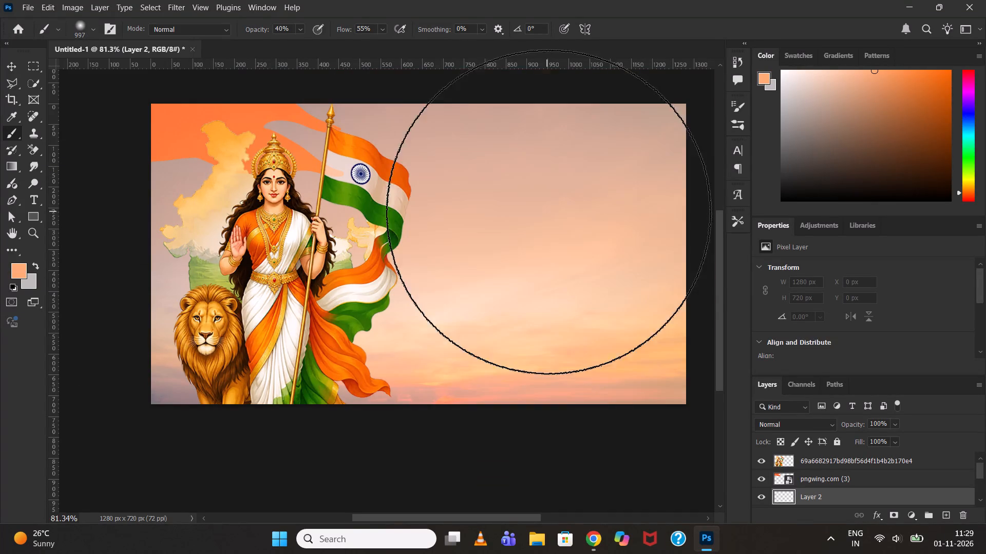
Paint the current light peach colour over the whole sky background on the new layer with broad soft strokes.
drag(587, 214, 659, 173)
drag(638, 186, 157, 329)
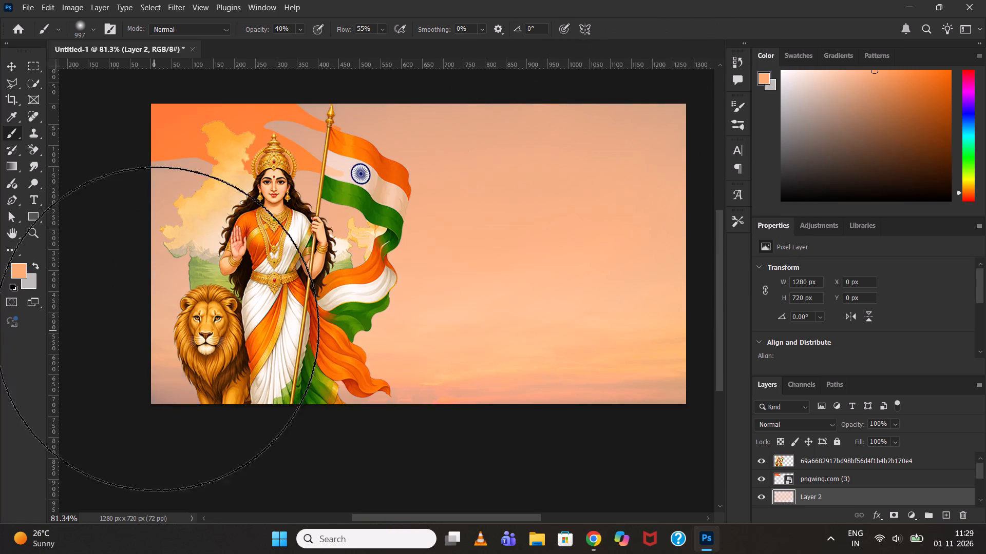
drag(157, 329, 503, 261)
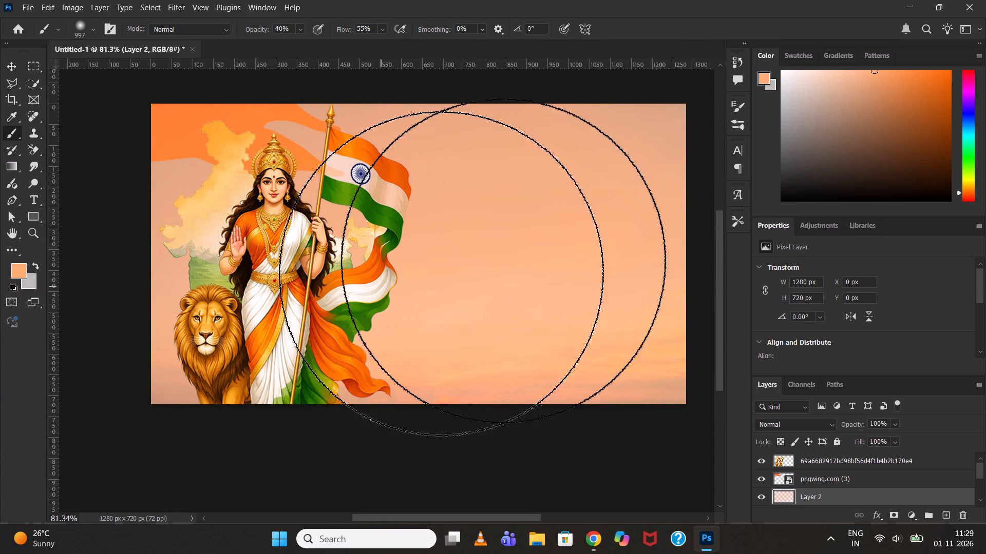
drag(503, 261, 656, 225)
drag(500, 181, 394, 125)
drag(370, 130, 112, 179)
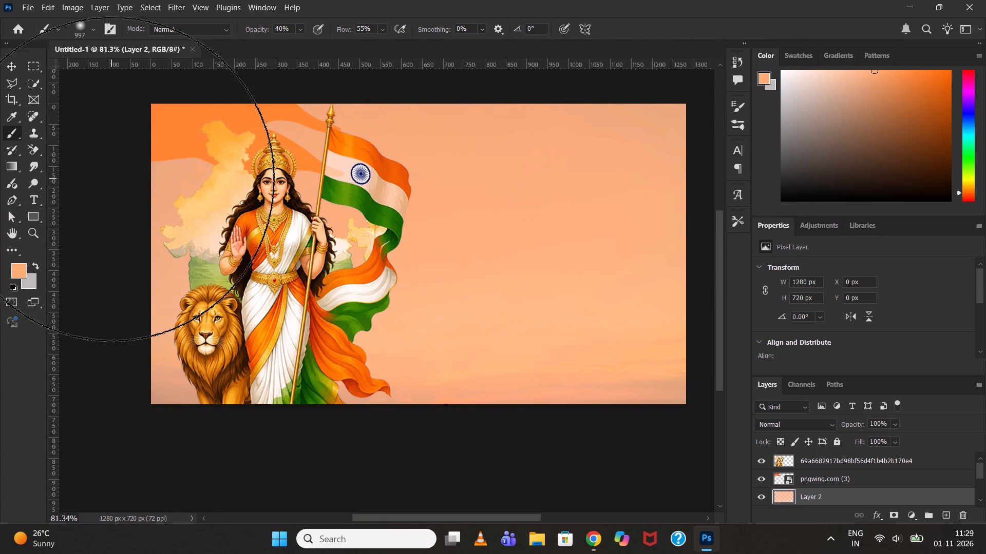
drag(112, 179, 471, 104)
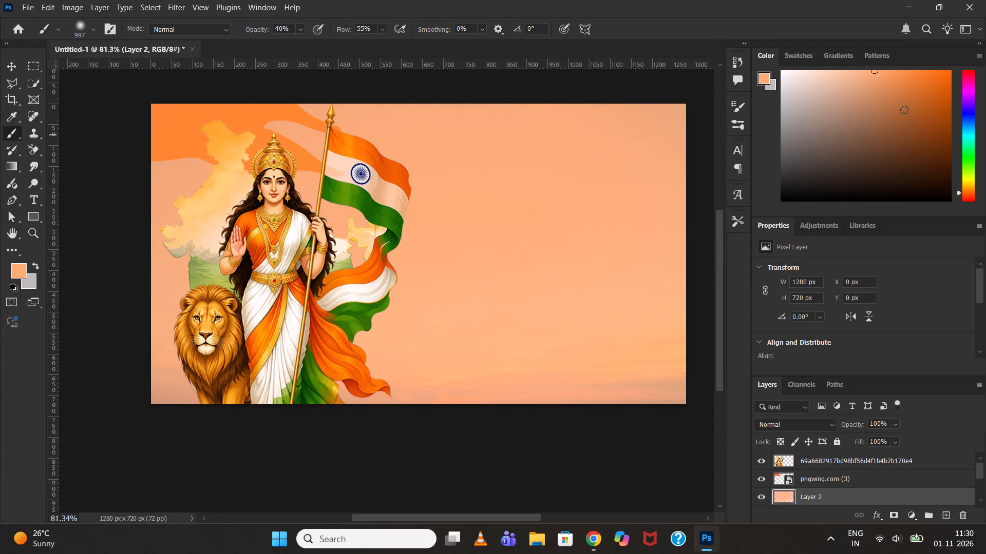
Change the foreground colour to a stronger orange and brush it over the background, mainly the upper part, leaving the bottom edge lighter.
drag(904, 108, 934, 37)
drag(578, 166, 172, 104)
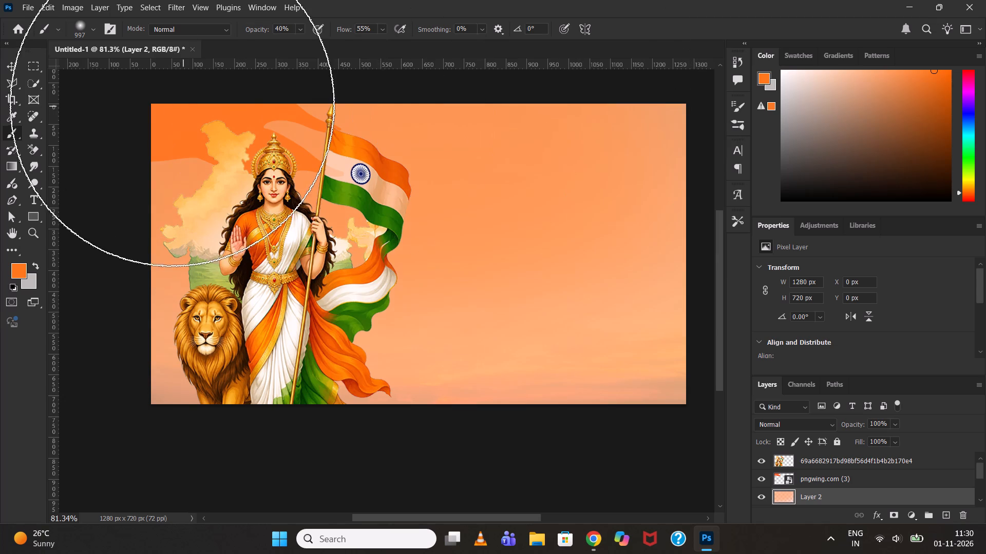
drag(172, 104, 65, 170)
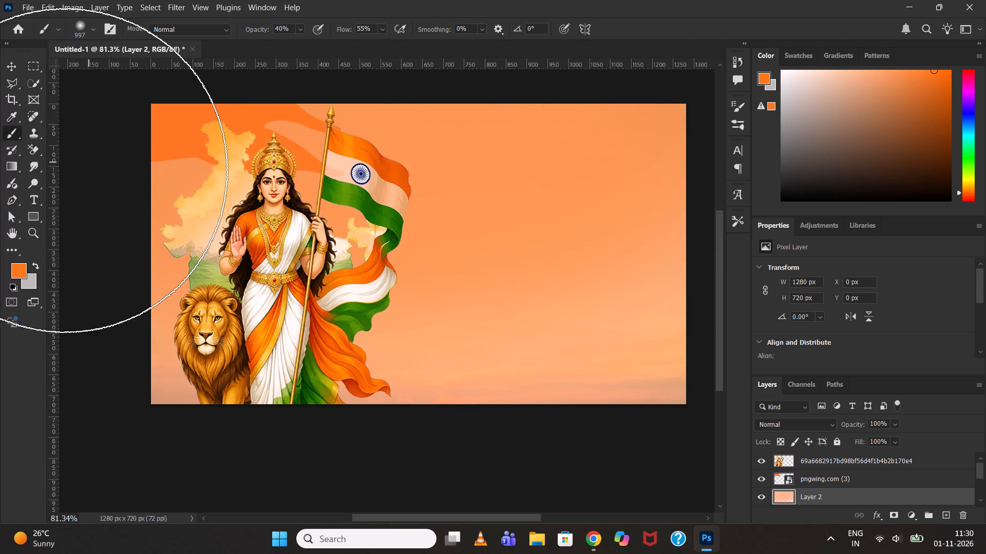
drag(65, 170, 91, 125)
drag(91, 130, 32, 44)
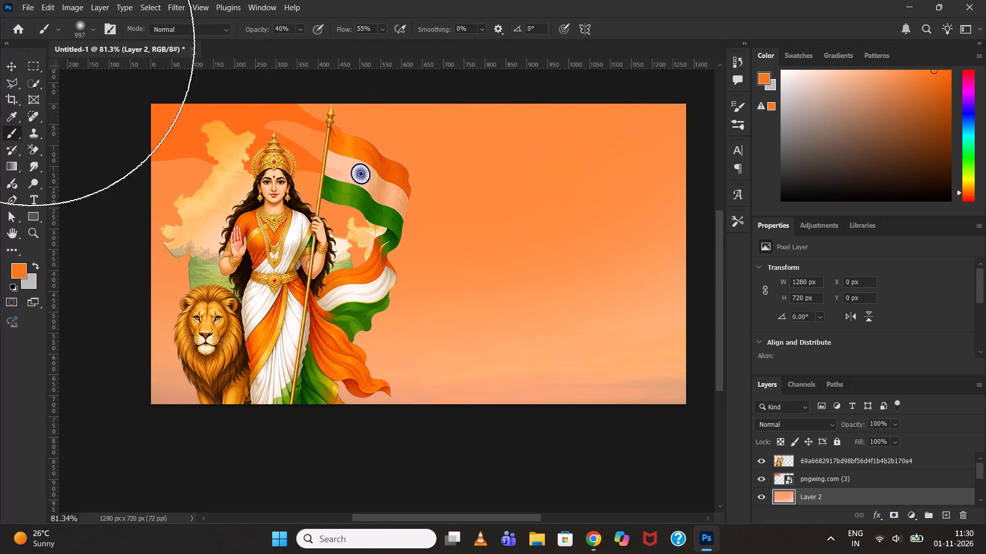
drag(32, 44, 470, 36)
drag(502, 45, 634, 93)
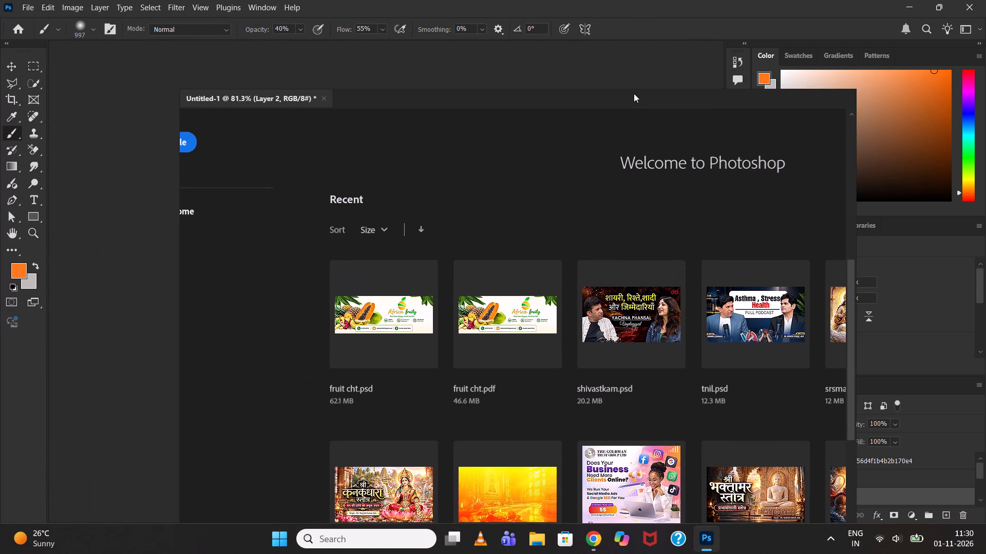
drag(634, 93, 520, 54)
drag(545, 143, 547, 144)
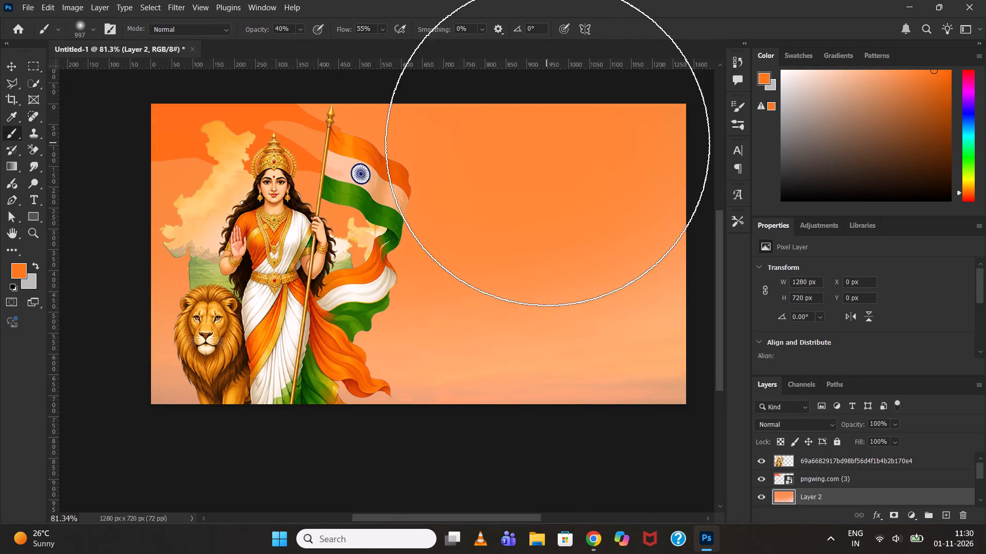
drag(547, 144, 142, 217)
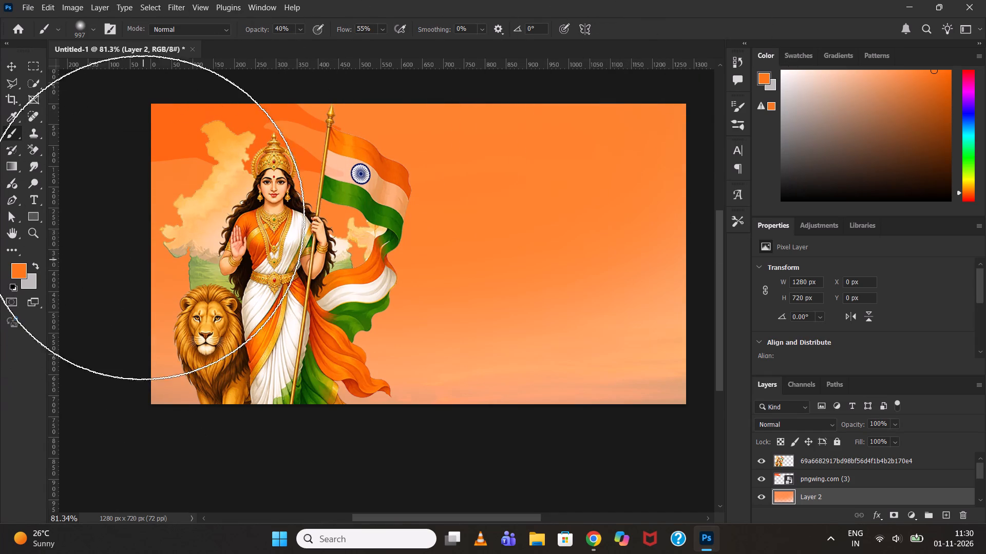
drag(142, 217, 101, 271)
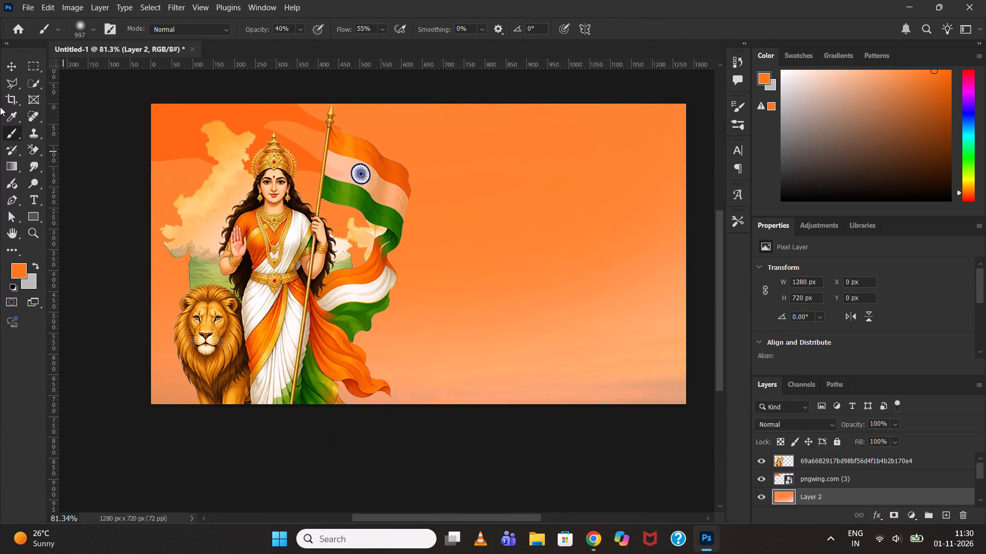
click(10, 66)
click(459, 454)
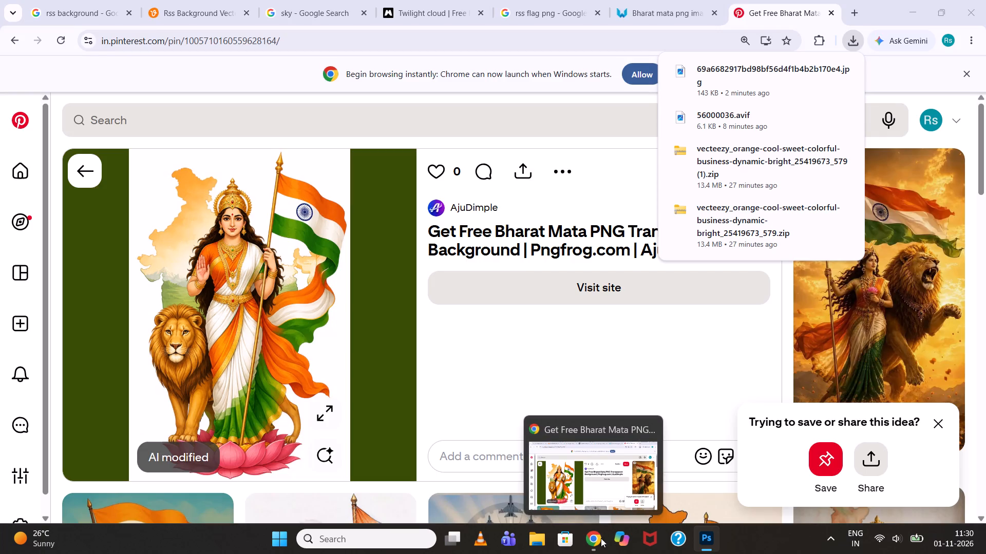
With the Type tool ready, switch to Chrome and search Google for "man samarpit tan samarpit lyrics" in the pngwing tab.
click(600, 539)
click(600, 539)
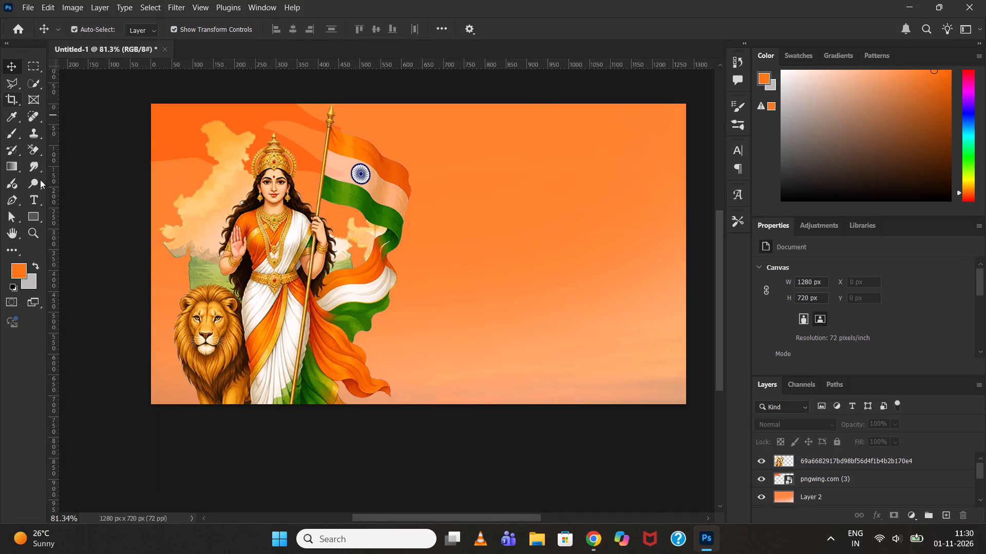
click(37, 199)
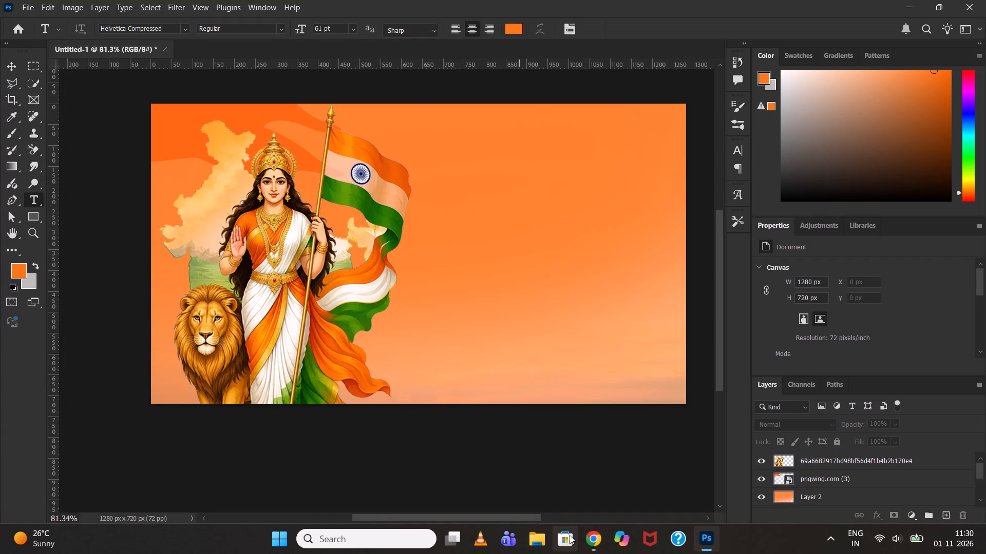
click(590, 536)
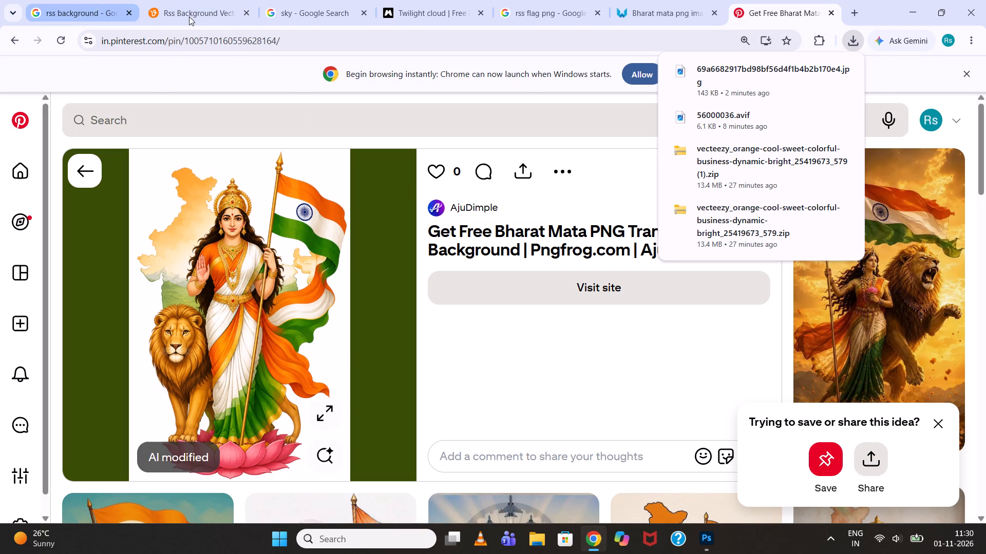
click(673, 10)
click(634, 46)
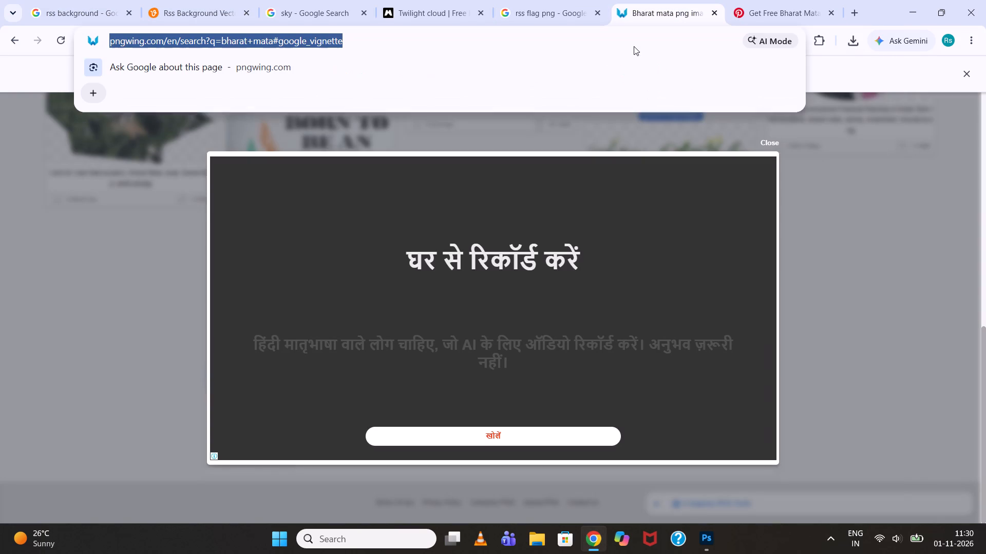
text(mann a)
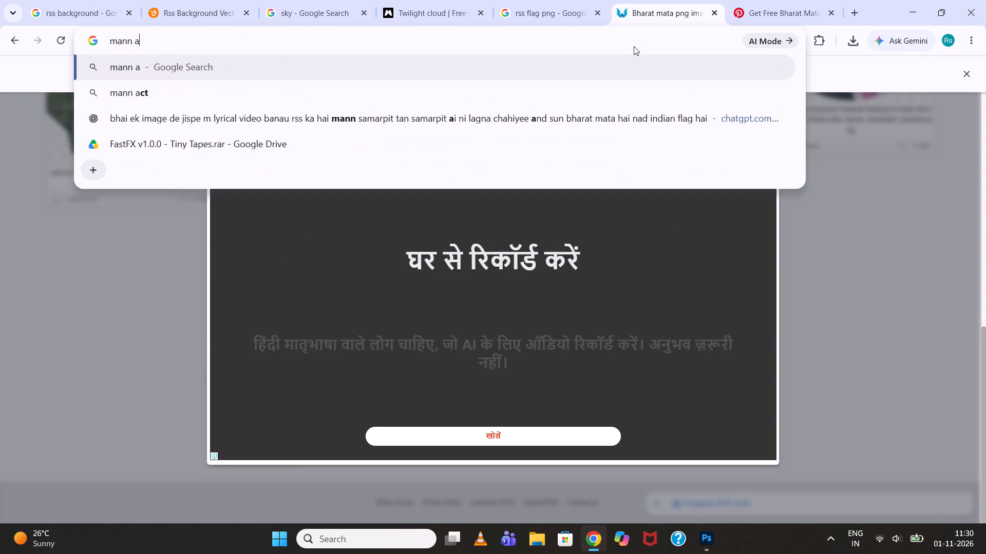
key(BackSpace)
text(sama)
key(Down)
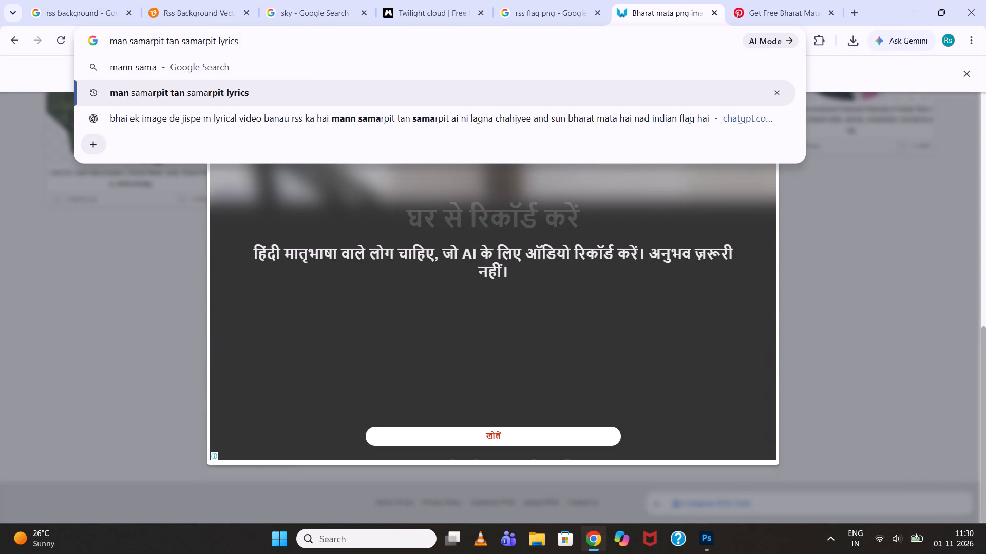
key(Return)
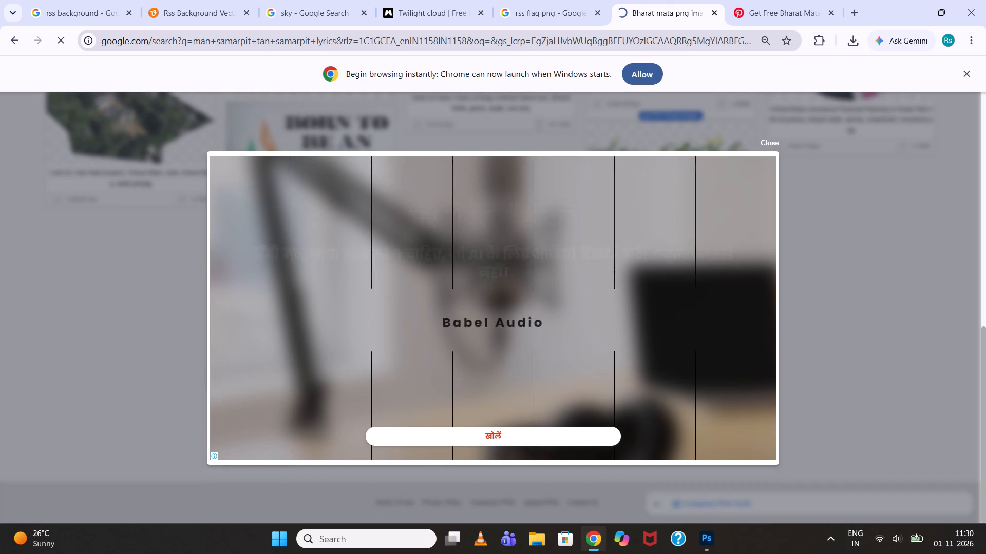
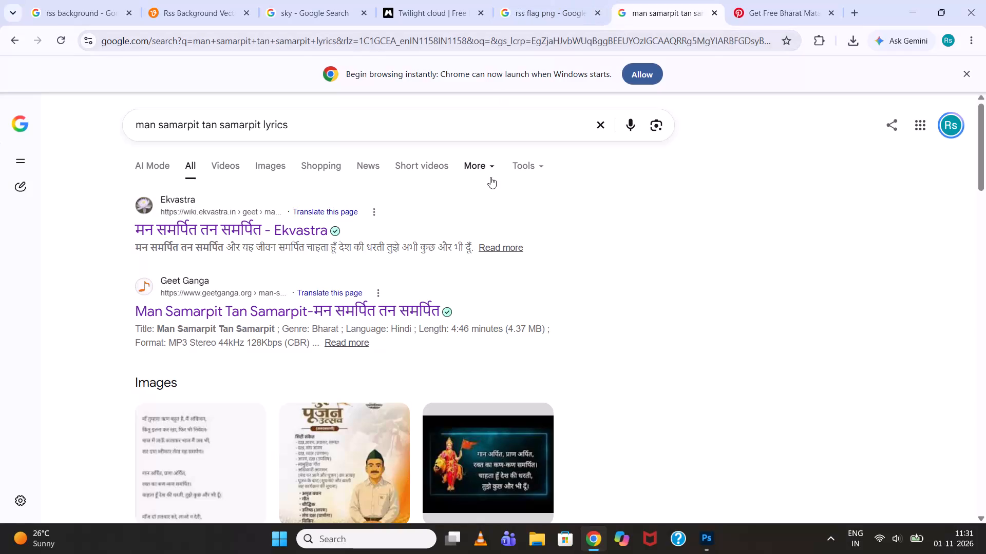
Copy the Hindi phrase "मन समर्पित तन समर्पित" from the Ekvastra search result's snippet.
drag(222, 250, 222, 250)
drag(222, 250, 136, 242)
key(ctrl+c)
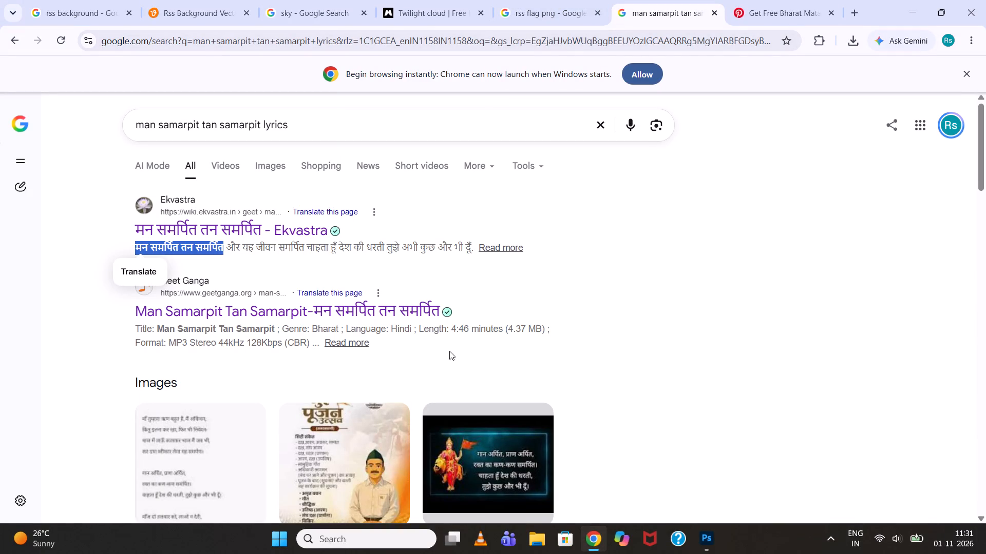
key(ctrl+c)
key(ctrl+c)
Switch to Photoshop and paste the phrase as text beside the flag, breaking it into two lines before "तन समर्पित".
ctrl+click(709, 525)
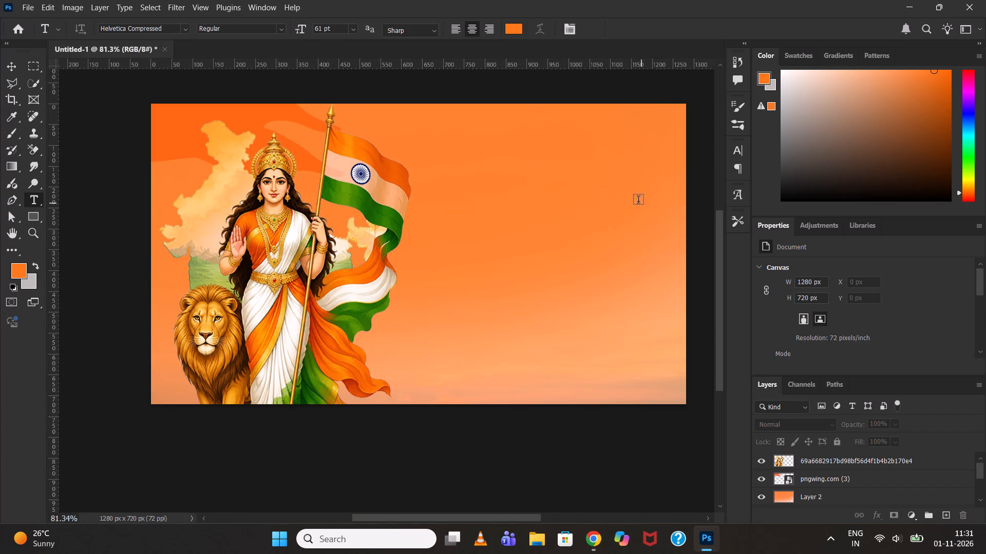
click(467, 223)
key(ctrl+v)
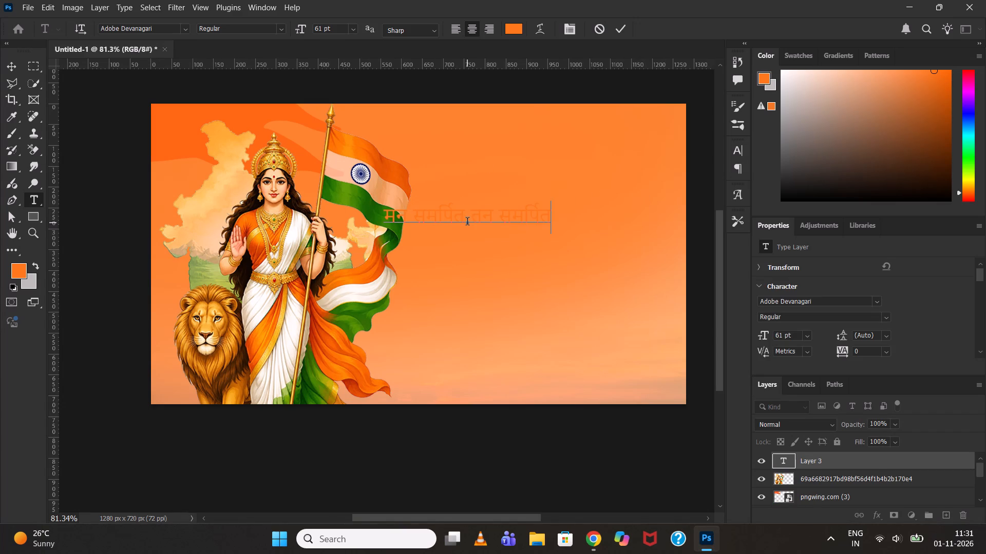
click(471, 219)
key(Return)
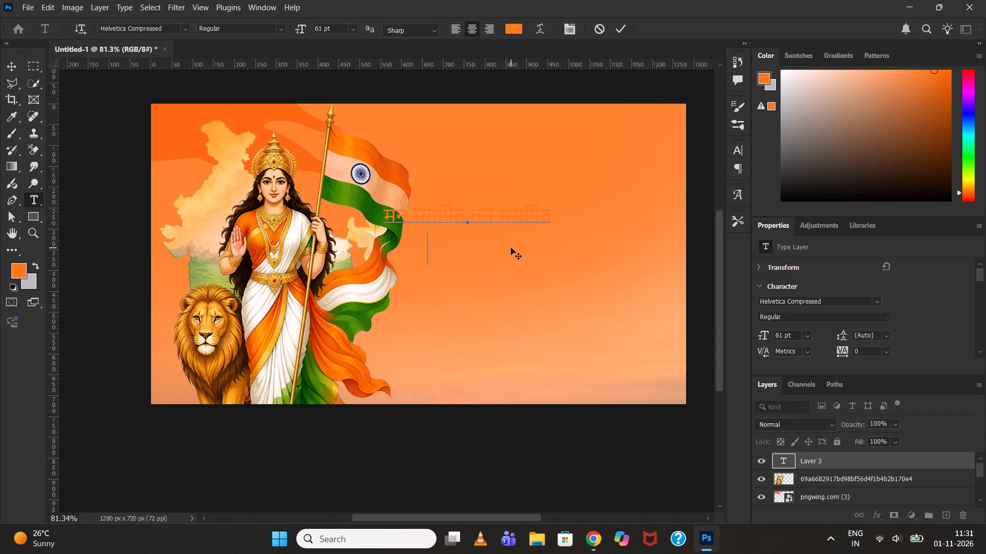
click(619, 32)
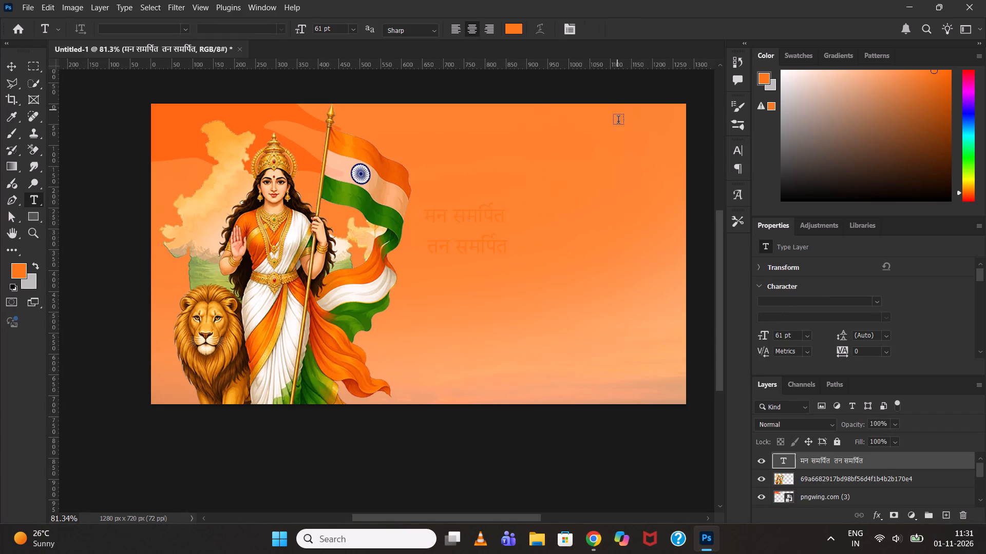
Set the font of the "मन समर्पित तन समर्पित" text layer to Rozha One.
click(16, 66)
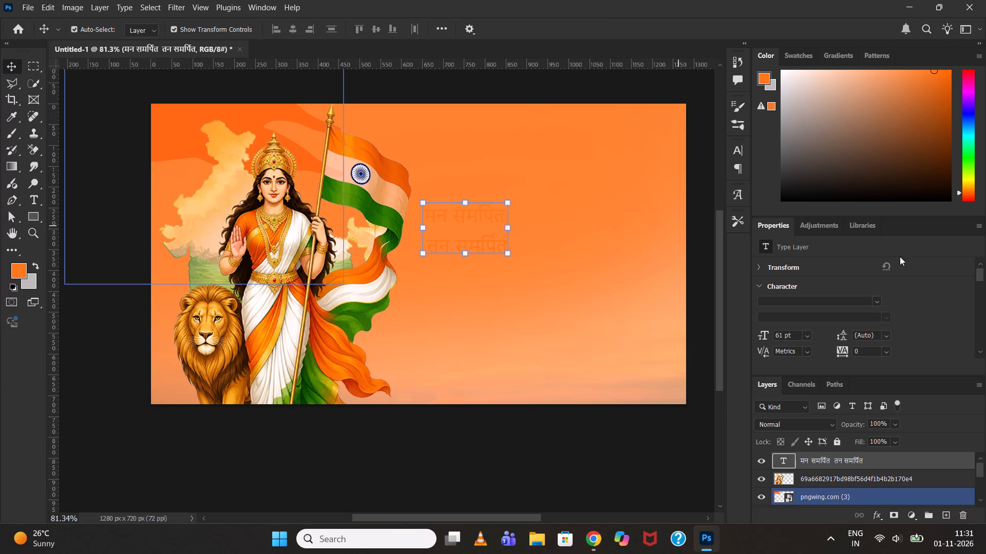
click(879, 466)
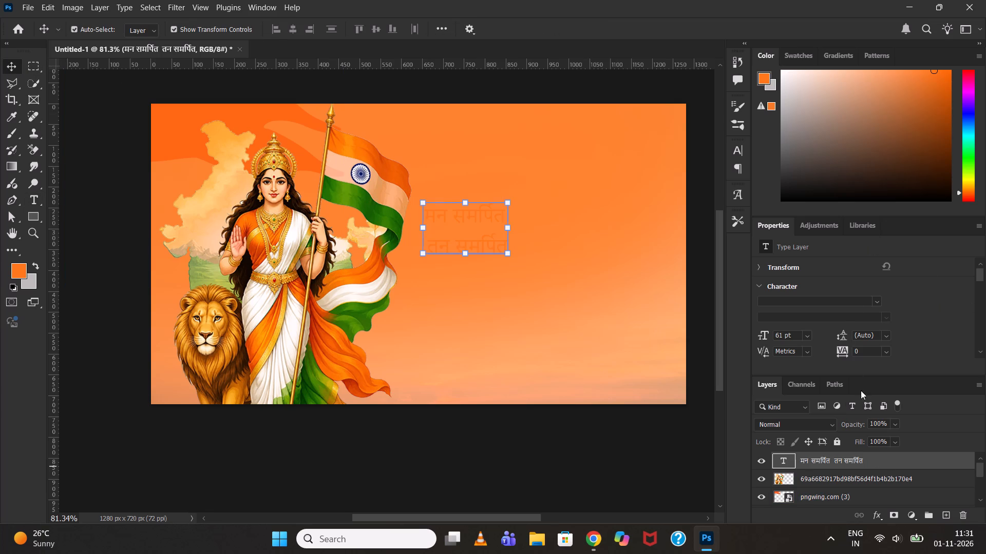
click(830, 302)
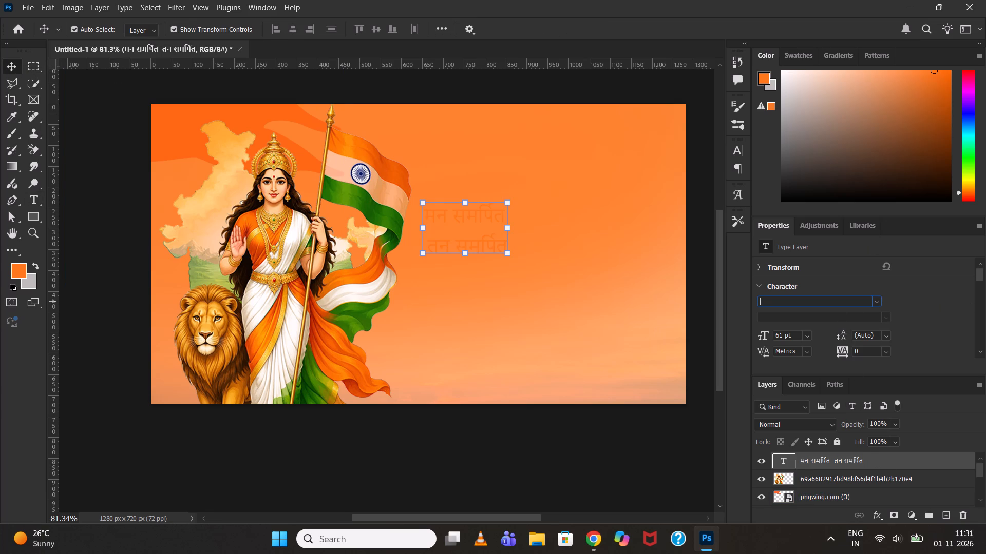
key(r)
text(ozh)
click(847, 138)
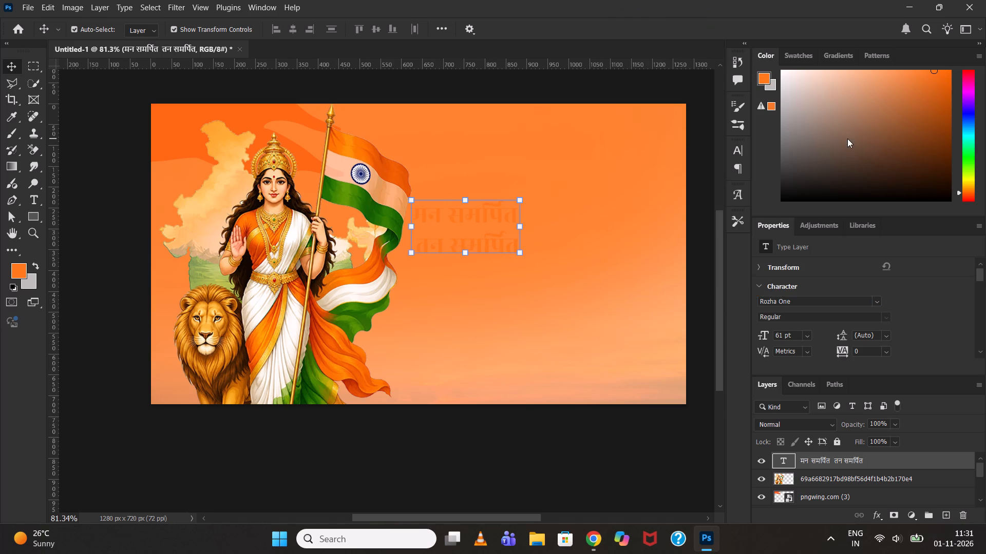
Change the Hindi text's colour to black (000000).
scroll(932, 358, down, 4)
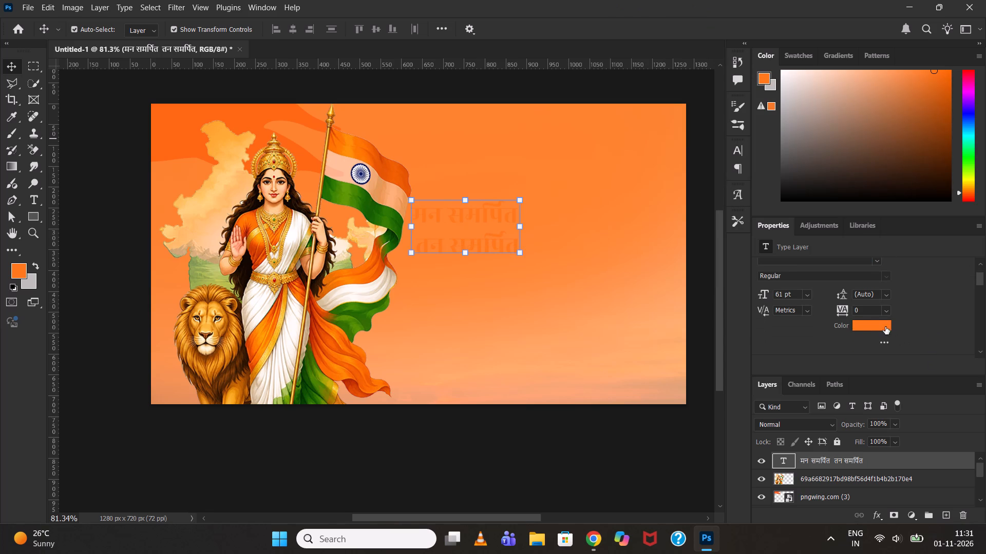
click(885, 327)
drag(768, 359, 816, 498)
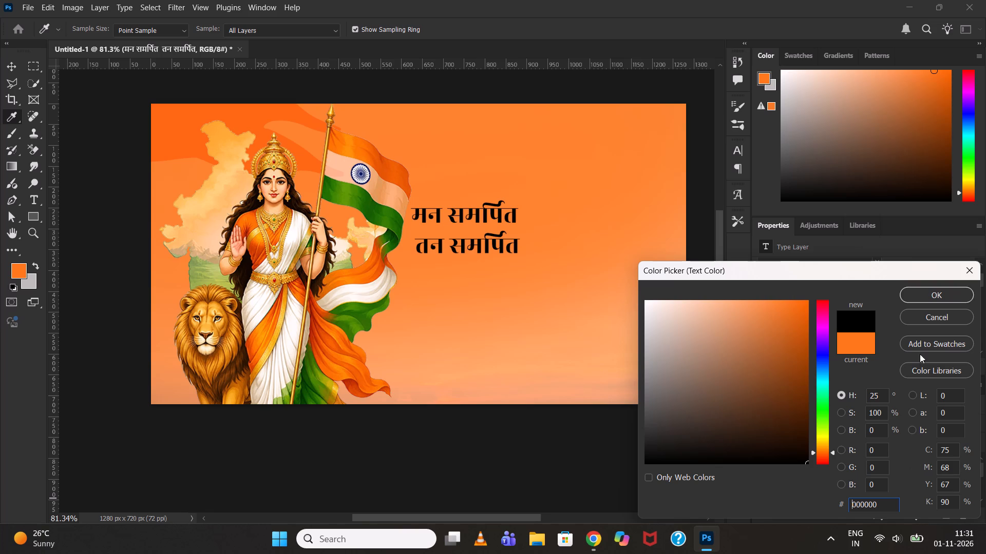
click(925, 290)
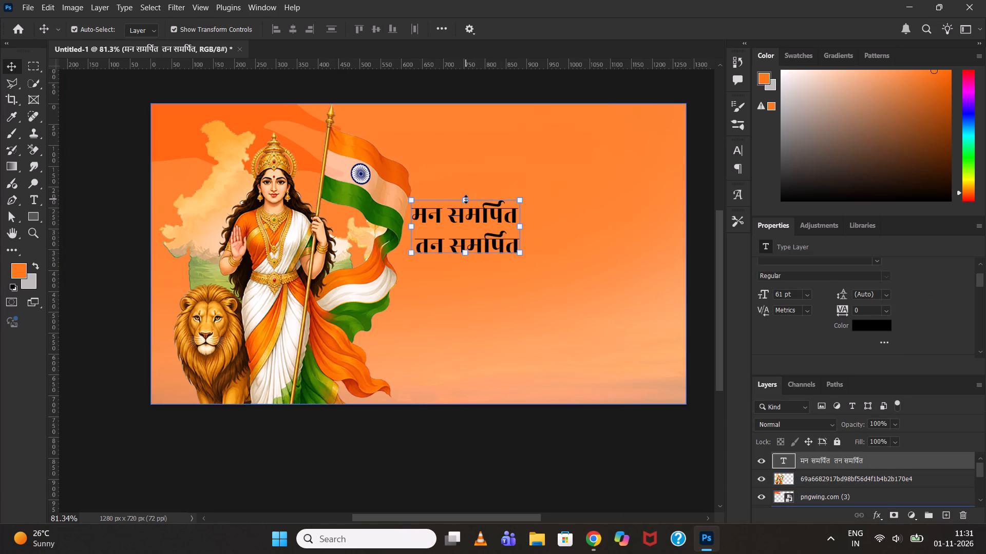
Scale the Hindi text to about 203.5% and move it into the open sky area beside the flag.
shift+drag(466, 199, 465, 129)
drag(473, 163, 546, 188)
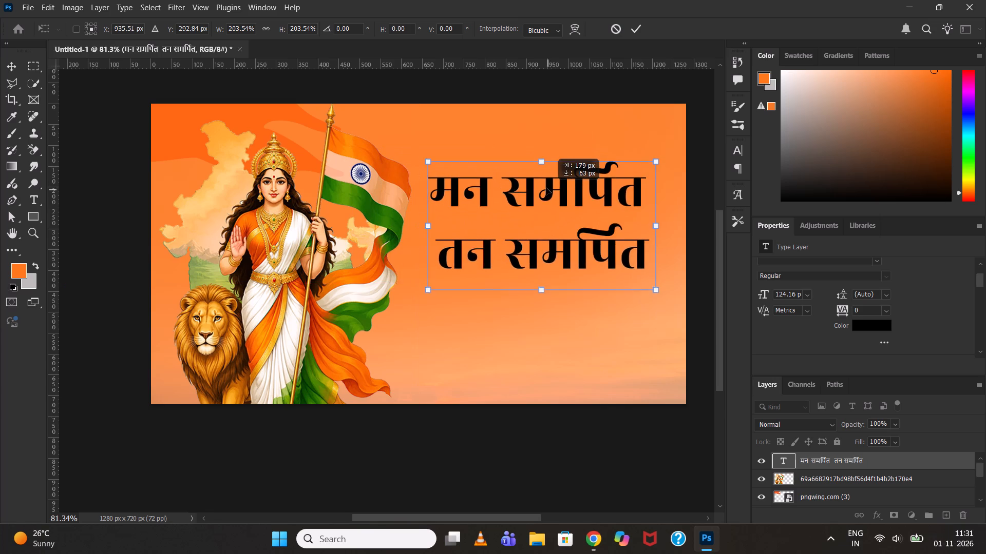
drag(546, 188, 549, 201)
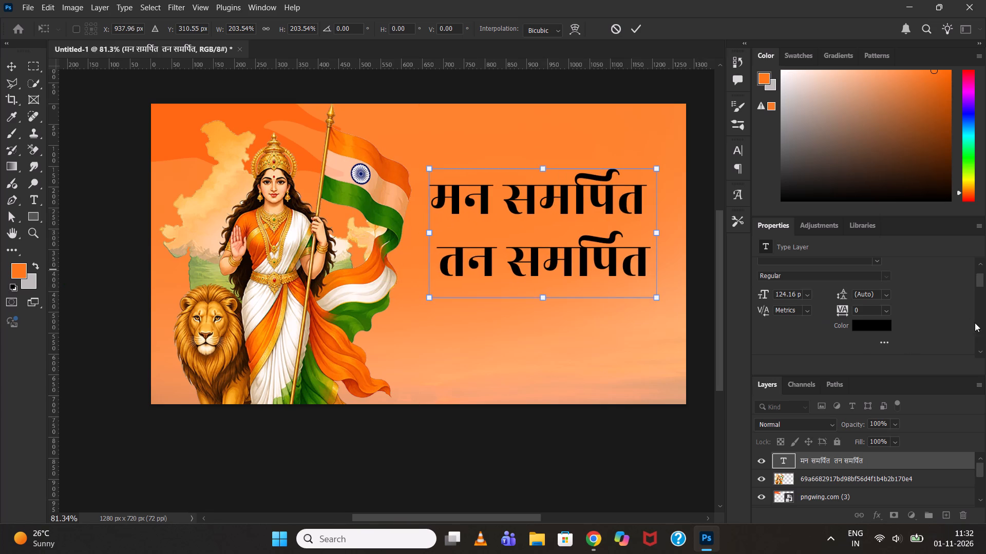
click(642, 31)
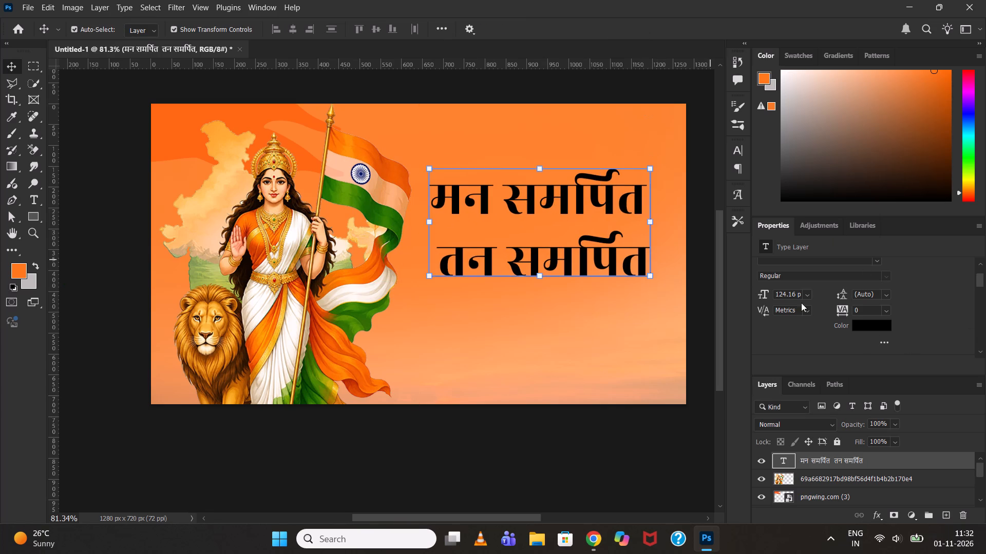
Tighten the leading of the two-line Hindi text to 115 pt.
drag(844, 297, 820, 297)
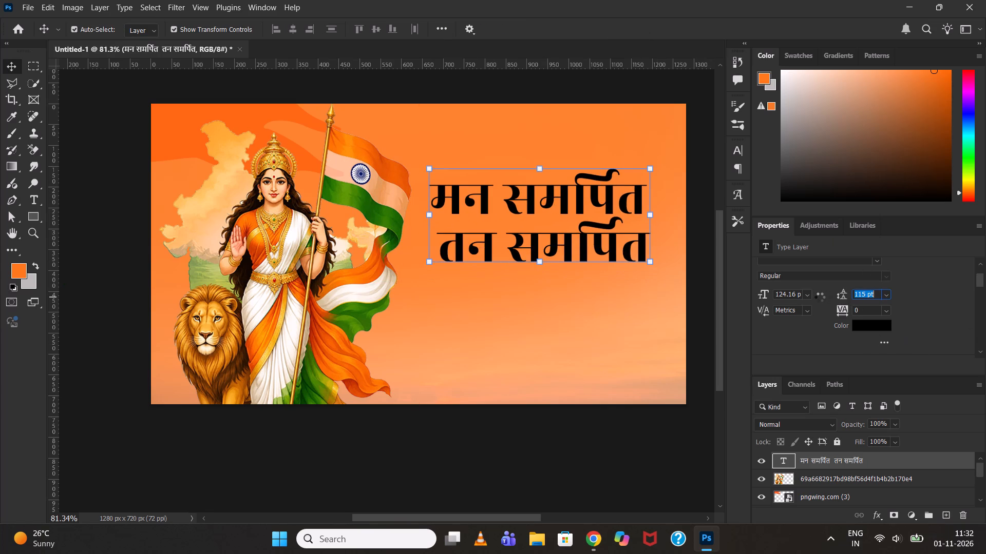
drag(820, 297, 813, 295)
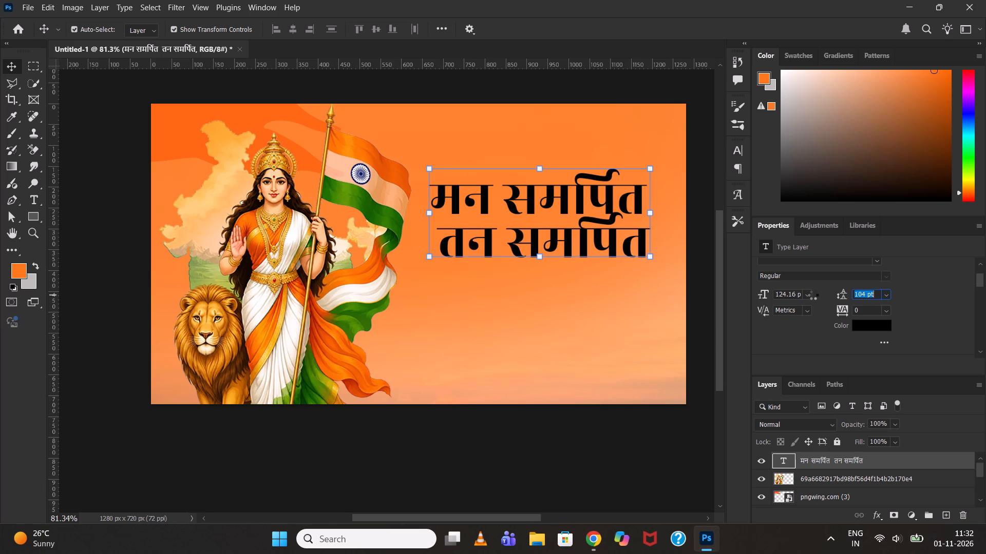
drag(813, 295, 820, 295)
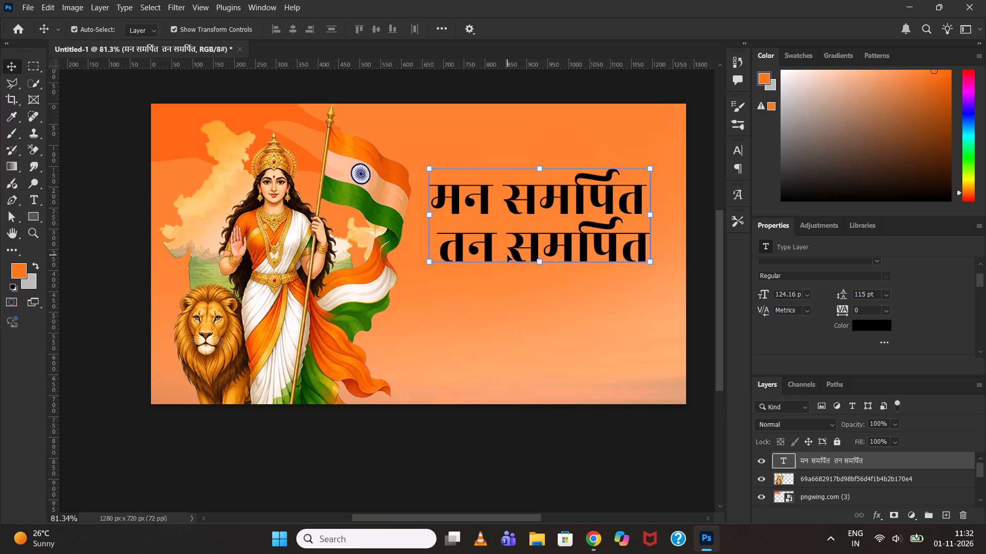
Nudge the Hindi text slightly down and enlarge it to about 107.6% of its size.
drag(520, 247, 522, 255)
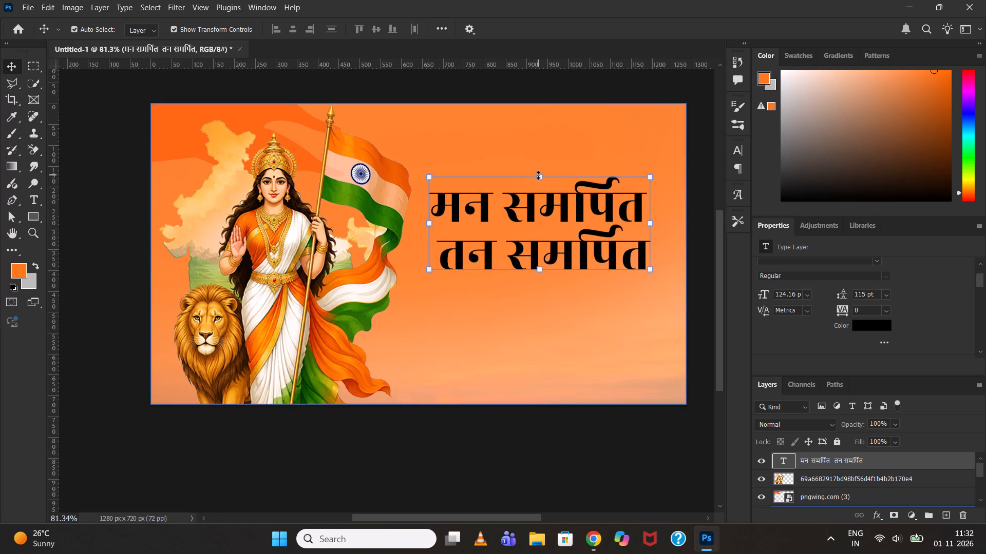
shift+drag(538, 175, 539, 166)
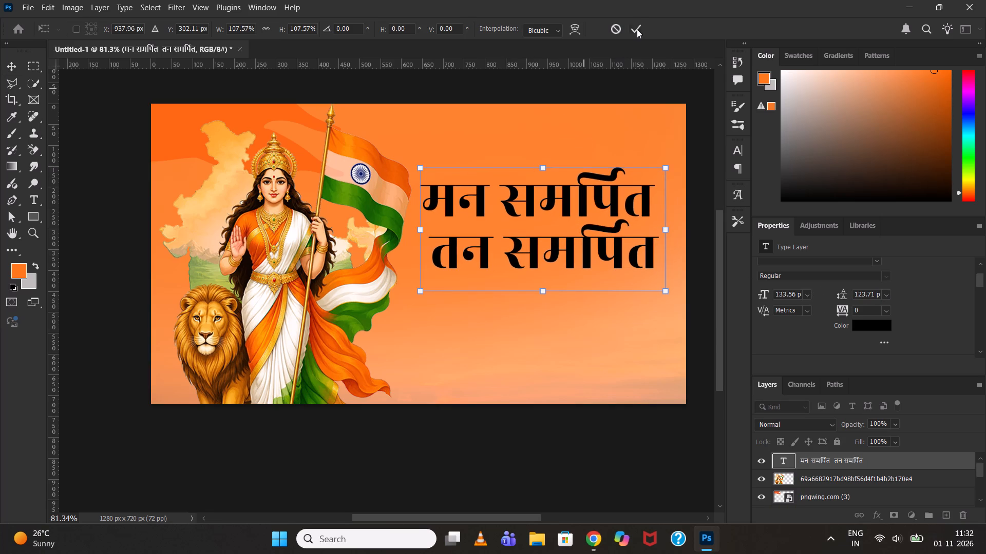
click(637, 29)
Change the Hindi text's colour to white (ffffff) and deselect its layer.
click(870, 323)
drag(711, 352, 619, 273)
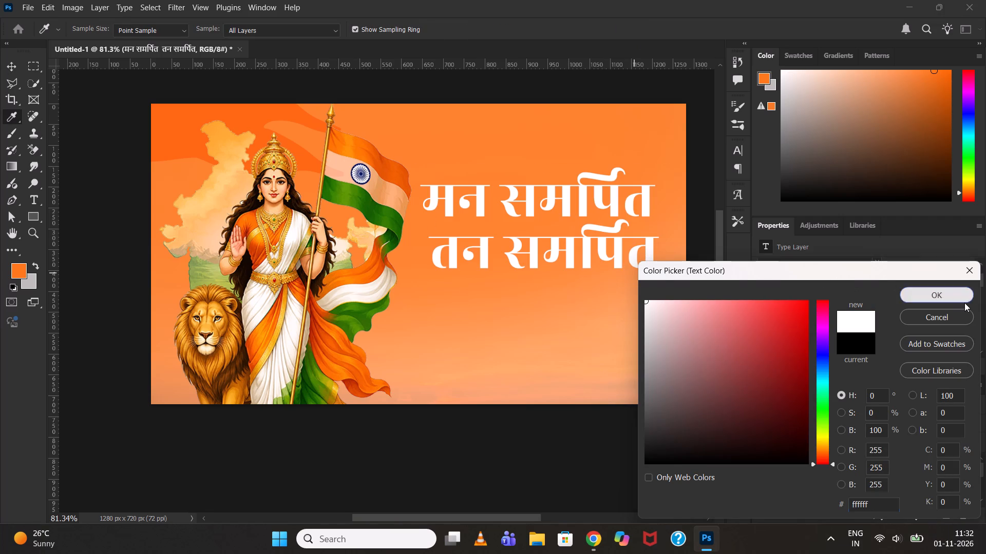
click(964, 303)
click(502, 458)
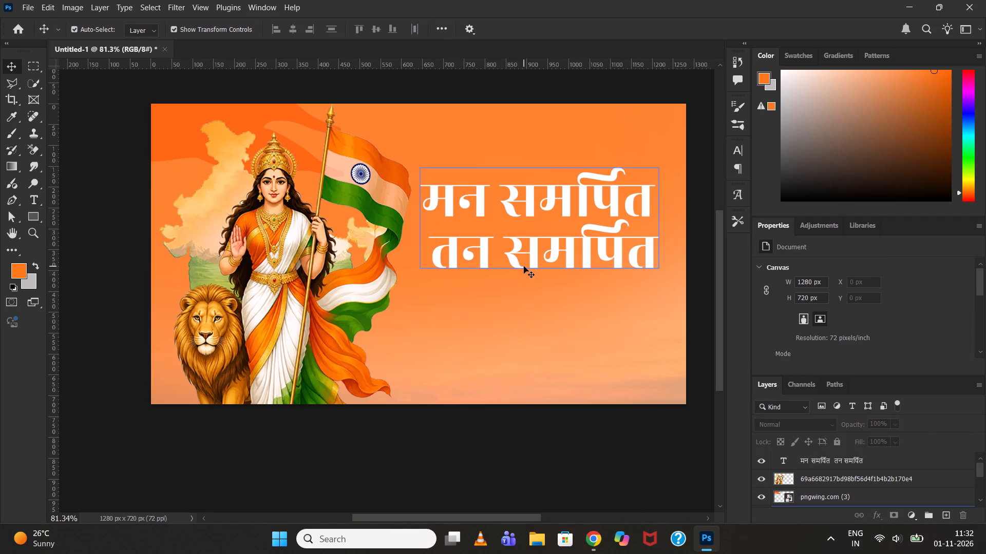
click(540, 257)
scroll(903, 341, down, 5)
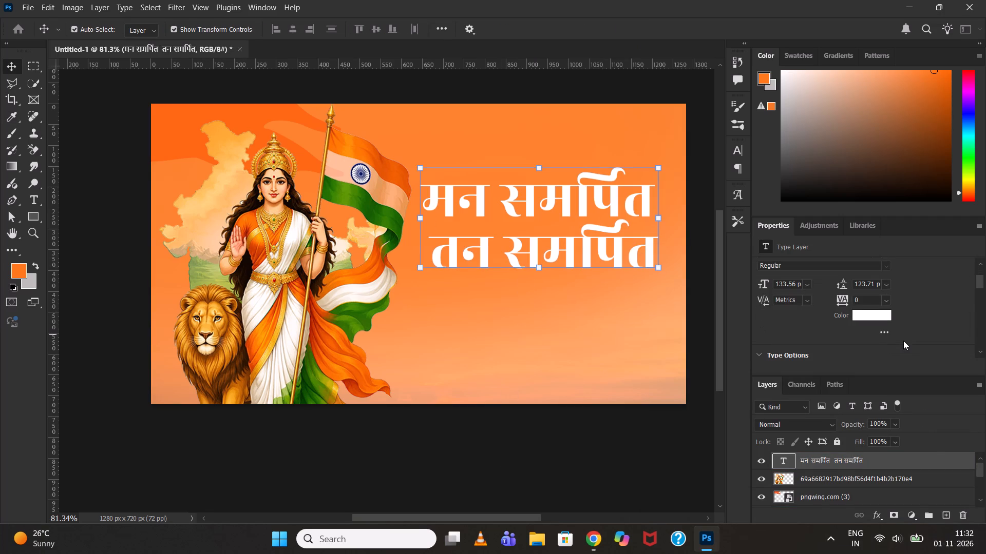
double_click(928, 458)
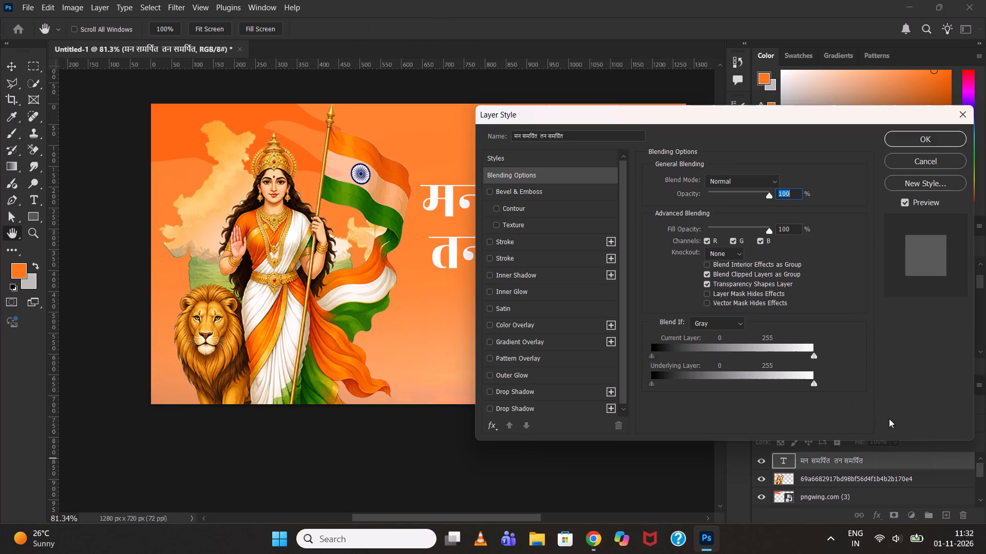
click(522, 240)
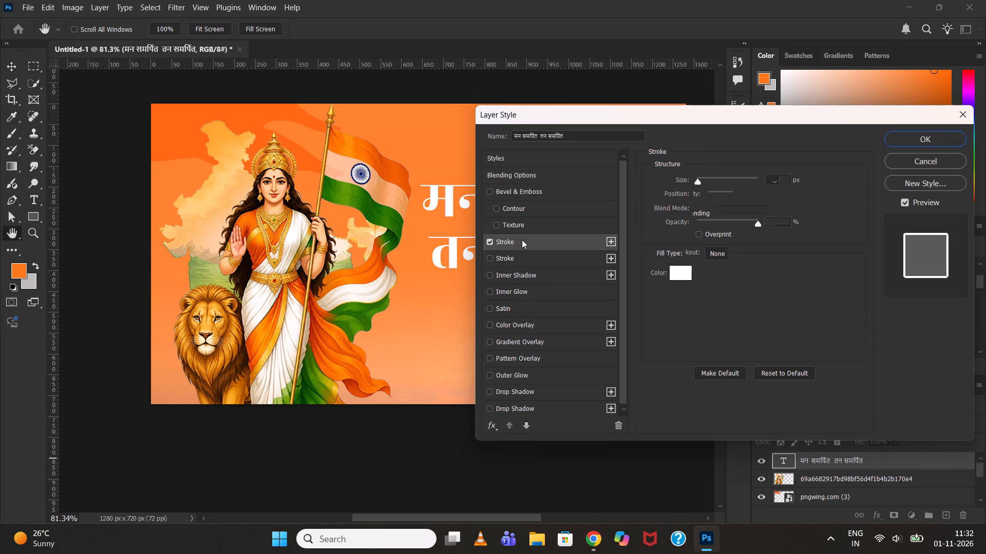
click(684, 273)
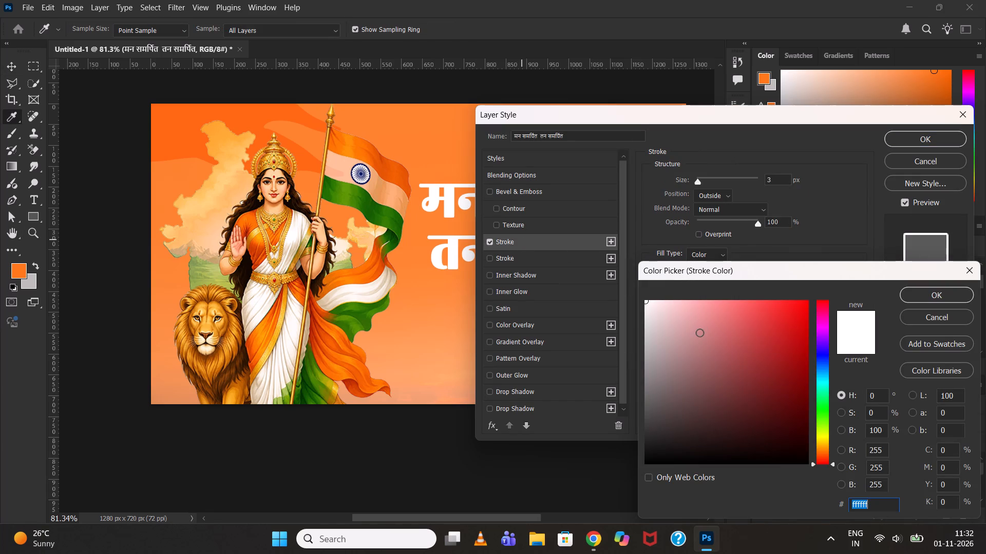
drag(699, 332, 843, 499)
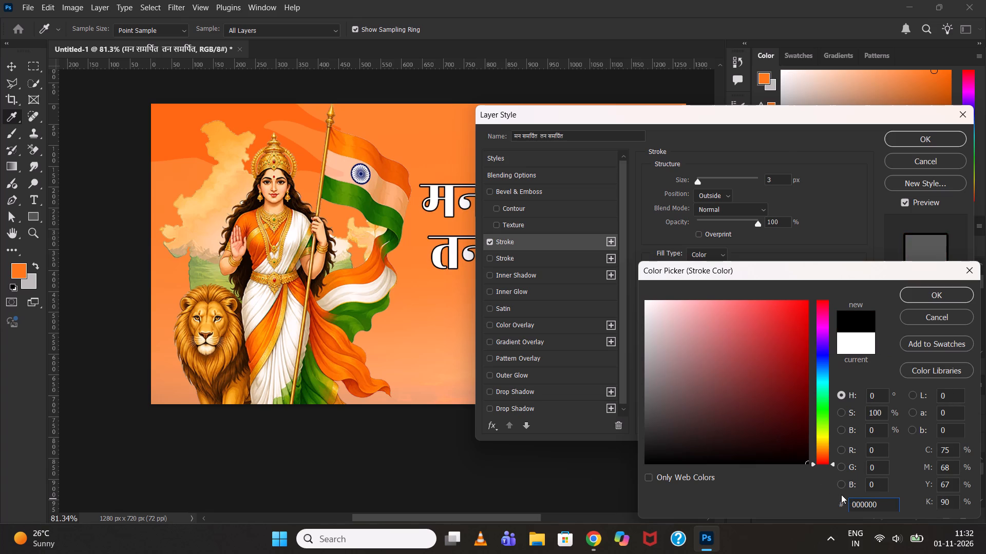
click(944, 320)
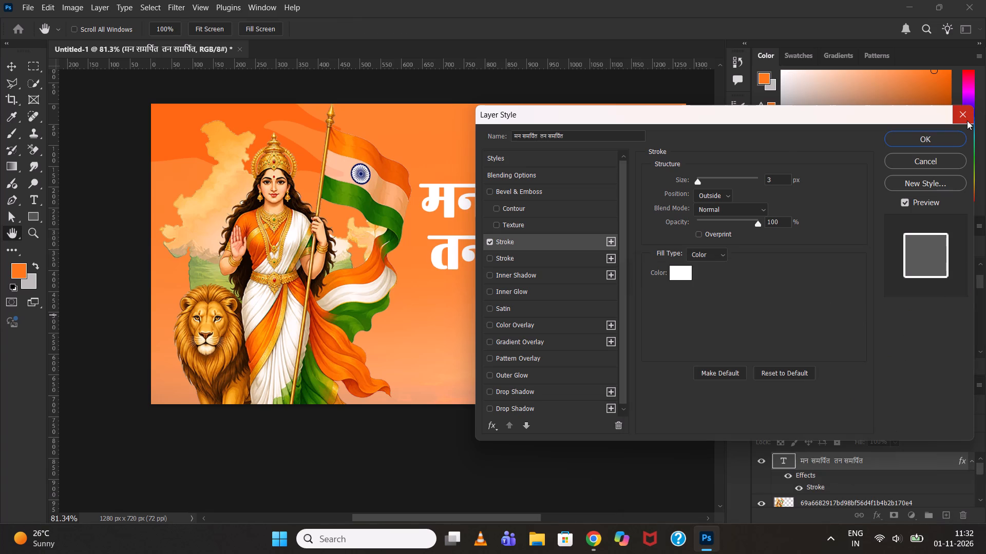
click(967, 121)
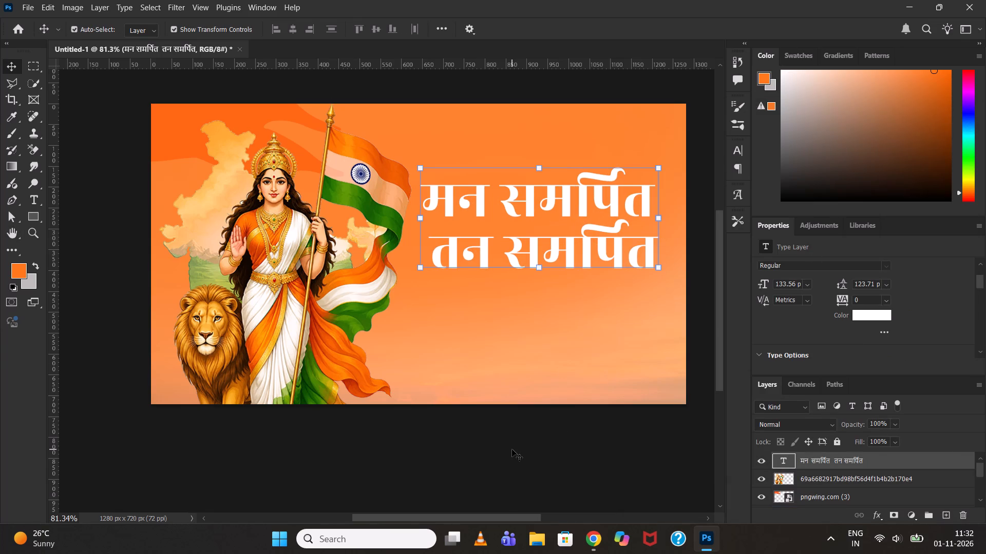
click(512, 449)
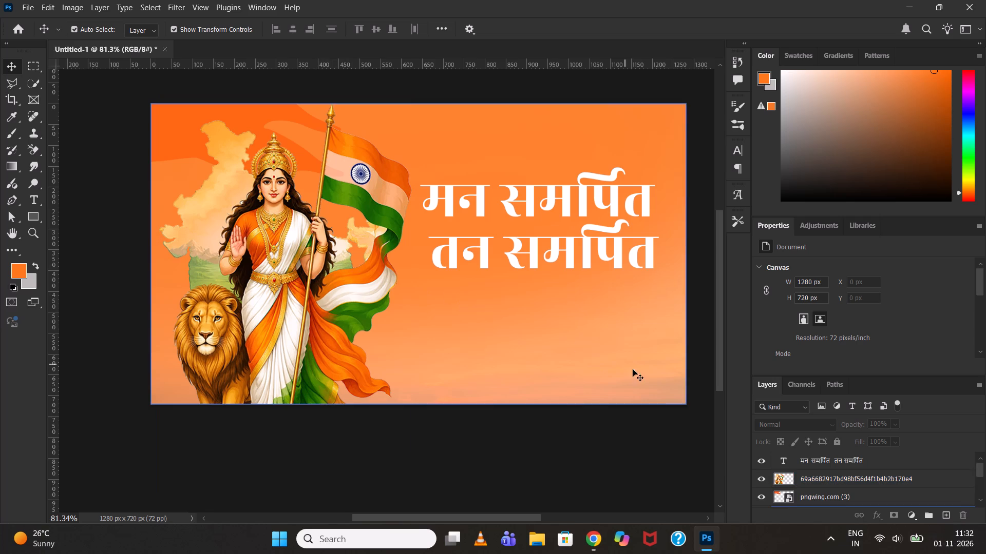
Add a new empty layer directly above Layer 2, beneath the pngwing.com (3) flag layer.
scroll(827, 488, down, 6)
scroll(826, 483, up, 1)
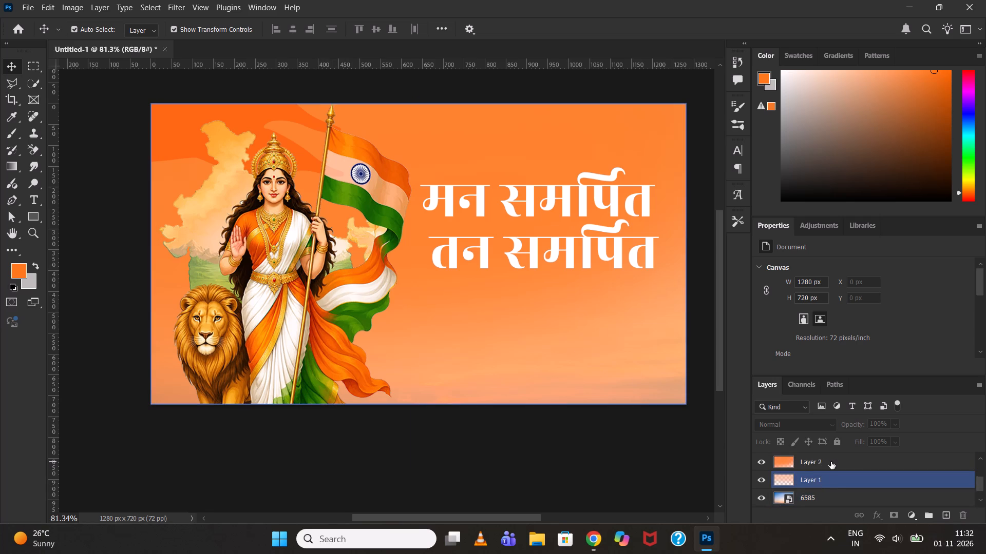
scroll(831, 462, up, 1)
click(842, 481)
click(946, 517)
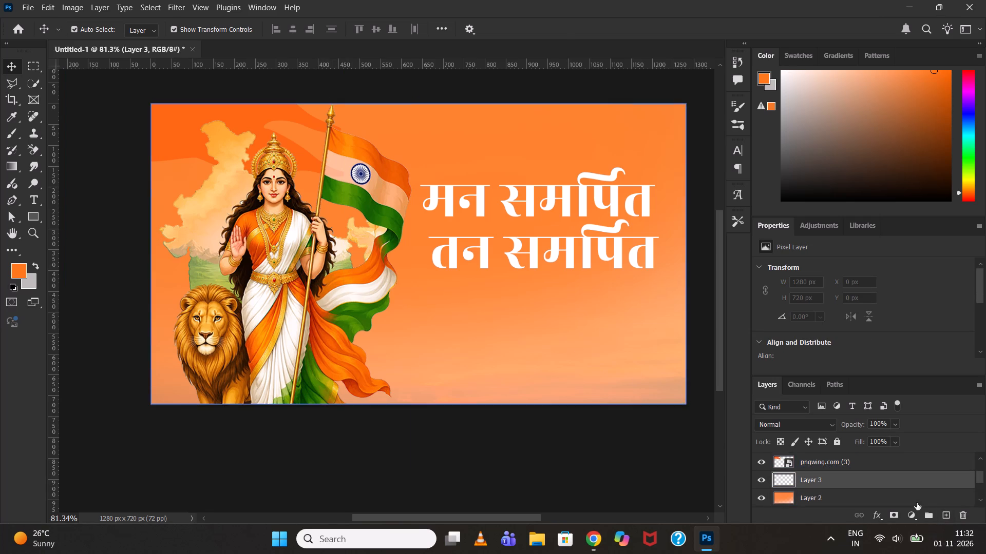
Paint a soft white haze along the canvas's left and bottom edges on Layer 3 with a 997 px brush at 40% opacity.
key(b)
alt+drag(305, 231, 295, 231)
drag(156, 259, 113, 458)
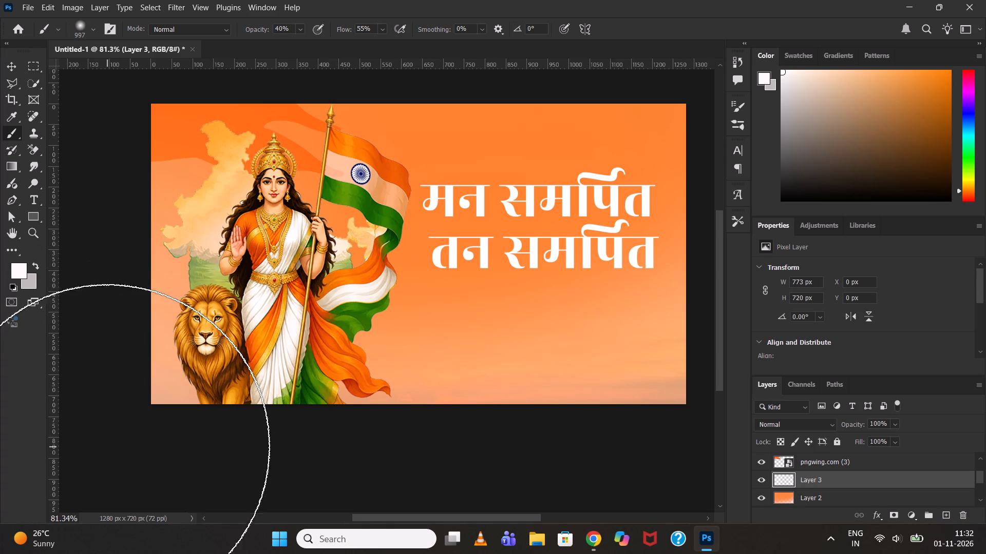
drag(94, 380, 180, 484)
drag(159, 437, 153, 424)
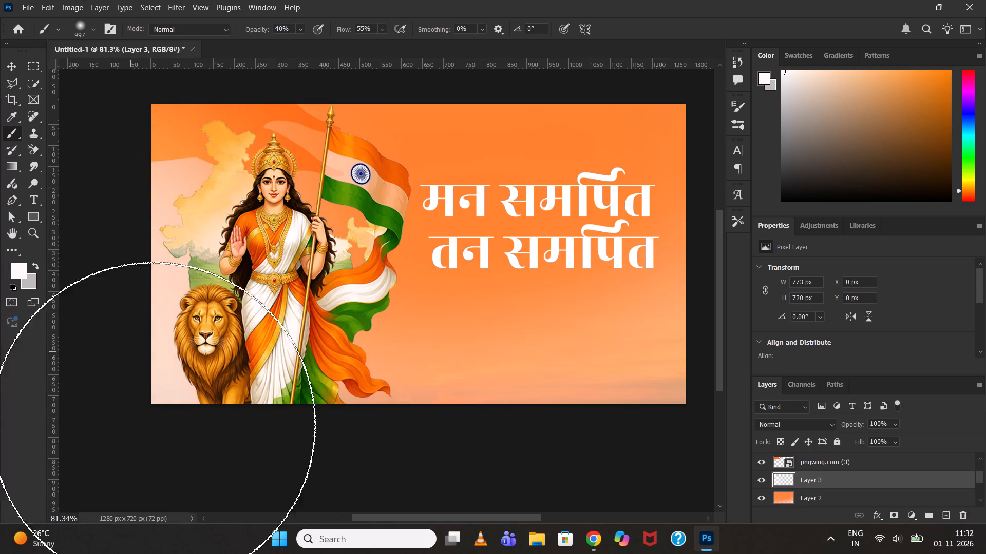
drag(153, 424, 167, 462)
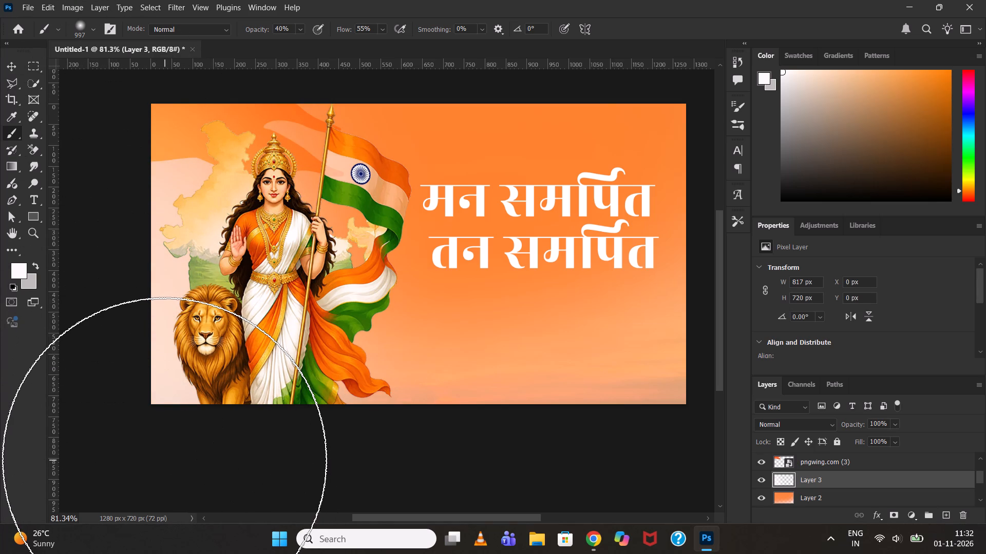
drag(165, 452, 649, 509)
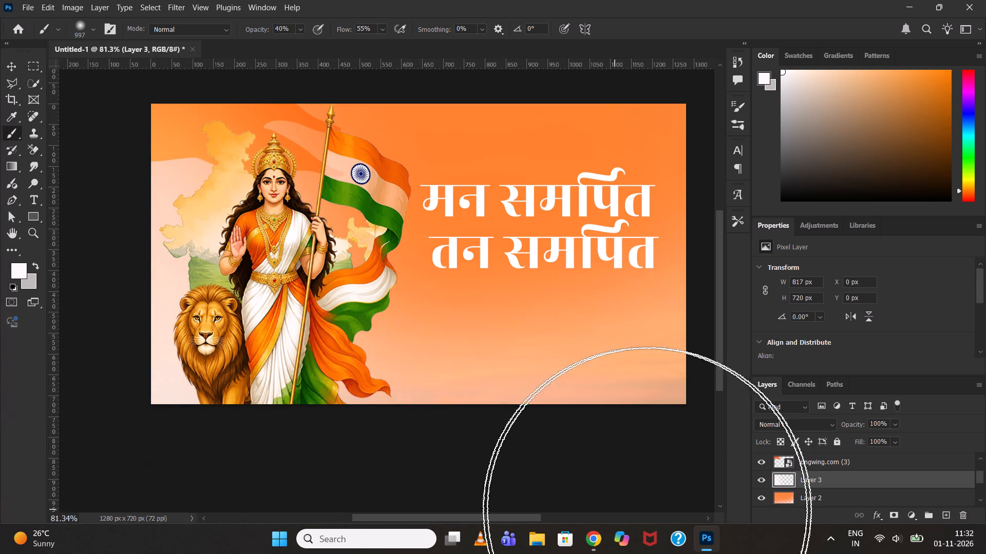
drag(649, 509, 700, 516)
Add a new empty layer directly above the Bharat Mata figure layer.
scroll(843, 476, up, 2)
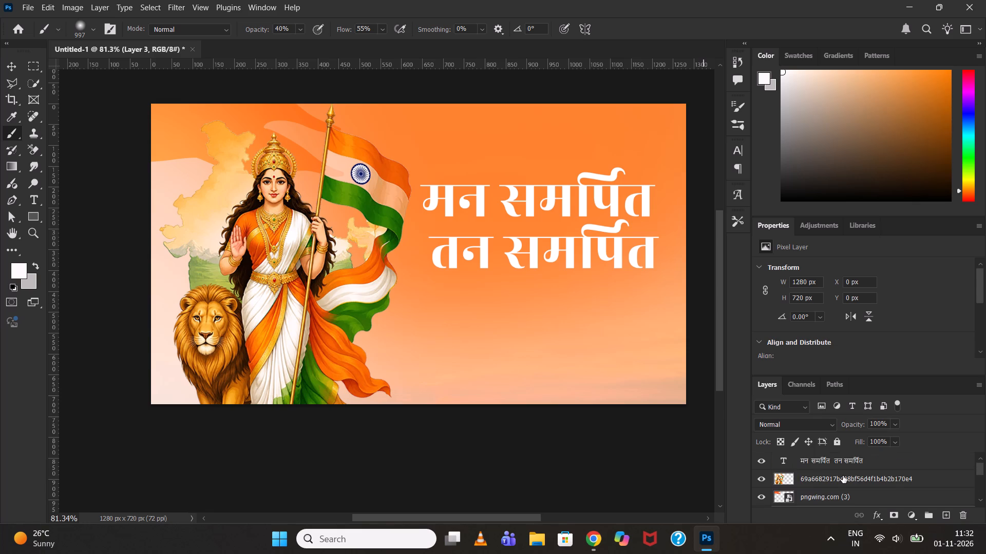
click(843, 476)
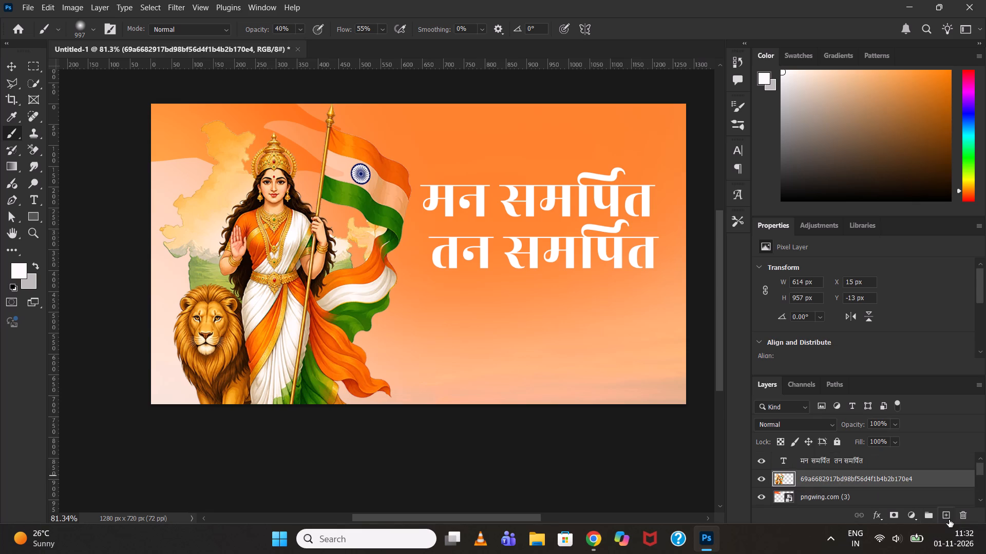
click(949, 520)
Paint a soft white fade over the bottom of the figure and lion on Layer 4 with a 549 px brush, then deselect the layer.
alt+right_drag(213, 372, 94, 366)
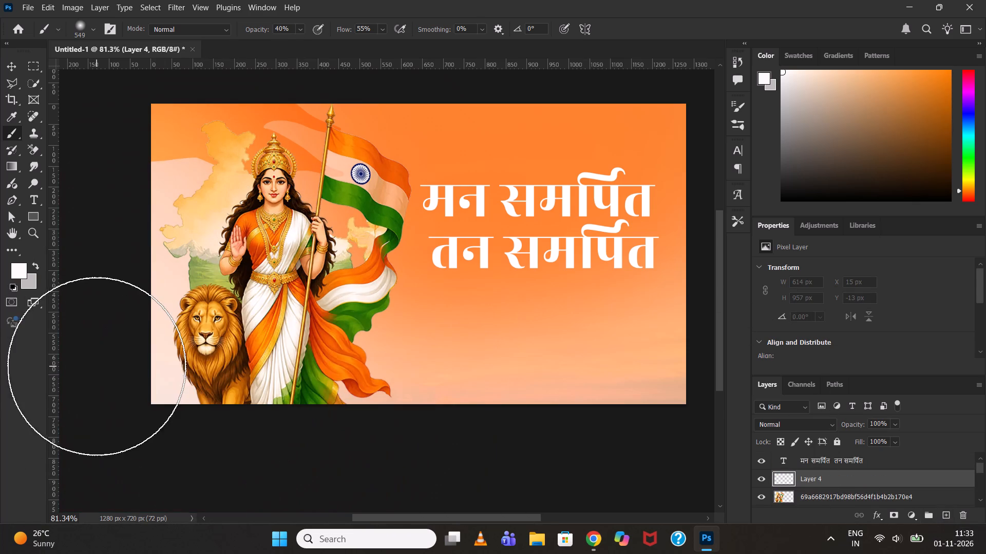
drag(105, 368, 294, 443)
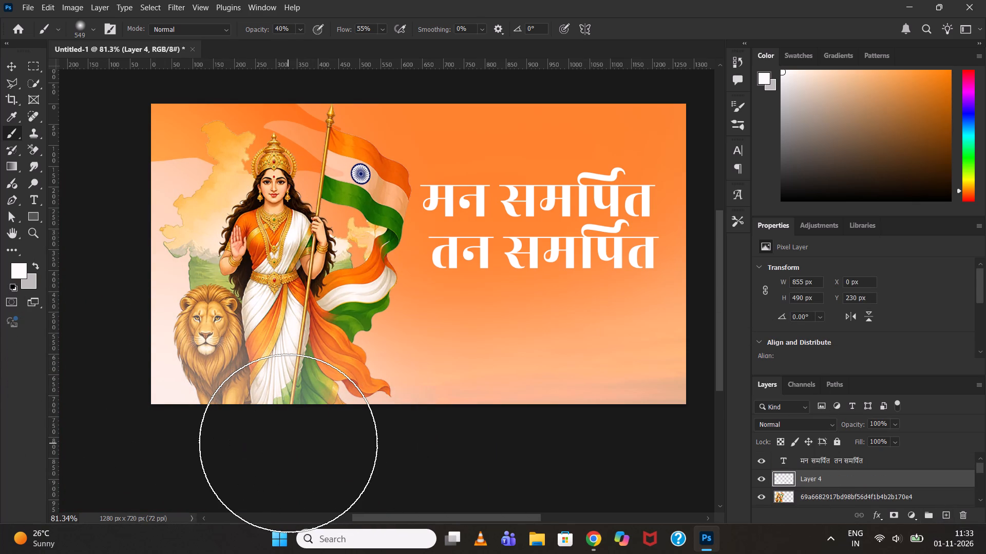
key(ctrl+z)
drag(310, 447, 35, 443)
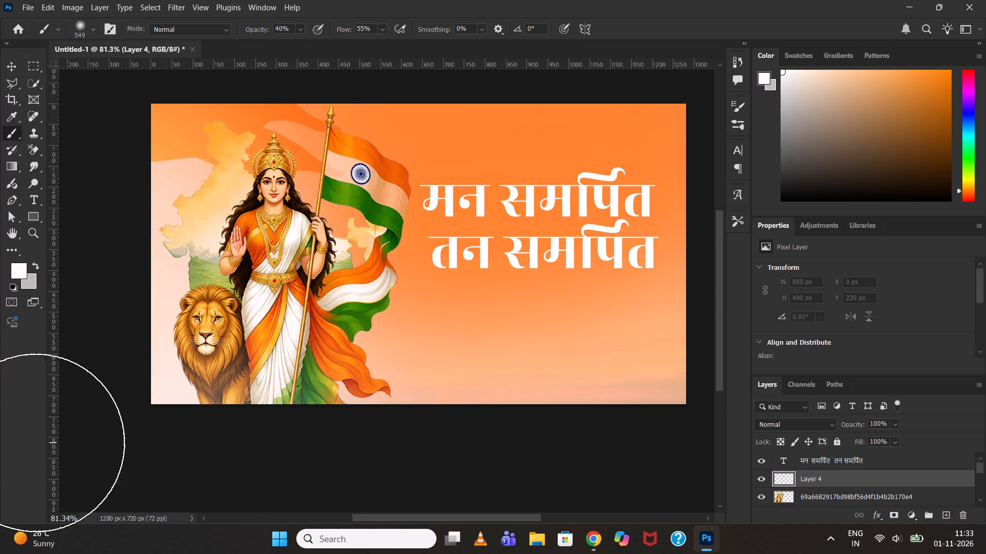
drag(35, 443, 326, 492)
drag(328, 472, 343, 447)
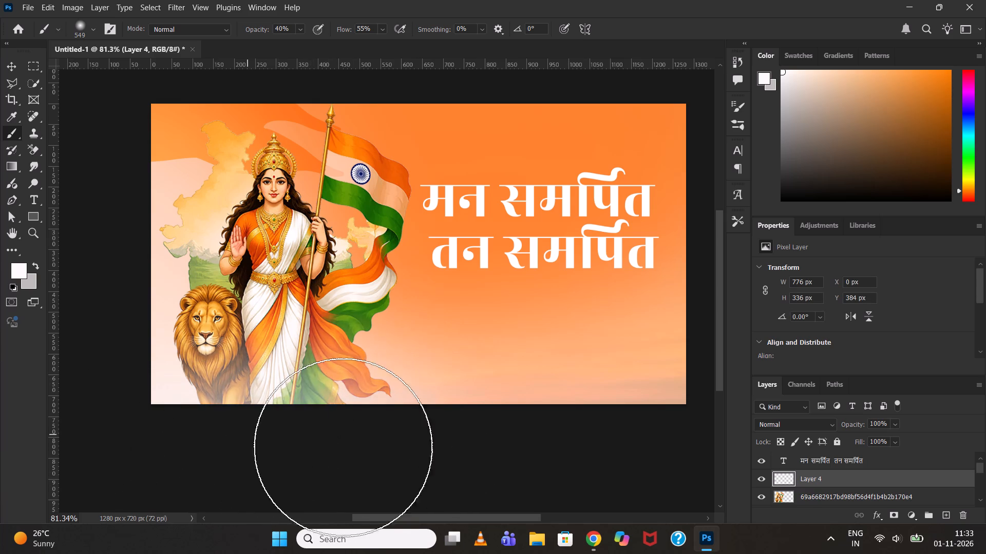
drag(343, 447, 352, 448)
drag(357, 450, 61, 438)
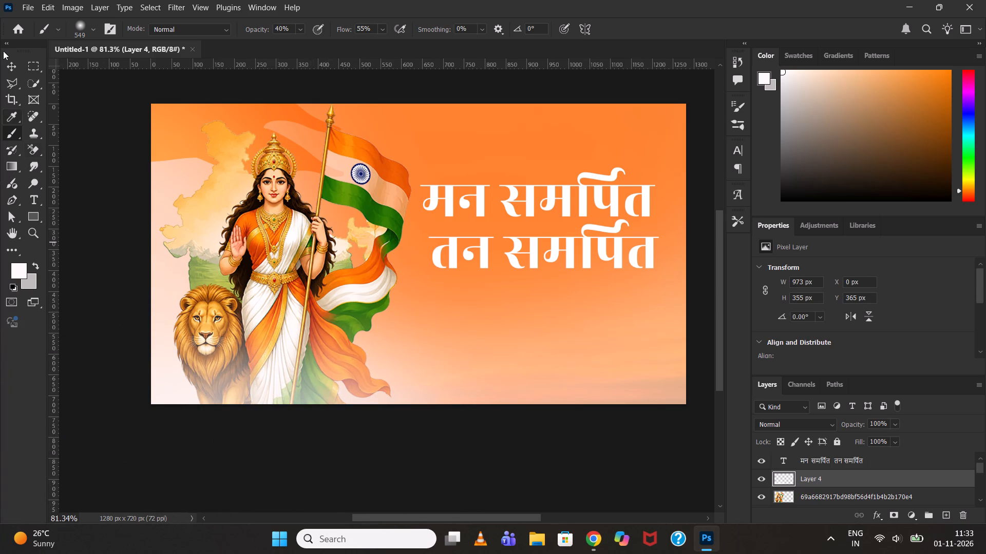
click(5, 67)
click(90, 131)
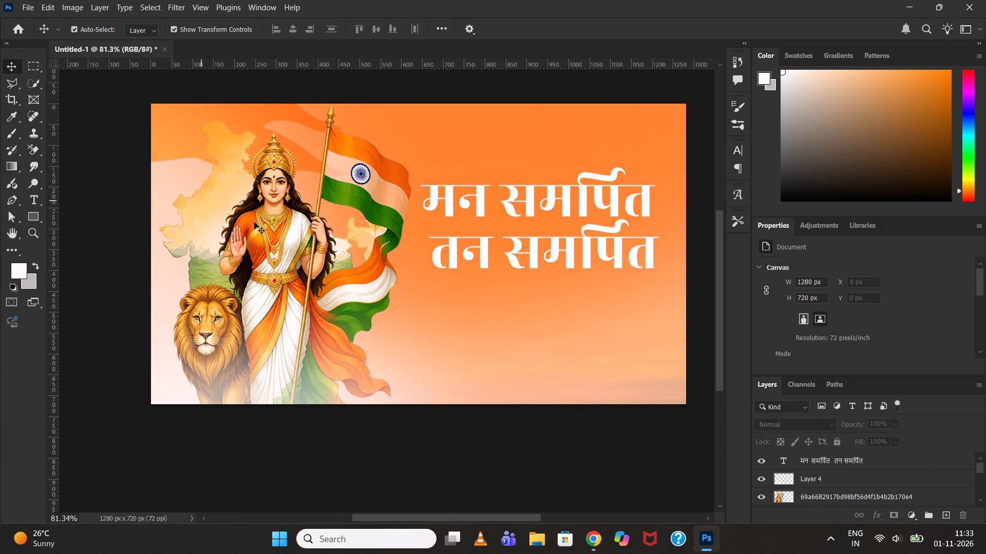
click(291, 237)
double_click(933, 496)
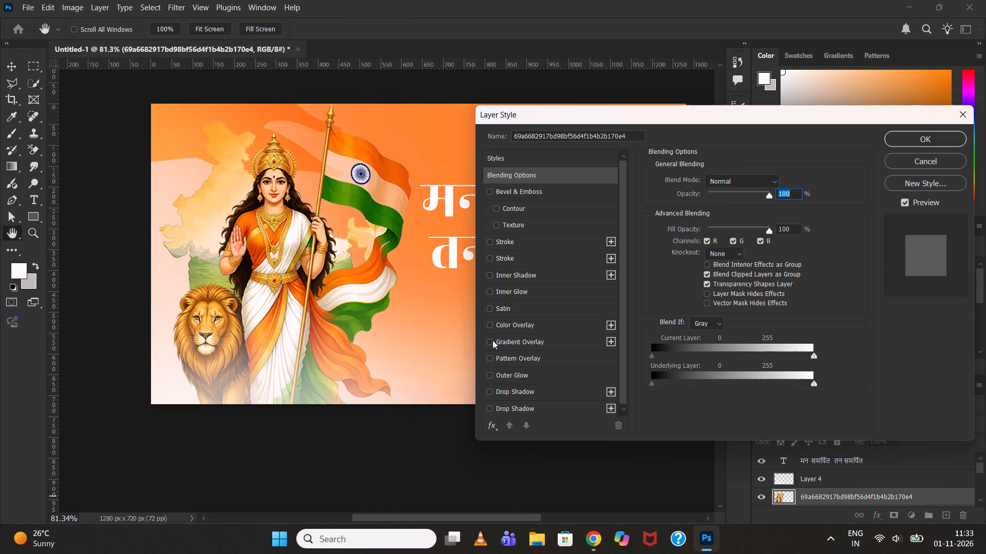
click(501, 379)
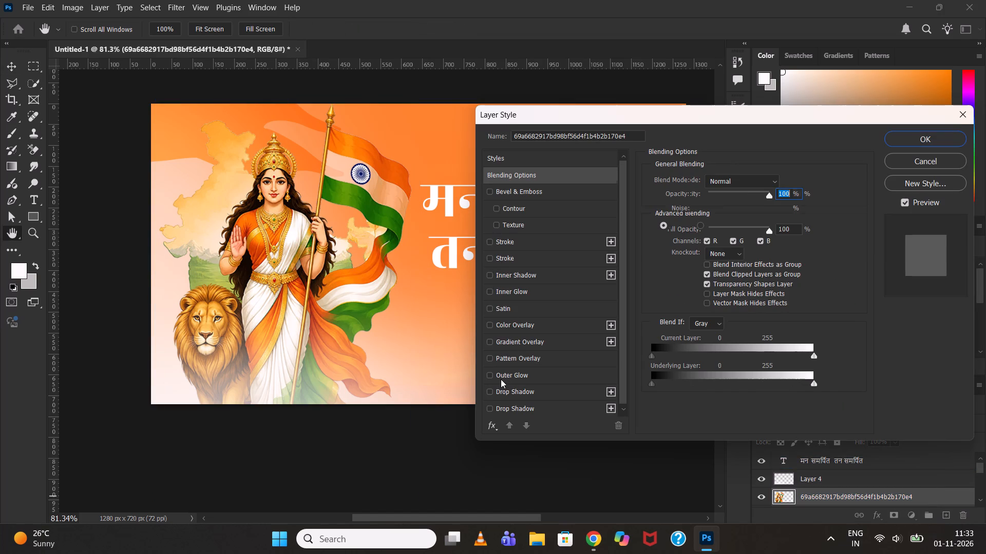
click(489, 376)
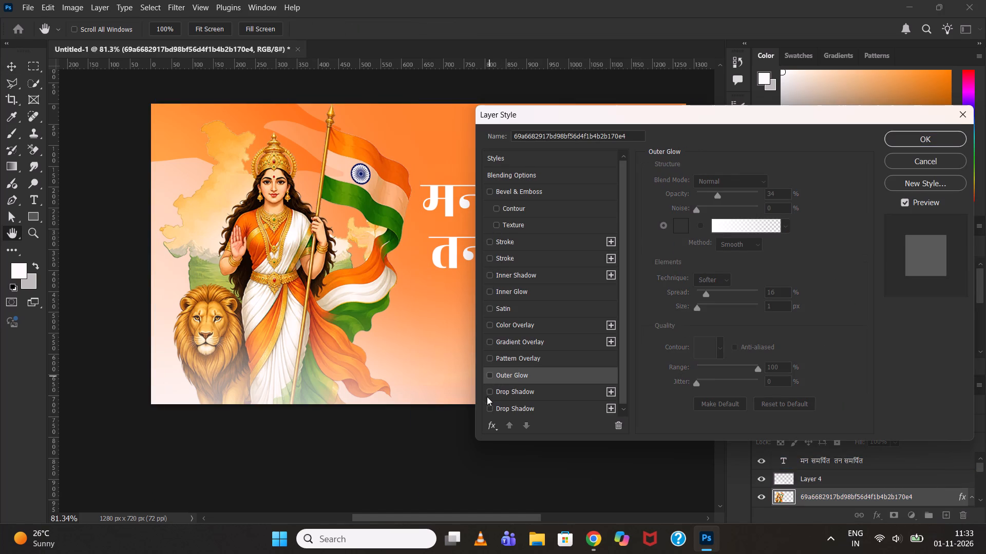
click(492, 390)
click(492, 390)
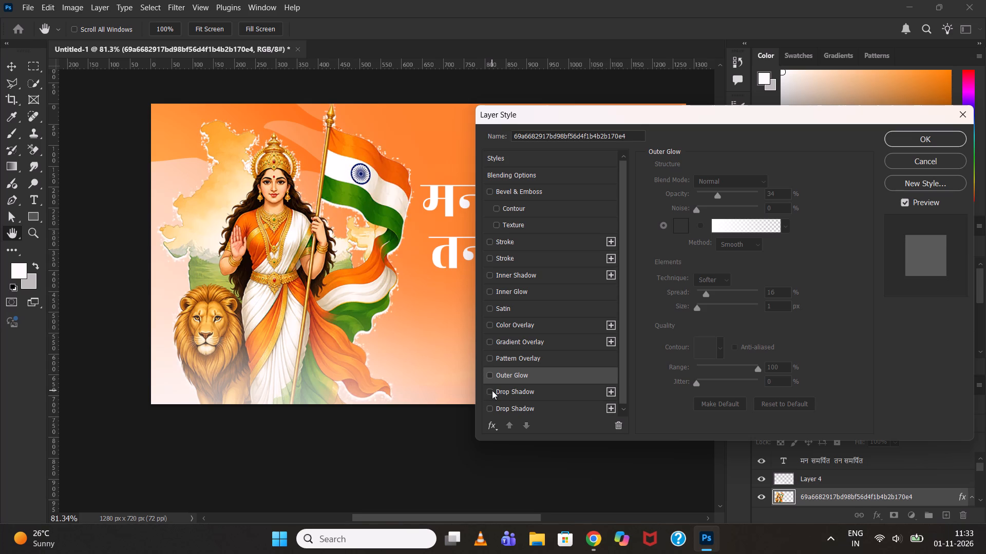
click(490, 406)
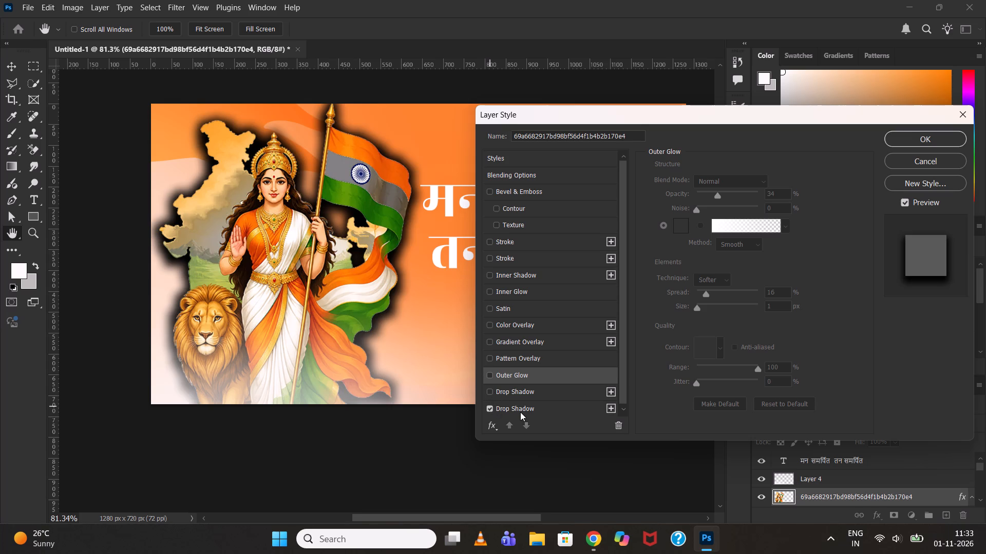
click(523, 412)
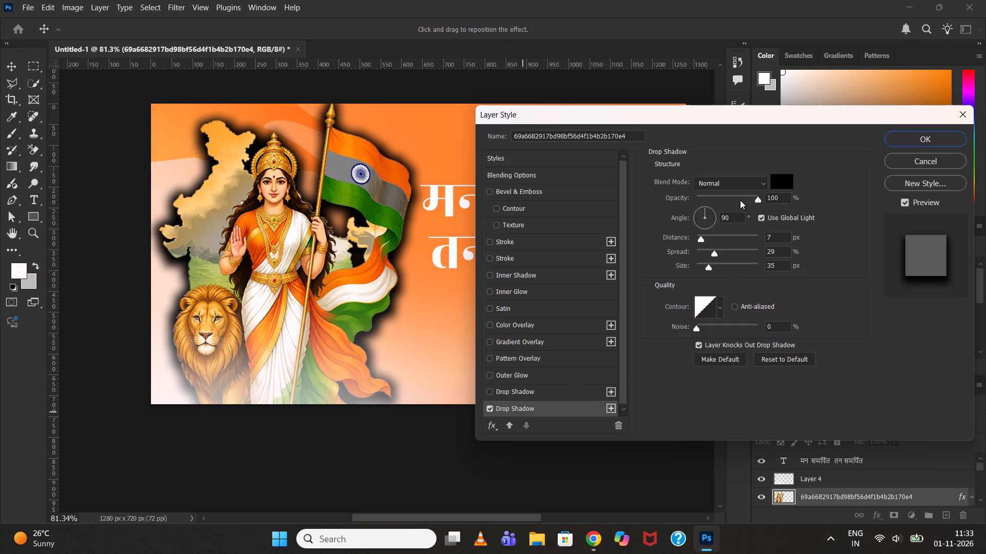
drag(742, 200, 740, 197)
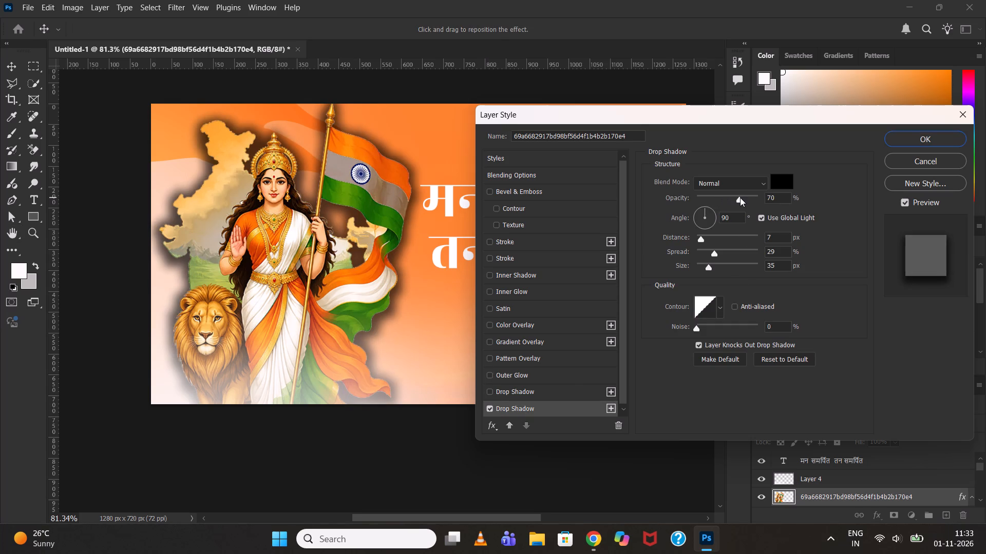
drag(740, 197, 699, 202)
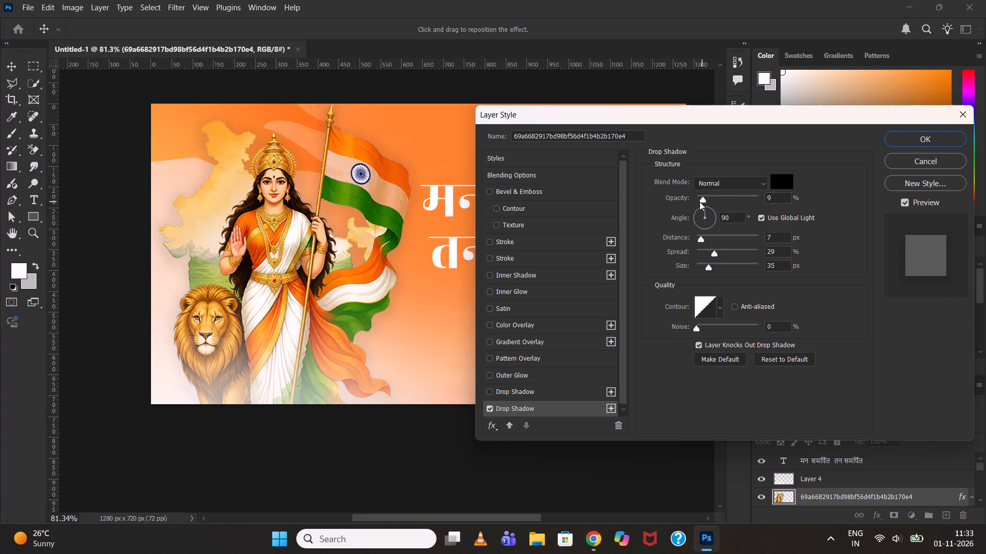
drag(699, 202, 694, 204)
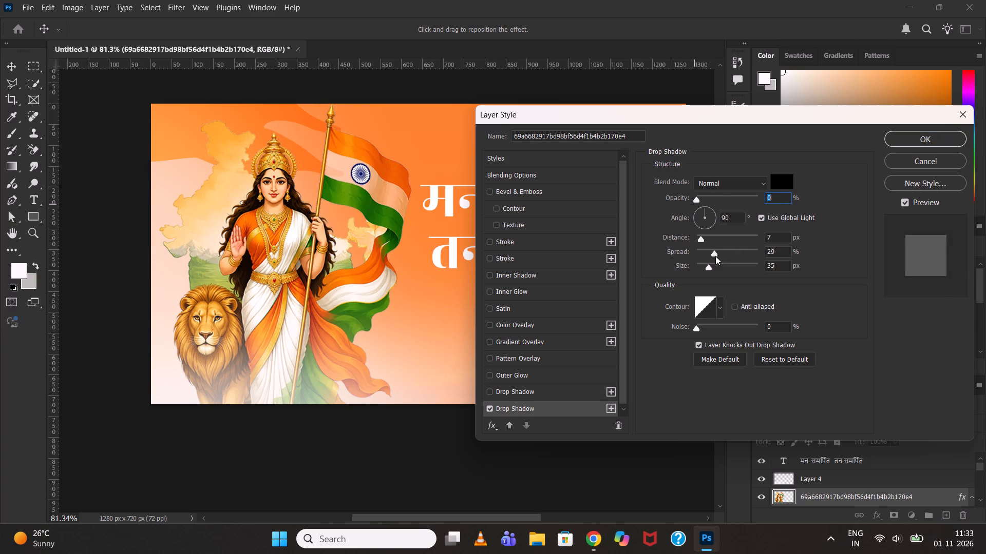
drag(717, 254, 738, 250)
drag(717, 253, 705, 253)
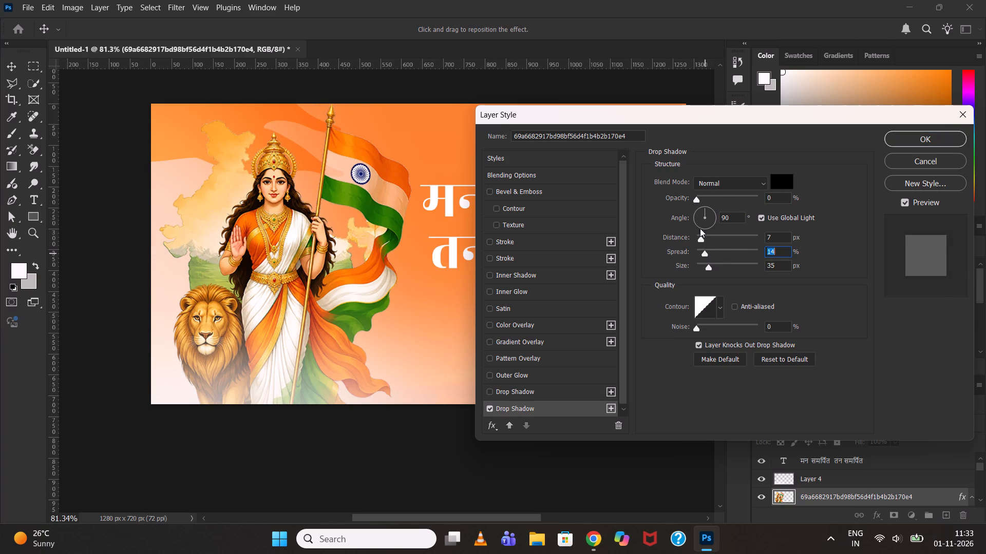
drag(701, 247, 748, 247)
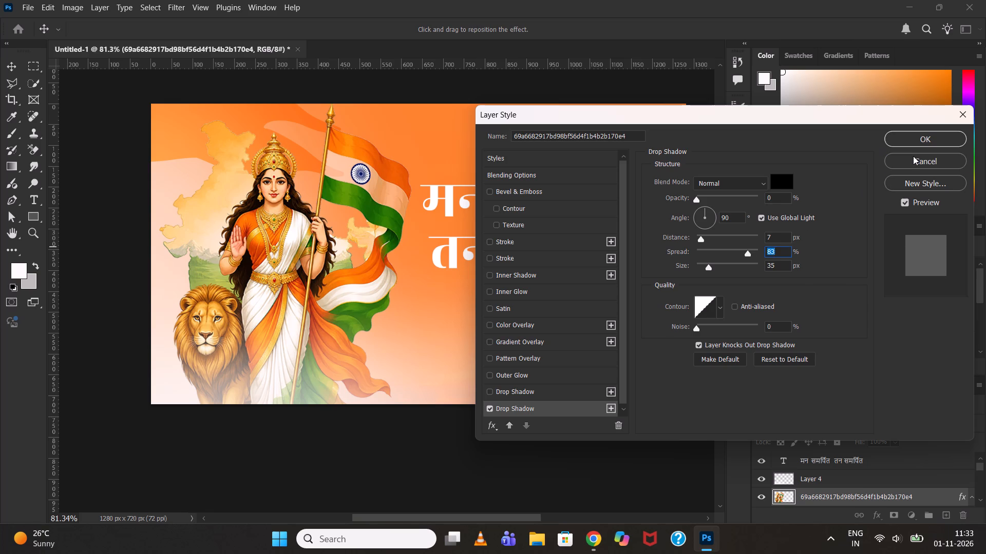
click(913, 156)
Duplicate the Bharat Mata figure layer five times in place.
click(825, 492)
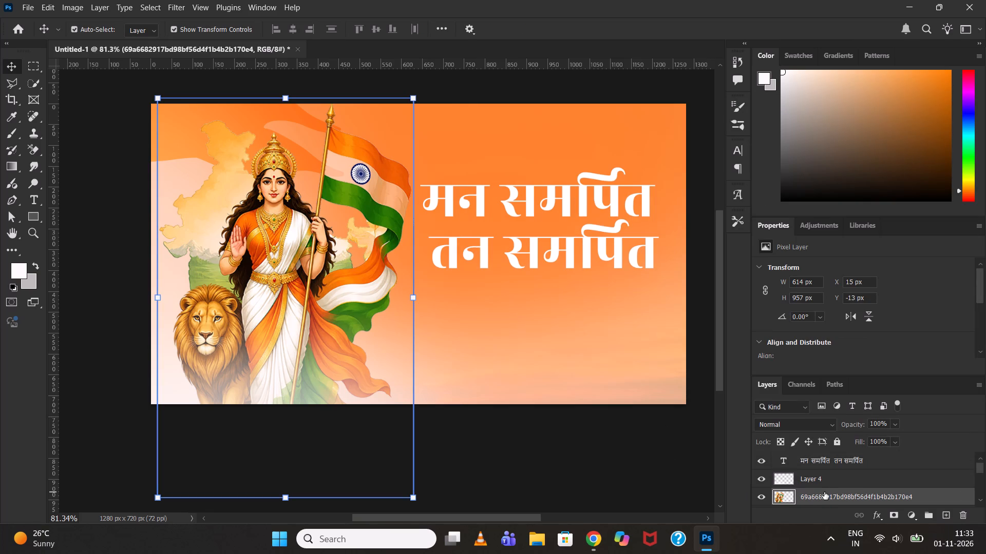
key(ctrl+d)
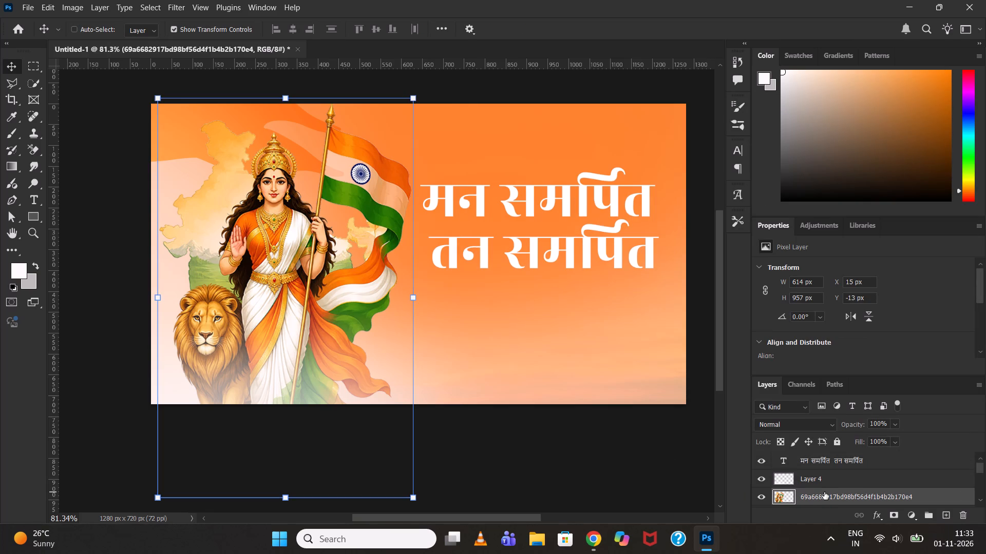
key(ctrl+j)
key(ctrl+j)
key(ctrl+j)
key(ctrl+j)
key(ctrl+j)
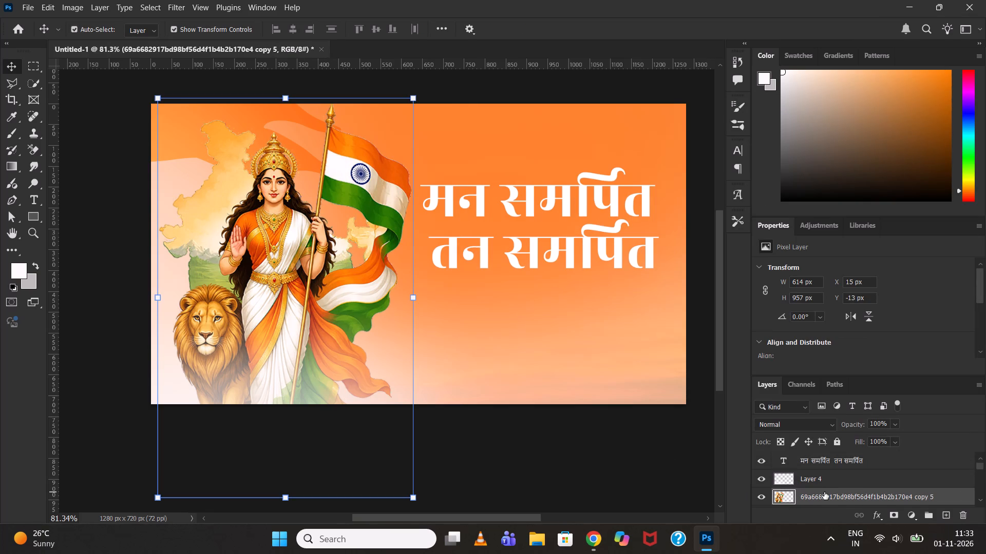
Add a black drop shadow to the original Bharat Mata figure layer with 34% opacity and 6 px distance.
scroll(822, 491, down, 3)
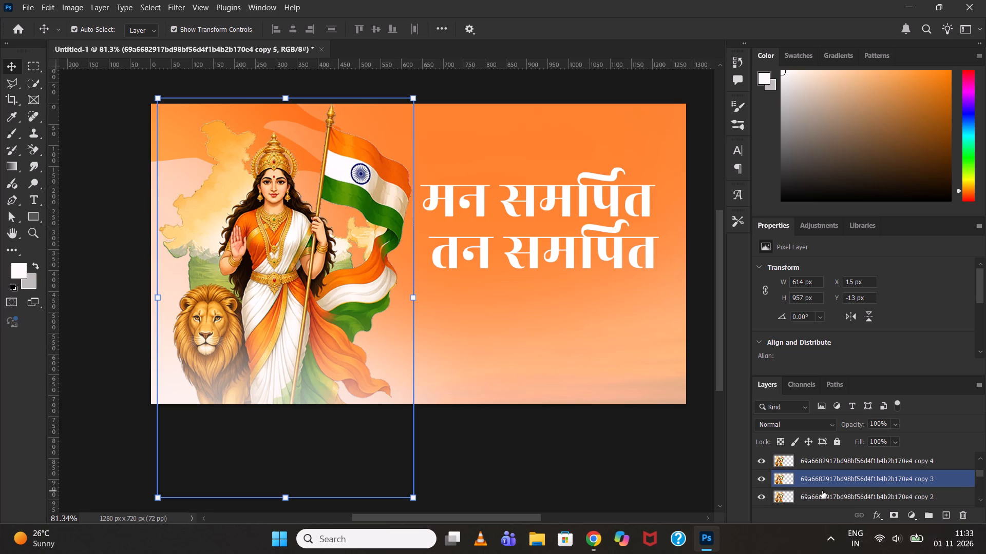
scroll(822, 491, down, 4)
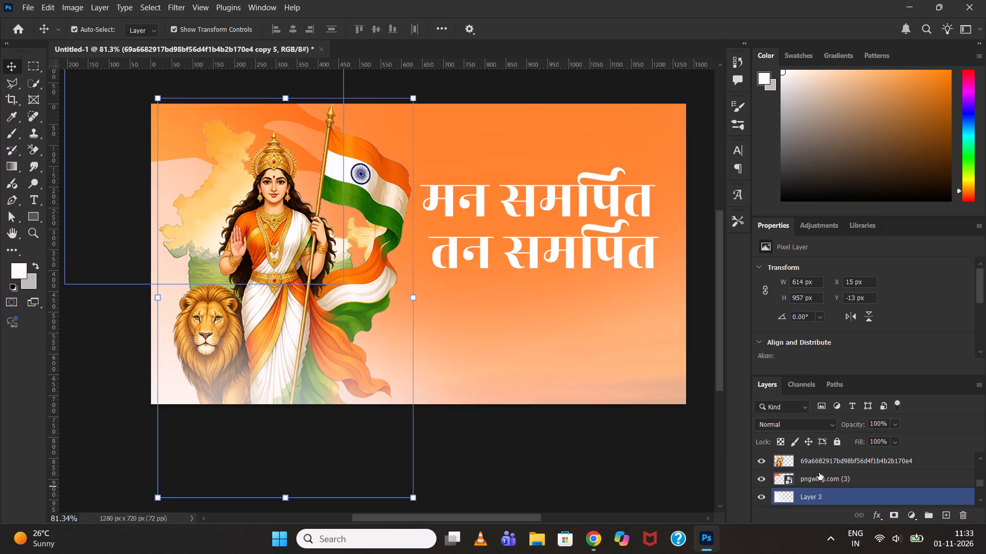
click(818, 468)
click(933, 459)
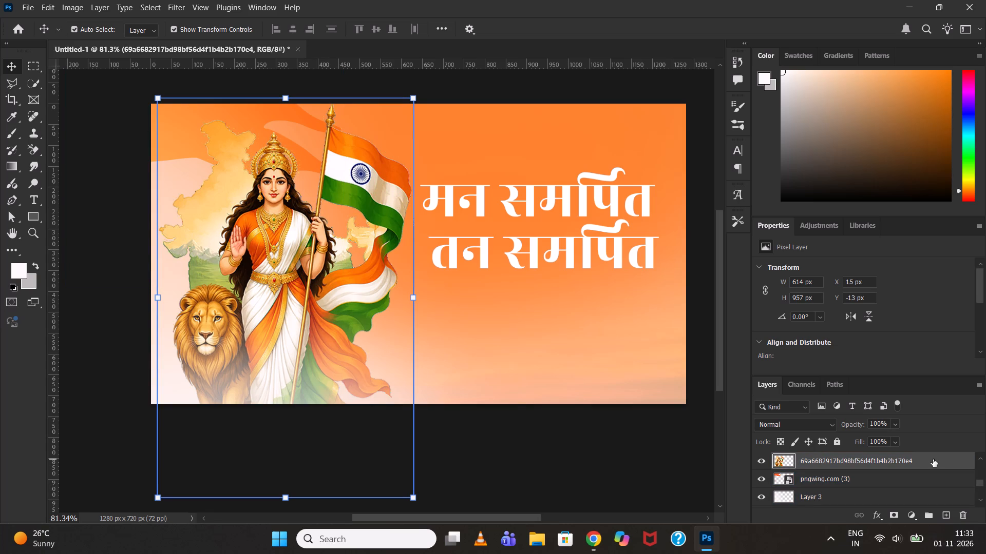
double_click(933, 459)
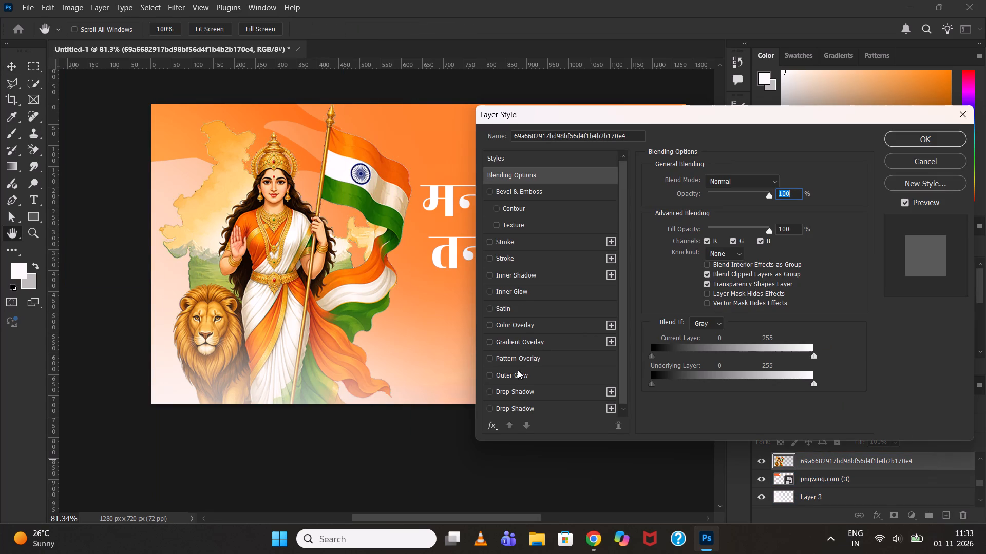
click(514, 386)
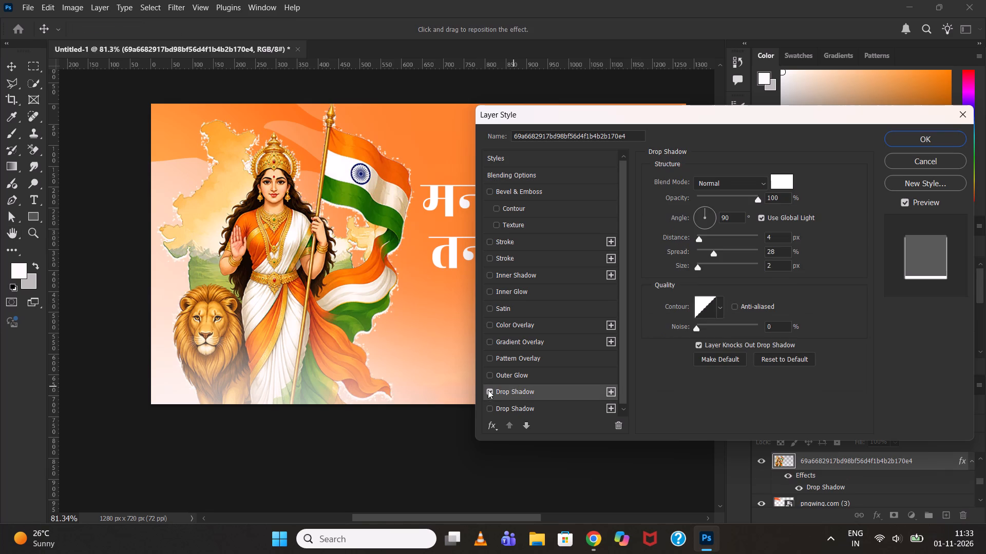
click(491, 388)
click(484, 414)
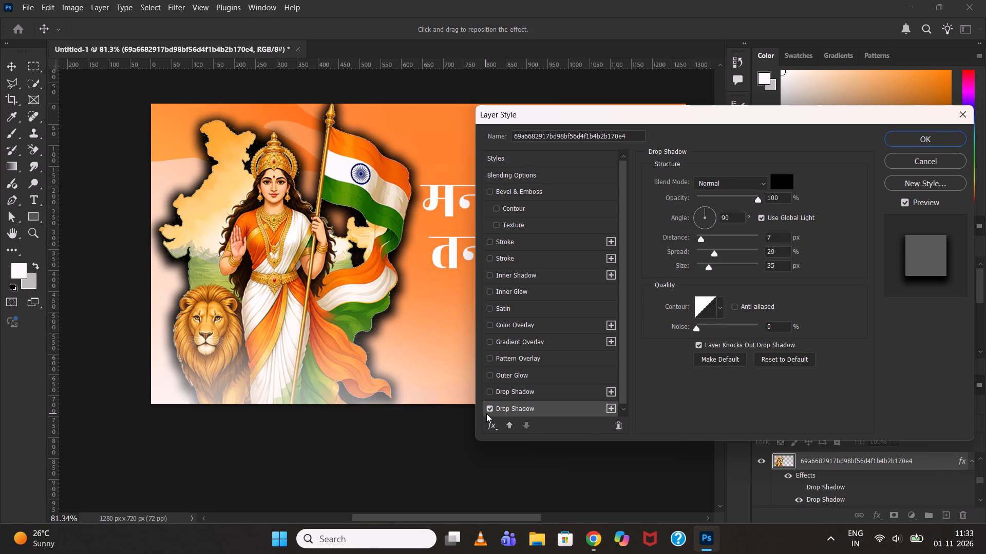
drag(751, 203, 733, 203)
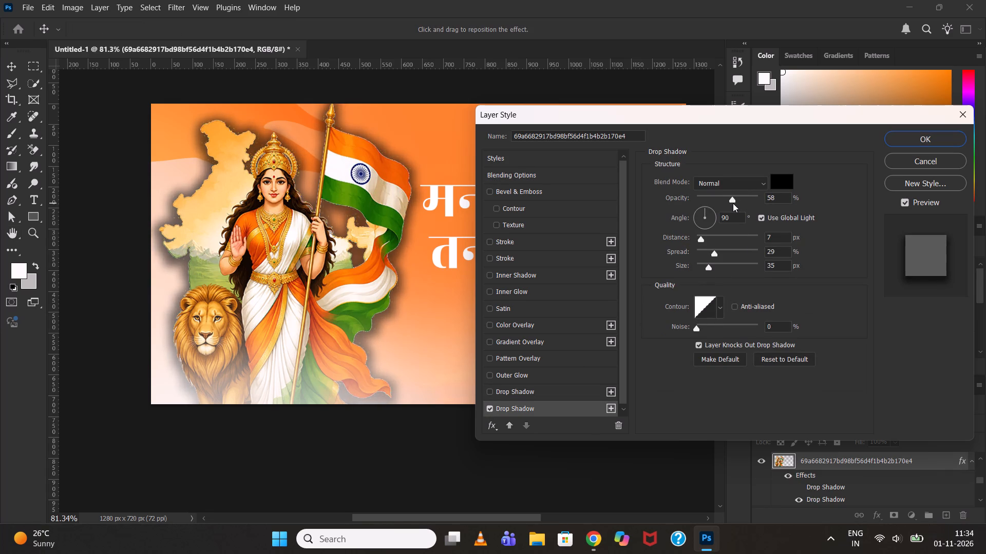
drag(733, 203, 718, 203)
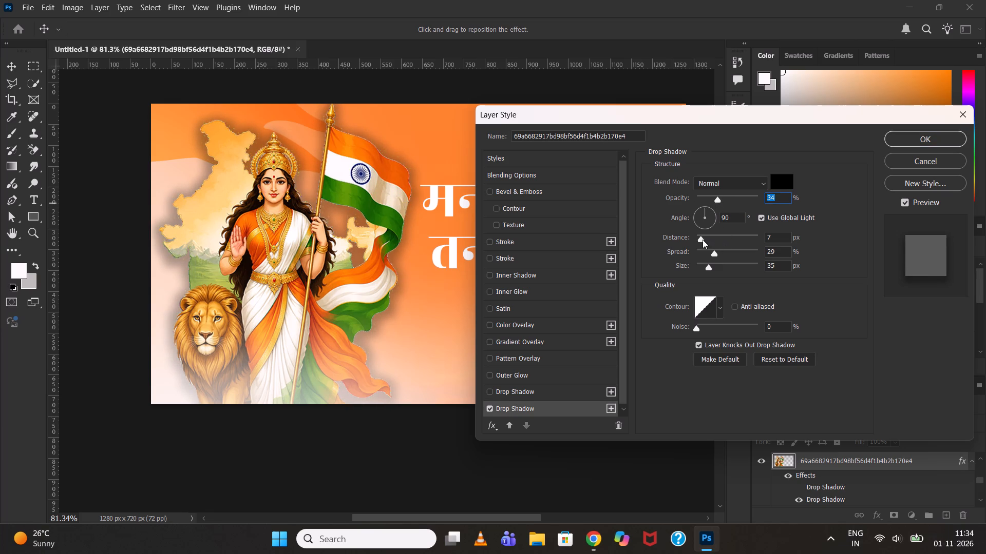
click(703, 240)
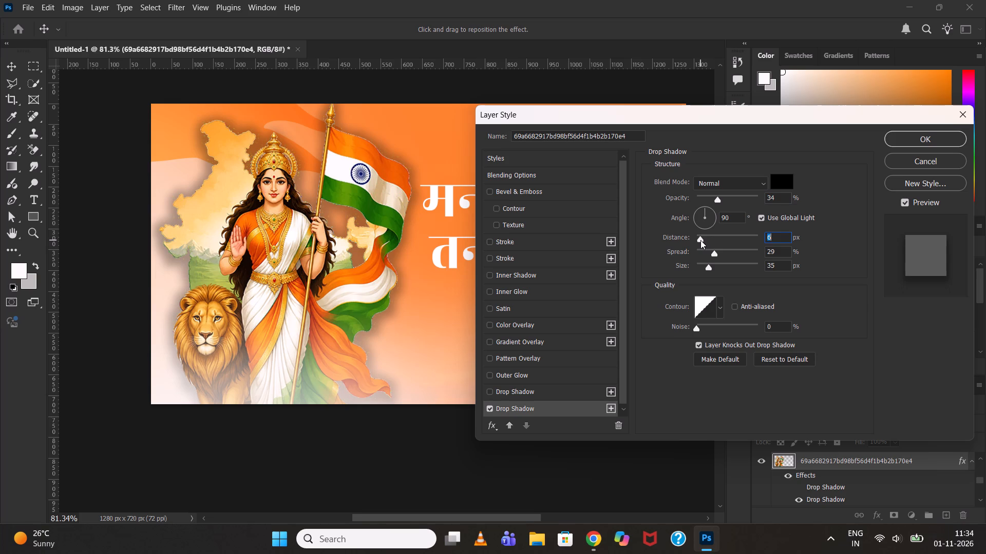
Set the figure's drop shadow to 20% spread and 32 px size and apply the layer style.
drag(707, 265, 709, 265)
drag(709, 265, 713, 269)
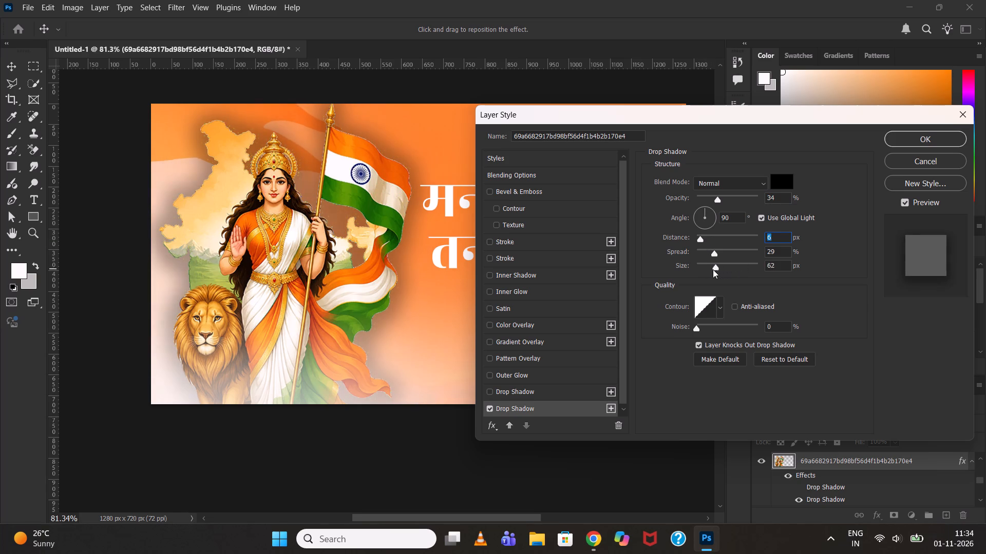
drag(713, 269, 708, 271)
drag(709, 266, 717, 266)
drag(717, 266, 701, 270)
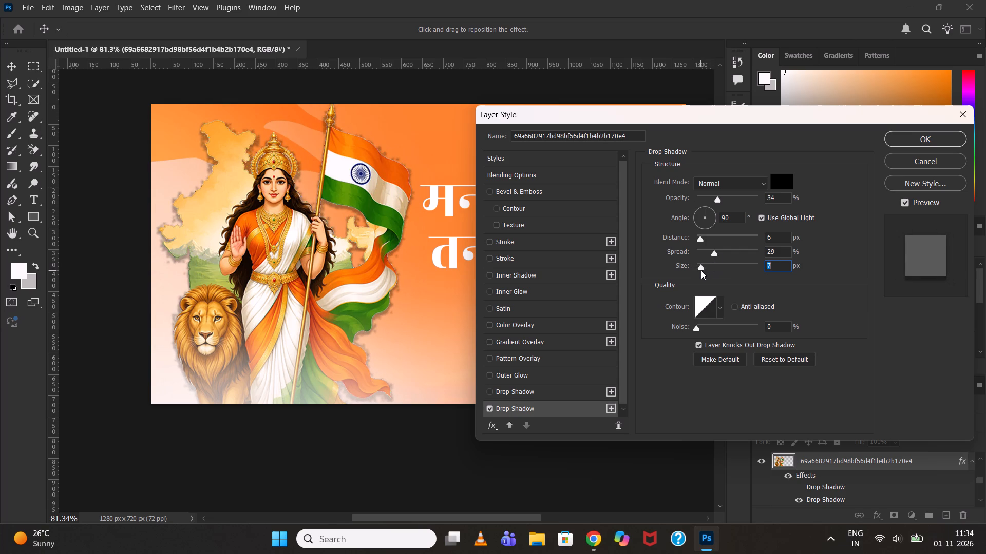
drag(719, 252, 711, 259)
drag(711, 259, 709, 261)
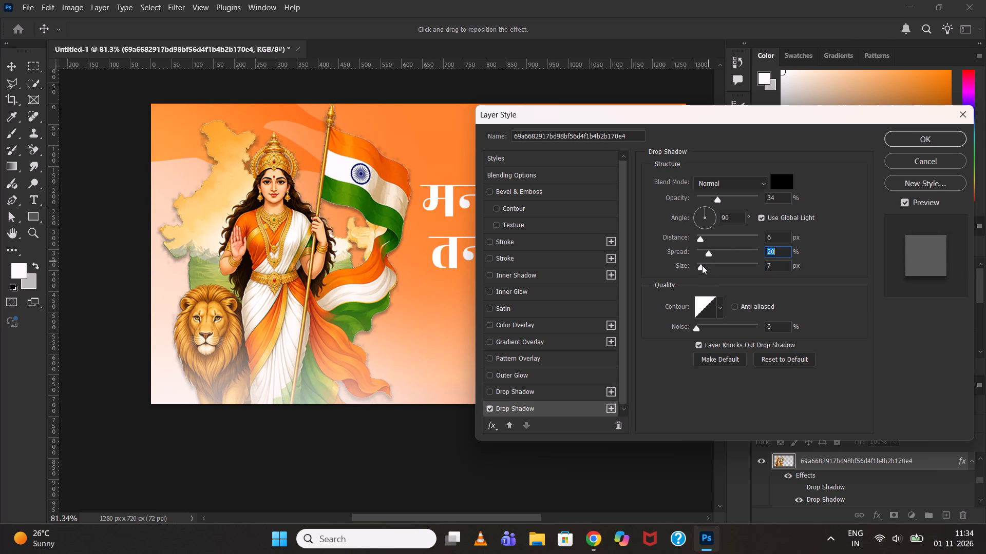
drag(702, 265, 708, 265)
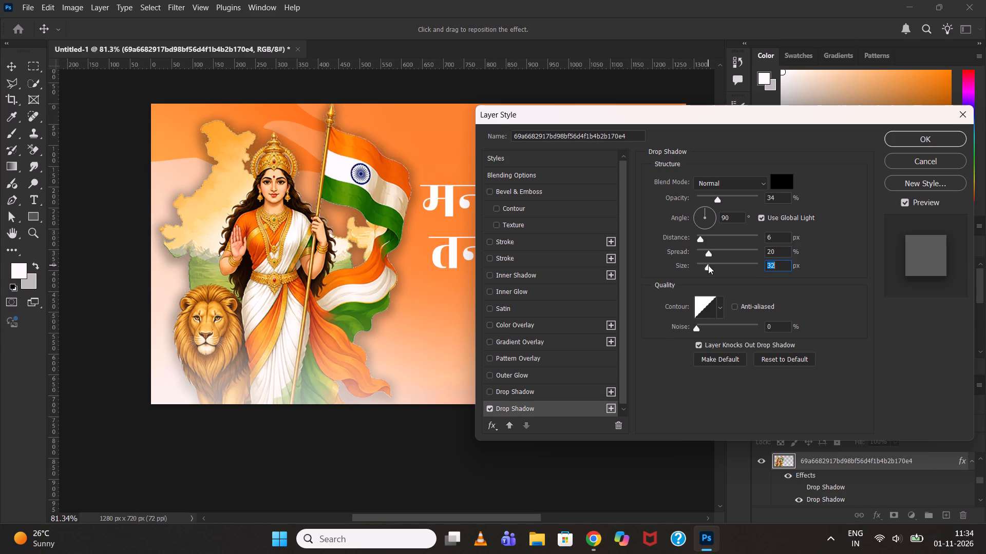
click(925, 143)
Inspect the shadow and cut-out edges around the Bharat Mata figure and flag up close.
click(501, 83)
alt+scroll(415, 195, up, 4)
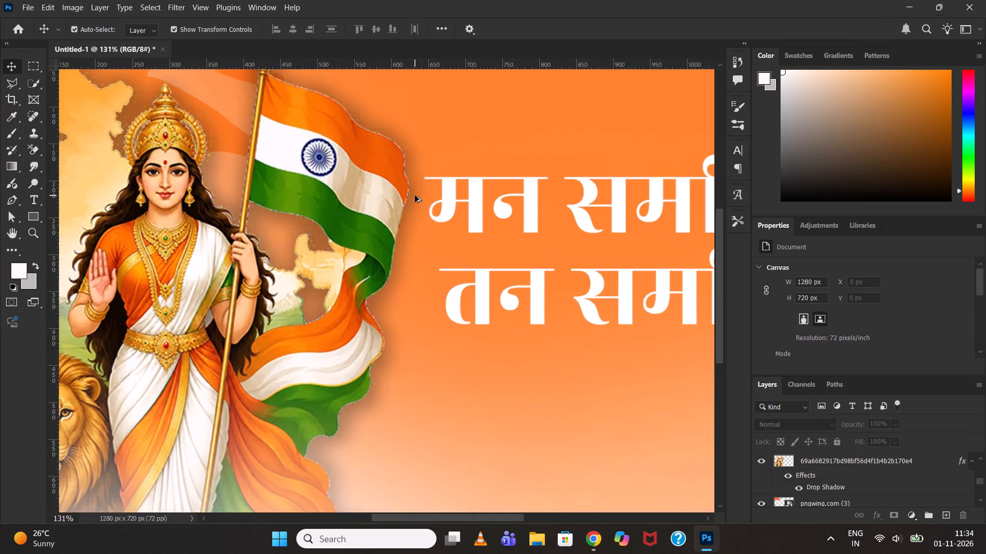
alt+scroll(415, 195, up, 6)
alt+scroll(408, 195, down, 5)
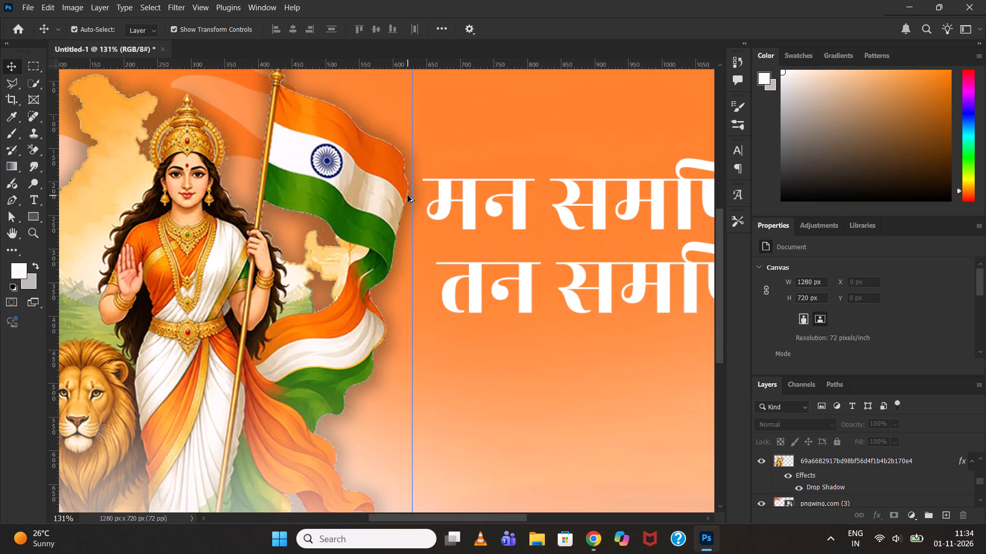
alt+scroll(254, 192, up, 4)
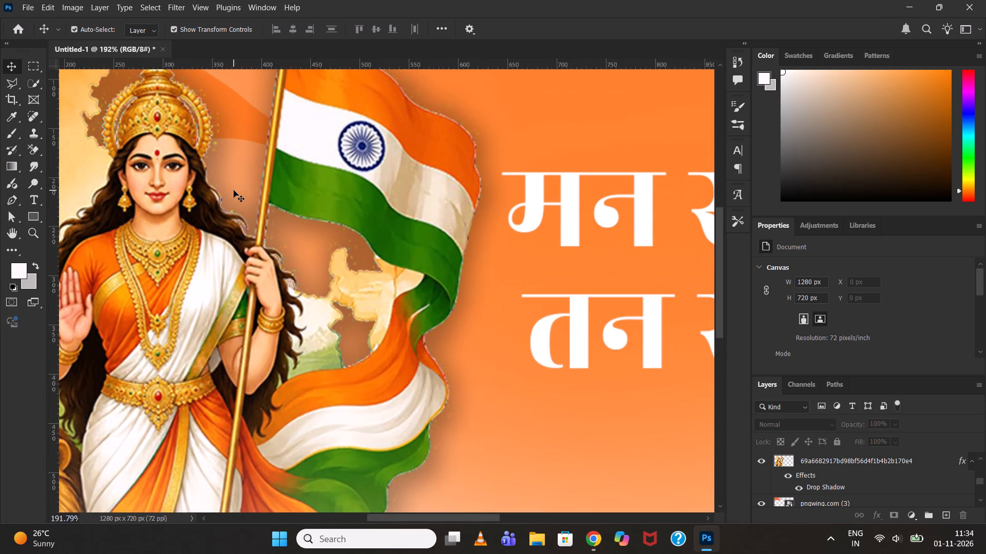
scroll(234, 190, down, 6)
scroll(234, 190, up, 7)
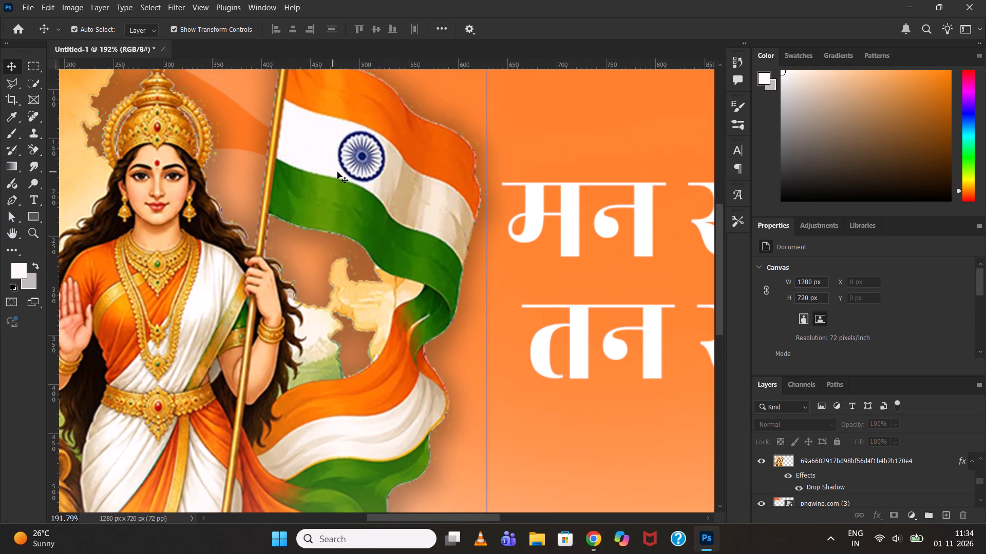
Merge the original Bharat Mata figure layer and its five copies into a single layer, keeping all other layers separate.
click(337, 172)
scroll(837, 490, up, 5)
scroll(837, 489, down, 1)
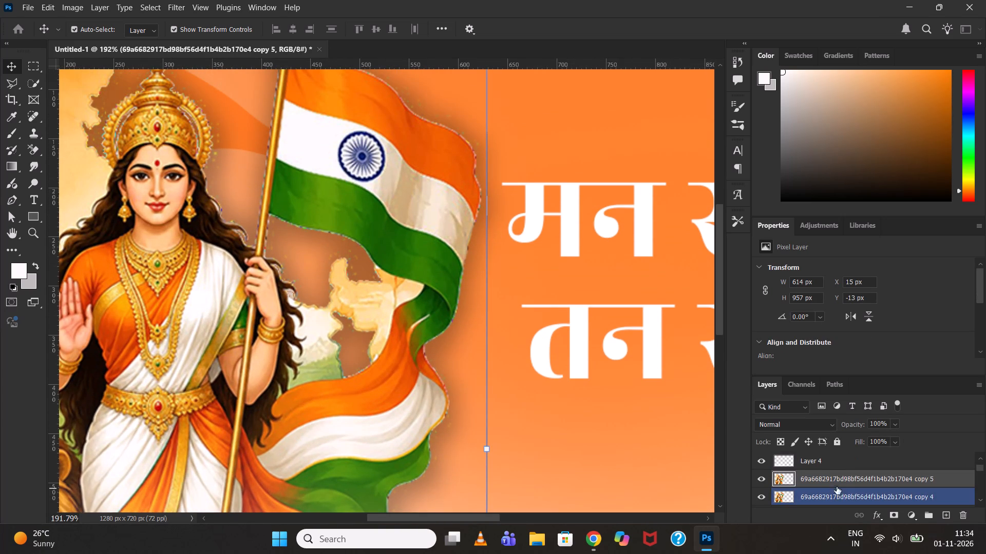
scroll(832, 475, down, 1)
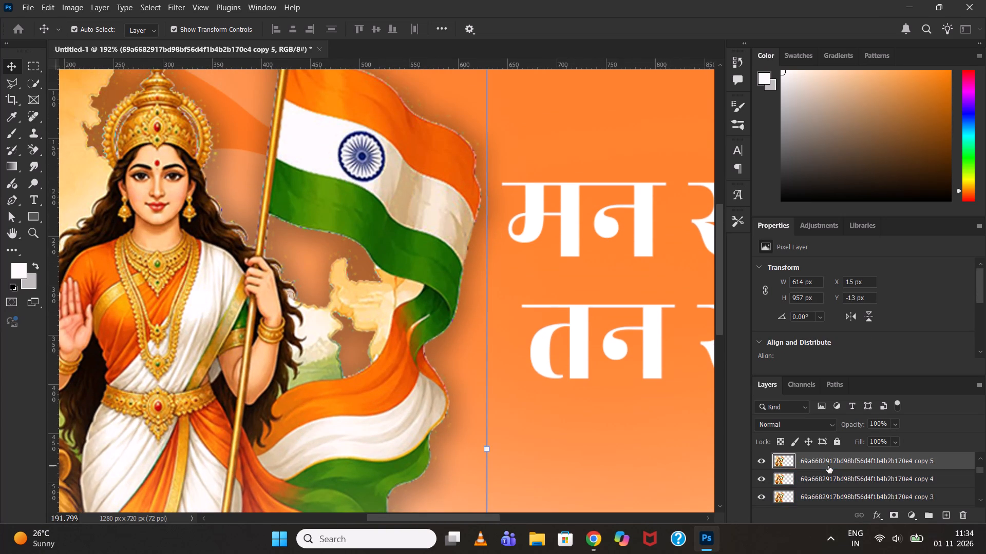
click(828, 466)
scroll(828, 465, down, 5)
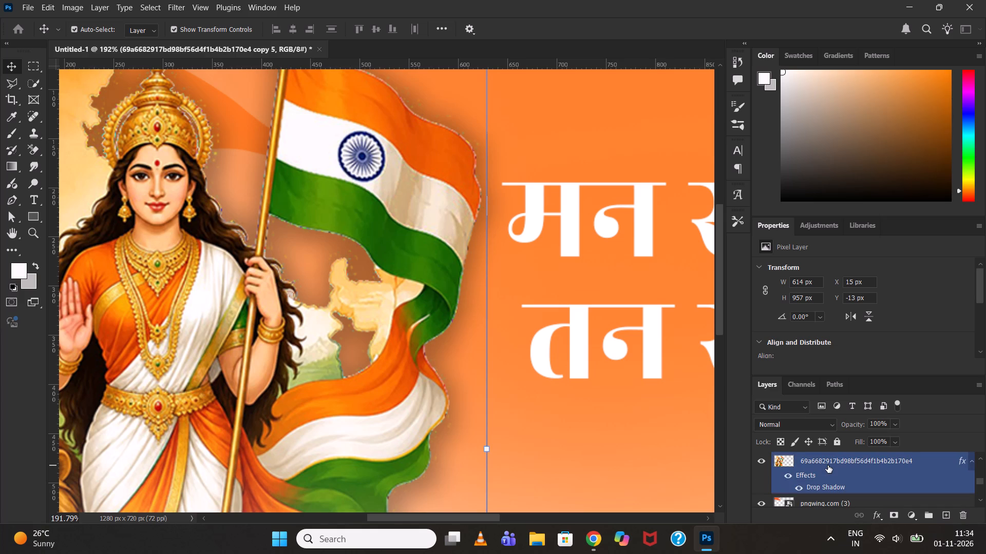
shift+click(828, 463)
scroll(828, 463, up, 1)
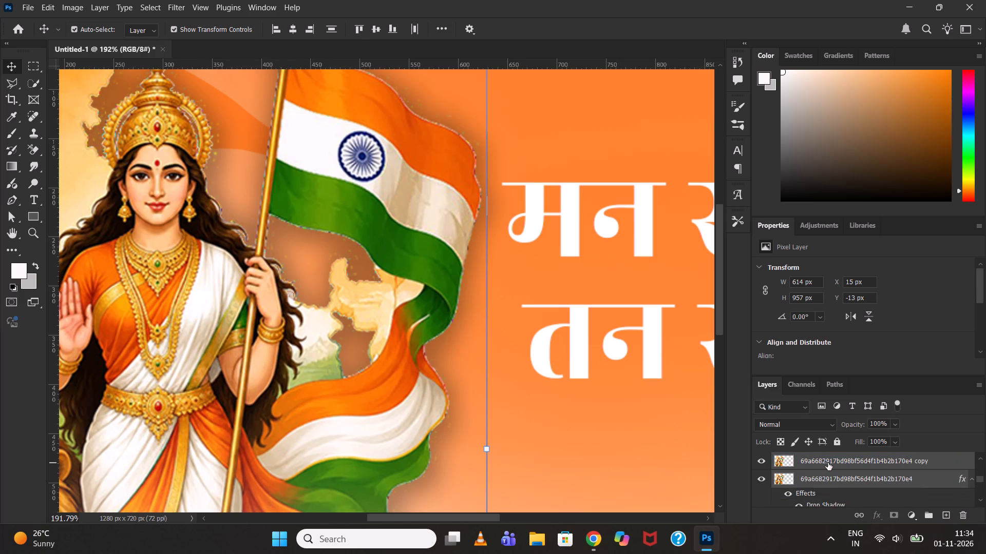
key(ctrl+shift+e)
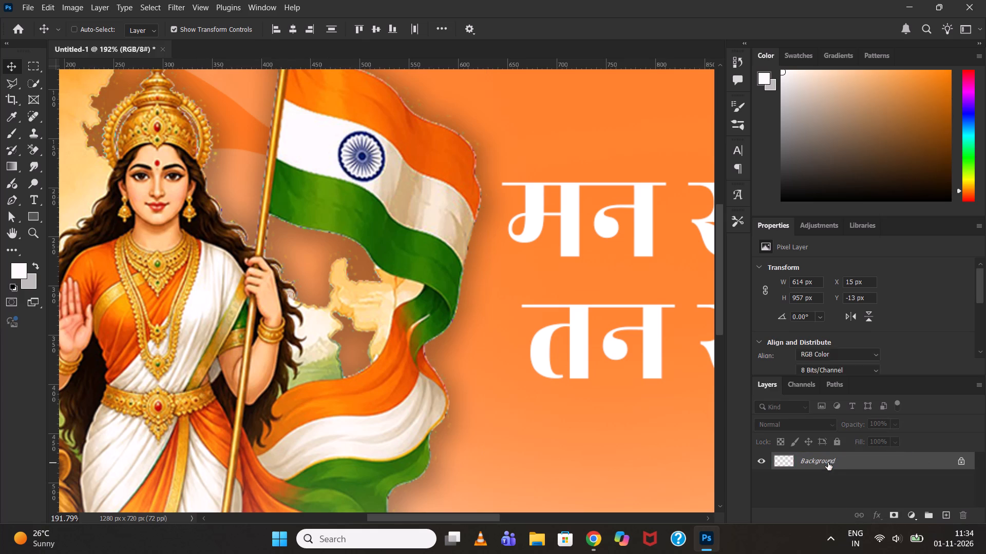
key(ctrl+z)
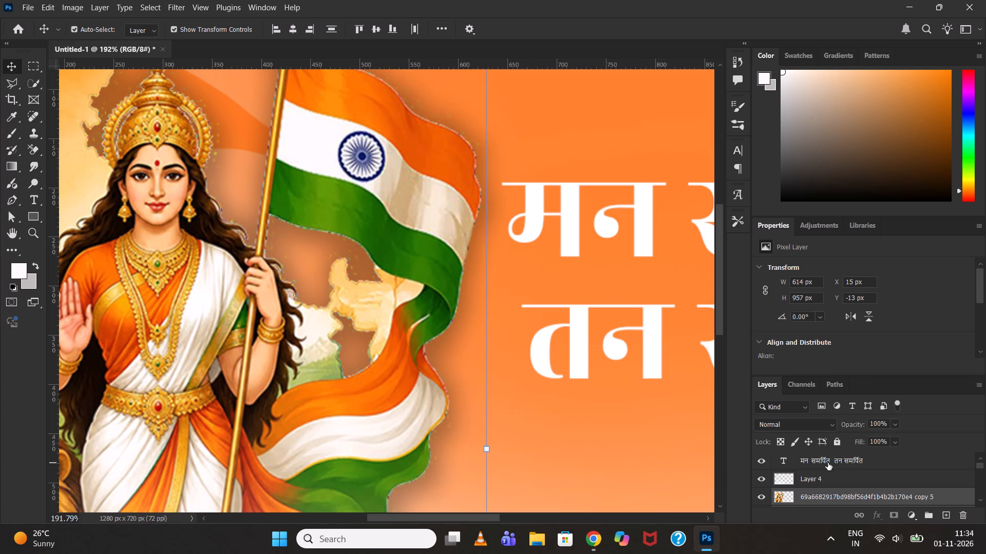
scroll(828, 463, down, 1)
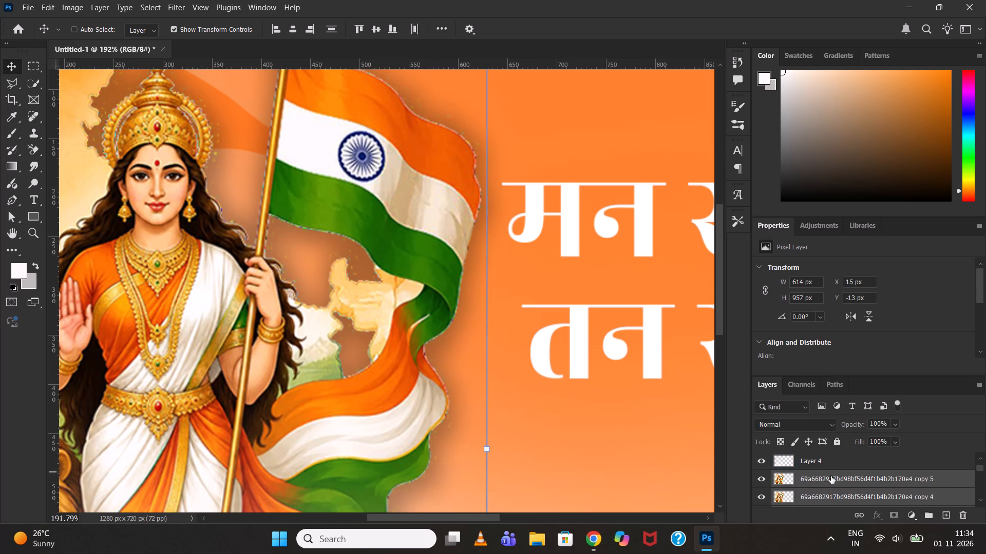
key(ctrl+e)
scroll(831, 476, down, 1)
scroll(831, 476, up, 1)
click(831, 476)
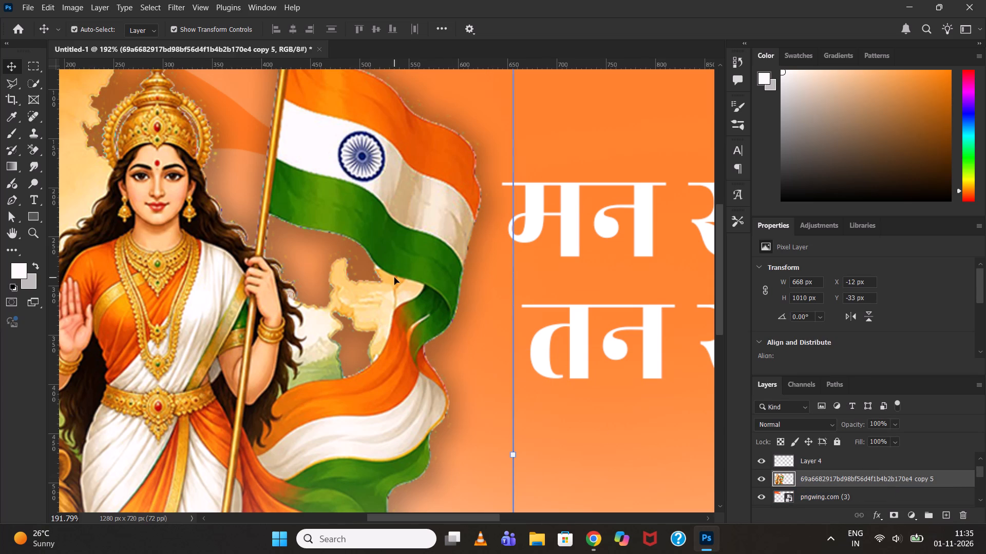
Erase leftover fringe along the flagpole and the flag's upper edge on the merged figure layer with the Background Eraser, undoing the unwanted strokes.
click(34, 147)
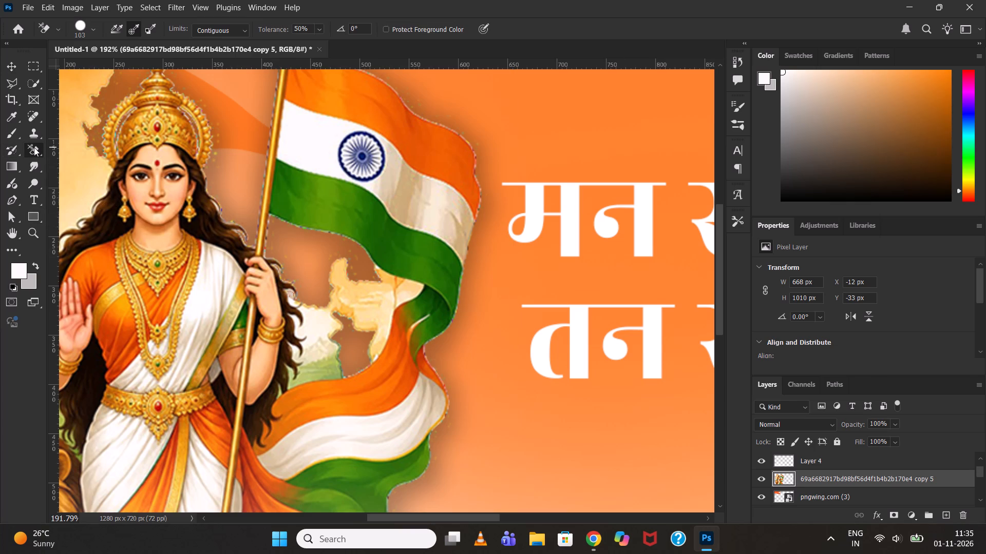
click(54, 160)
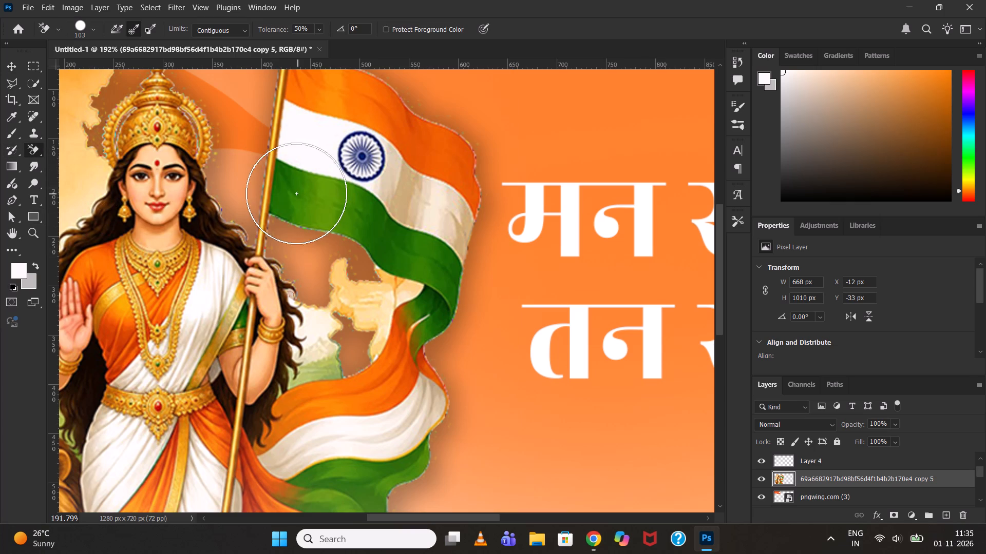
click(266, 161)
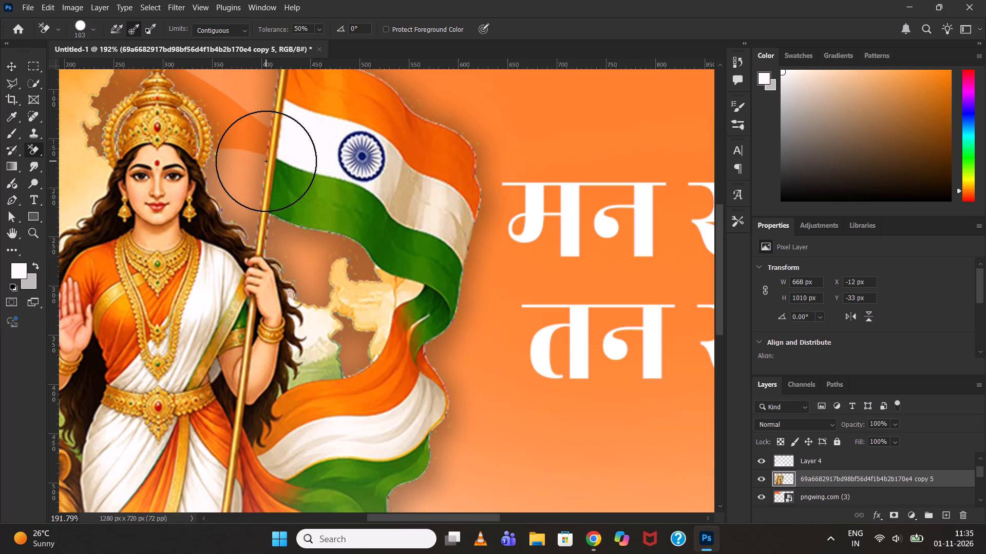
click(466, 138)
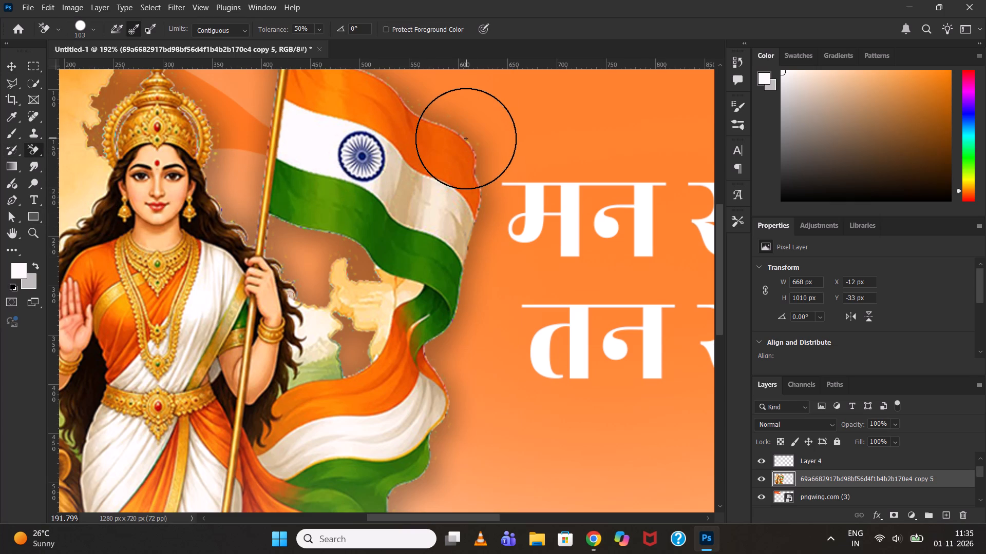
key(ctrl+z)
click(423, 111)
key(ctrl+z)
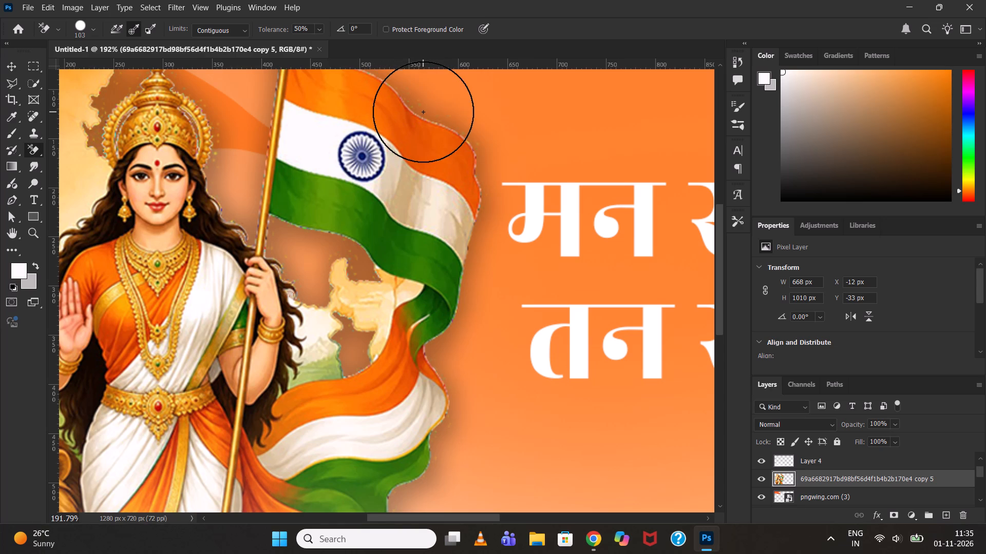
click(420, 116)
alt+scroll(445, 152, up, 3)
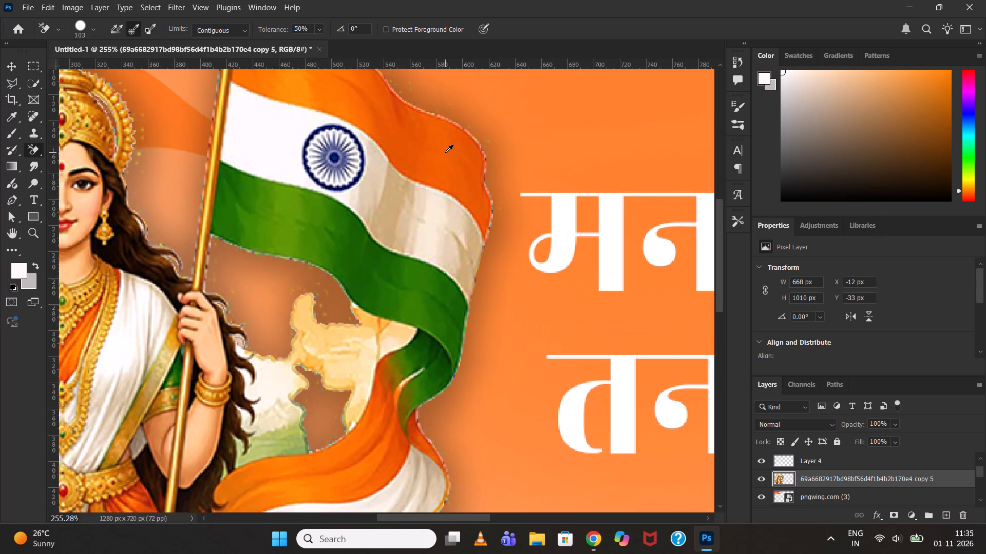
alt+scroll(445, 152, down, 12)
alt+scroll(394, 219, up, 6)
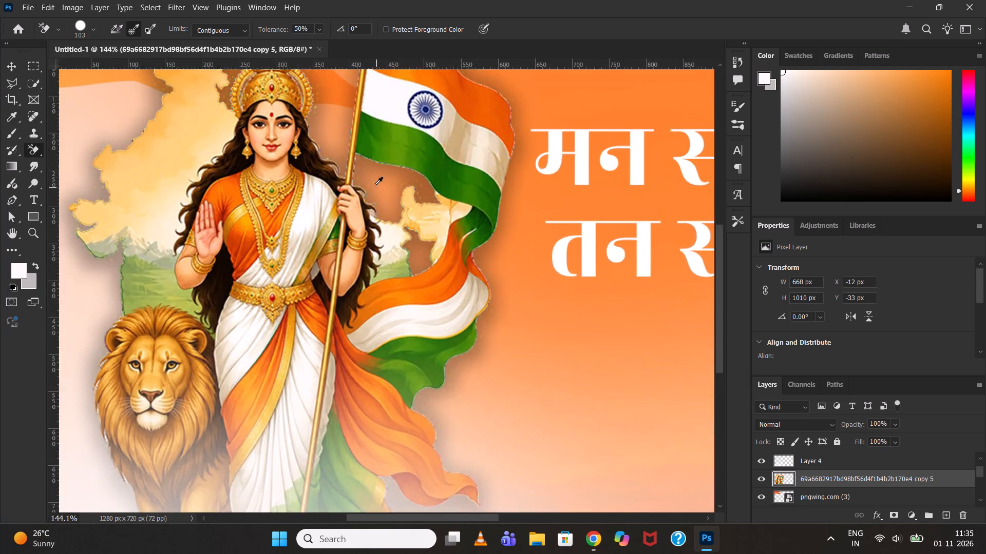
alt+scroll(375, 185, up, 4)
Enlarge the Background Eraser to 238 px and erase the fringe along the flagpole above the figure's hand.
alt+right_drag(379, 167, 471, 171)
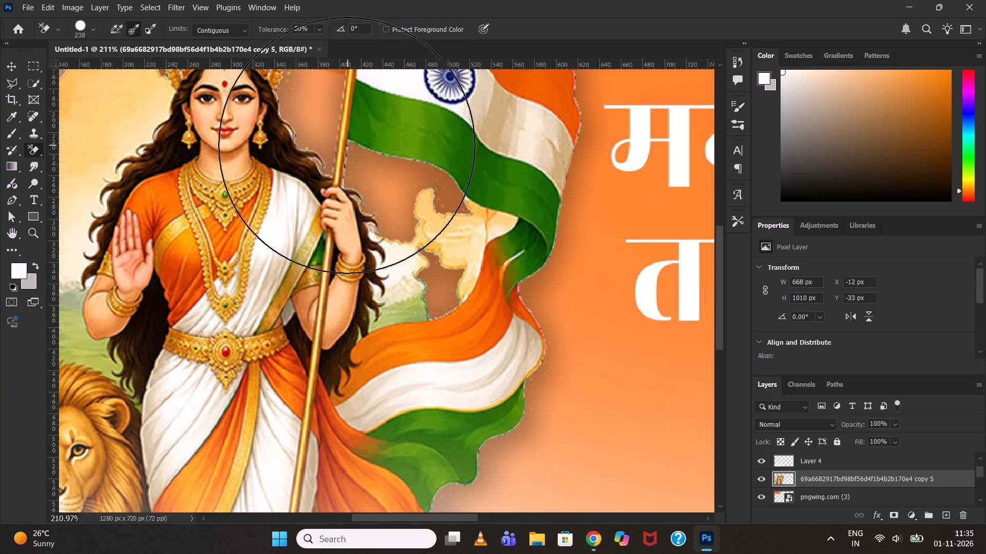
click(347, 148)
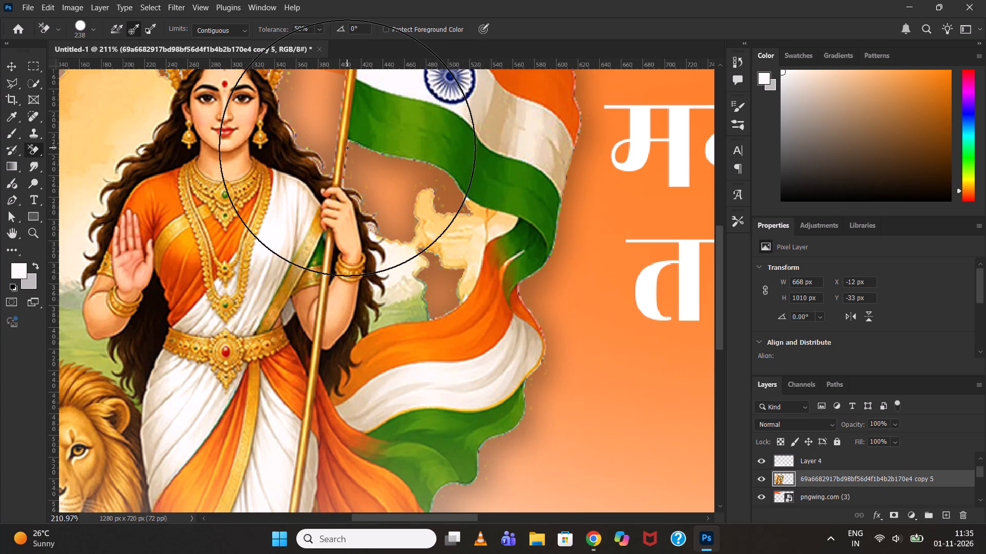
click(347, 148)
click(347, 148)
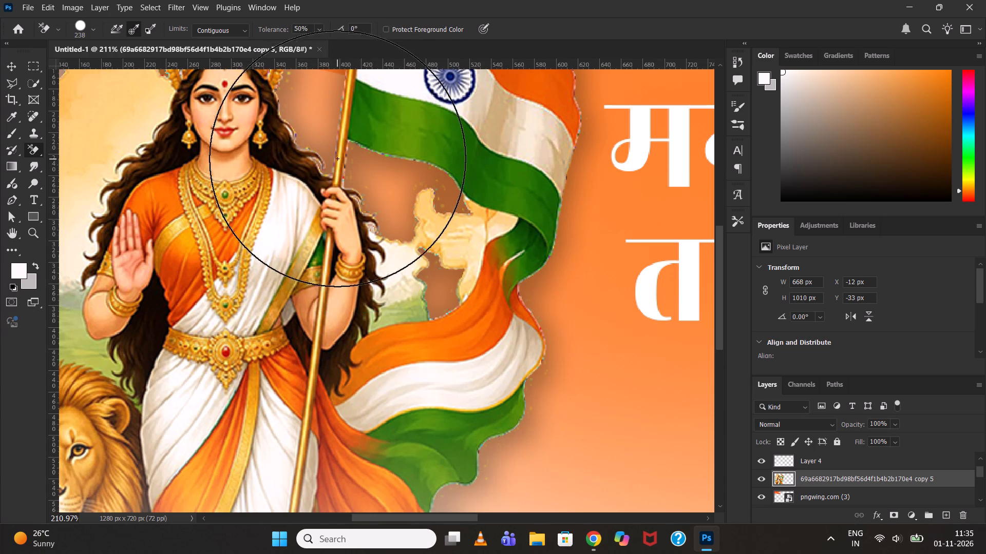
Enlarge the Background Eraser to 1020 px and erase the fringe in the gap between the map and the flag's lower fold.
alt+right_drag(342, 107, 698, 256)
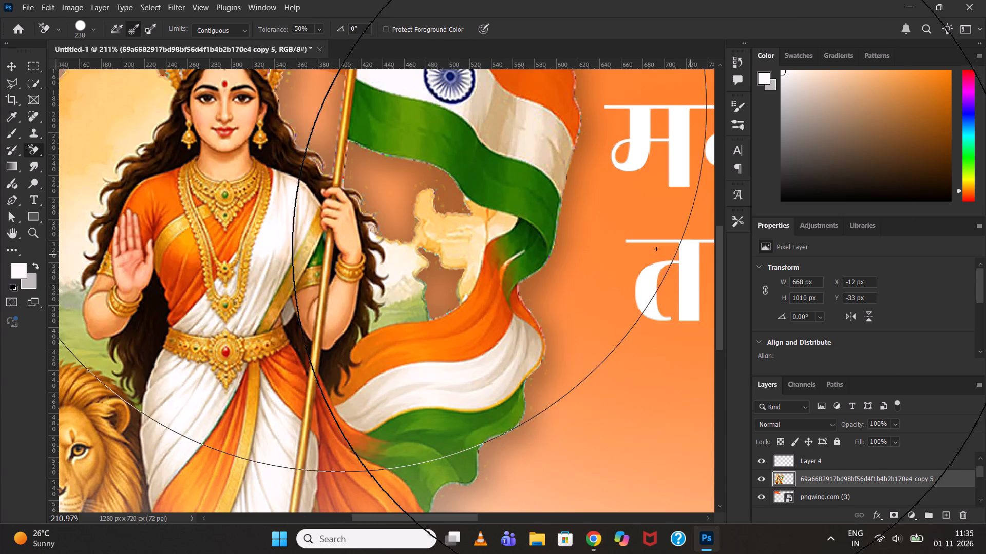
scroll(500, 247, down, 4)
alt+scroll(417, 210, down, 7)
alt+right_drag(374, 202, 391, 205)
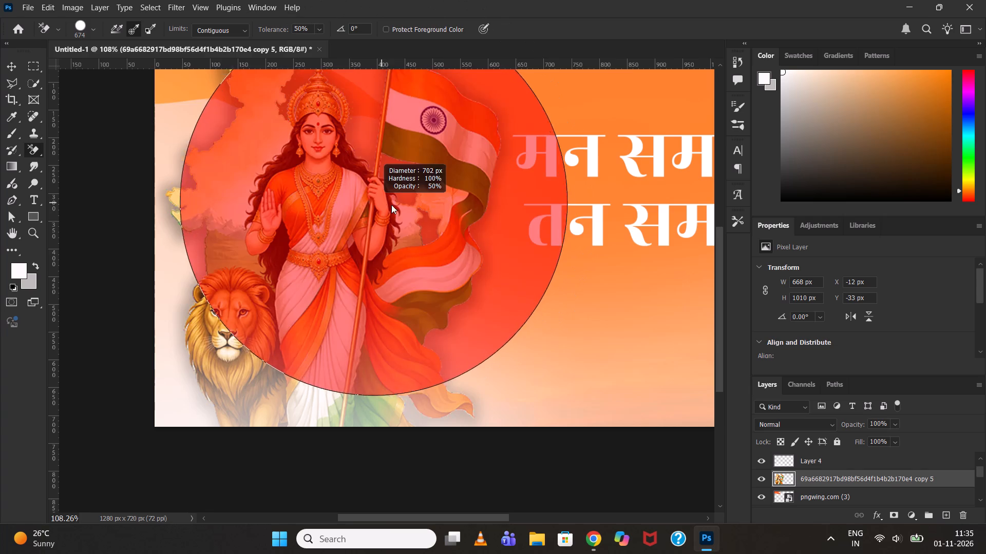
alt+right_drag(391, 205, 496, 222)
scroll(464, 229, up, 2)
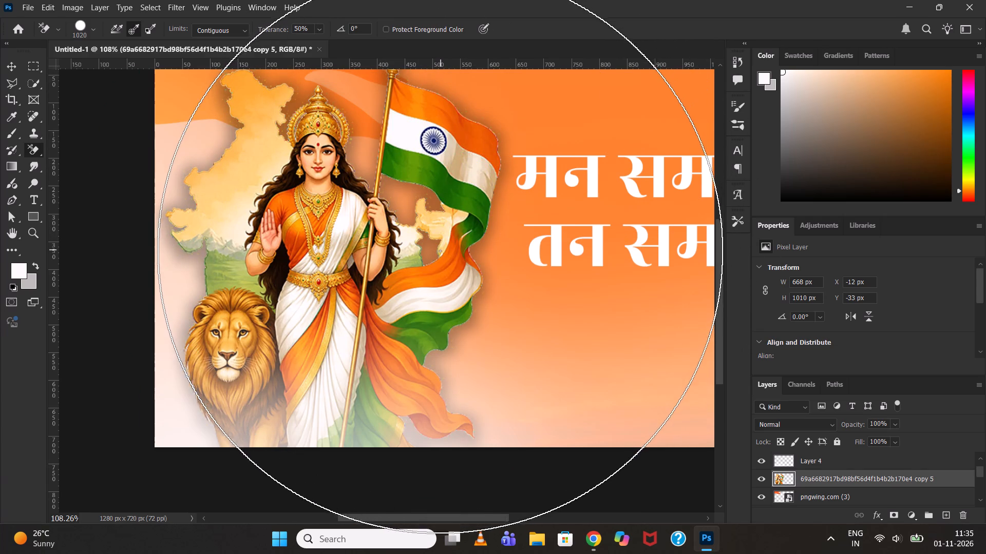
click(441, 254)
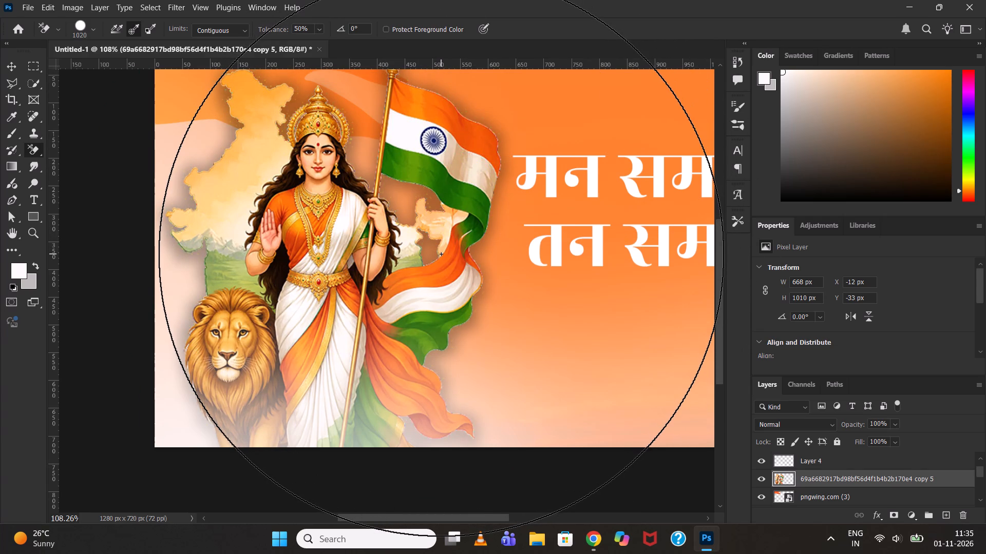
key(ctrl+z)
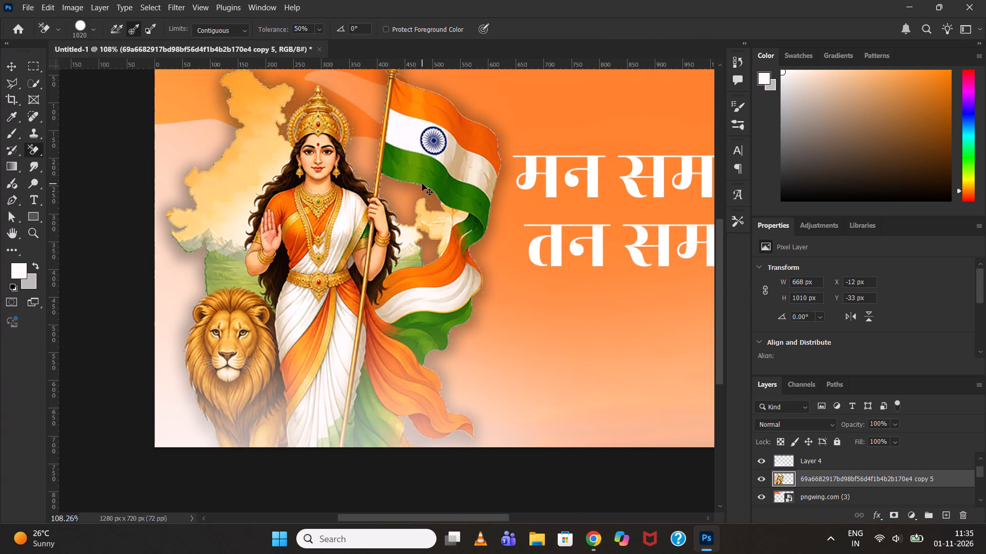
key(ctrl+shift+z)
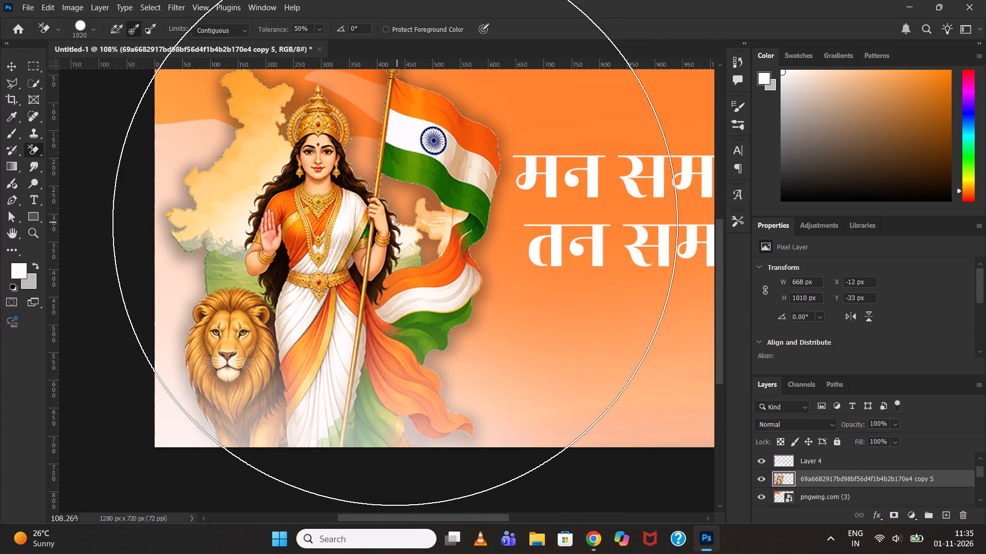
Erase stray background specks beside the figure's hair and around both sides of her crown with the 1020 px Background Eraser.
alt+scroll(347, 159, up, 5)
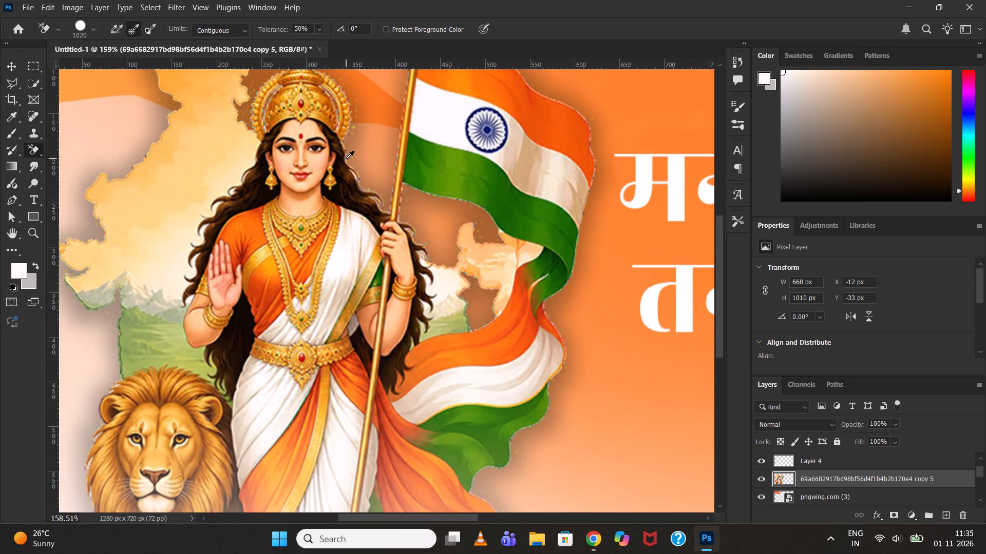
click(353, 173)
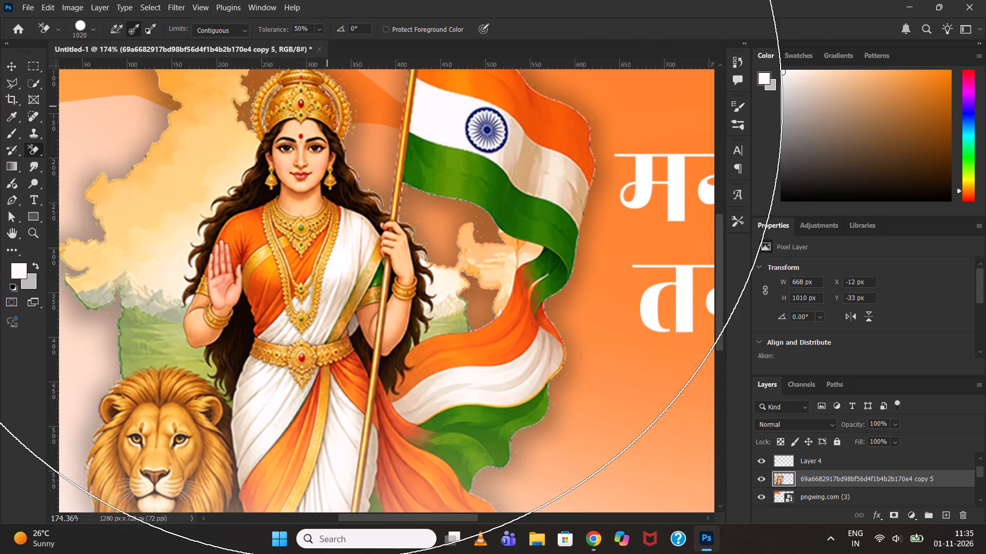
alt+scroll(337, 125, up, 4)
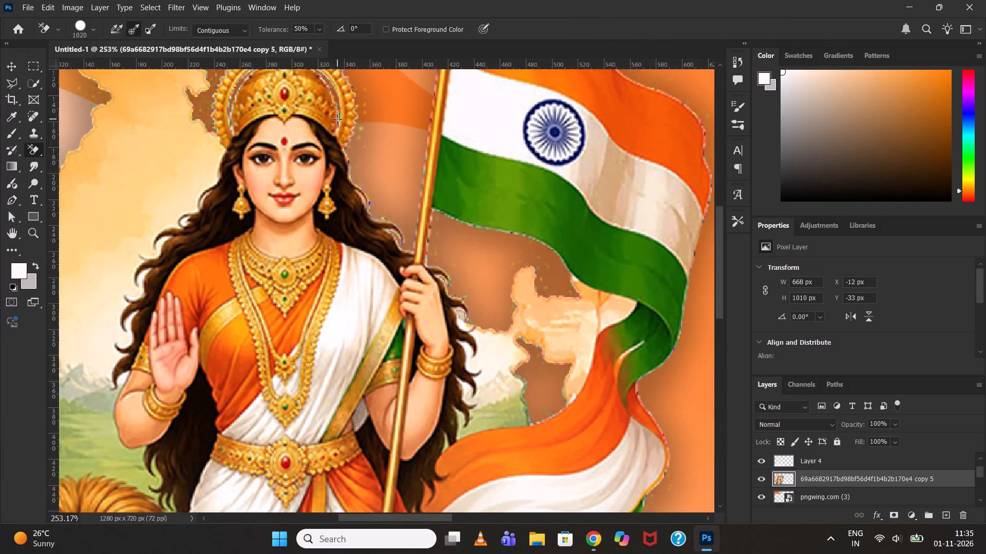
click(338, 120)
alt+scroll(339, 111, down, 5)
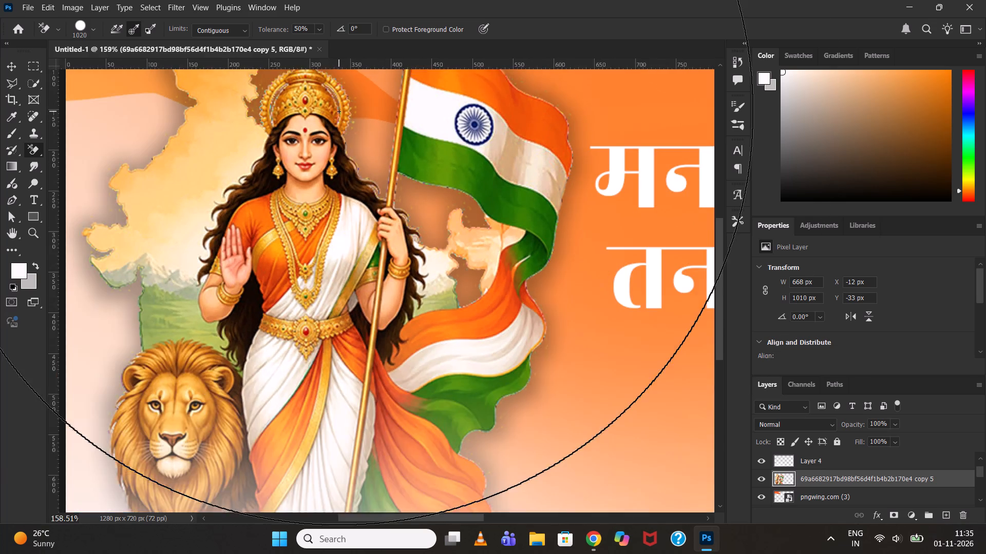
alt+scroll(339, 111, down, 3)
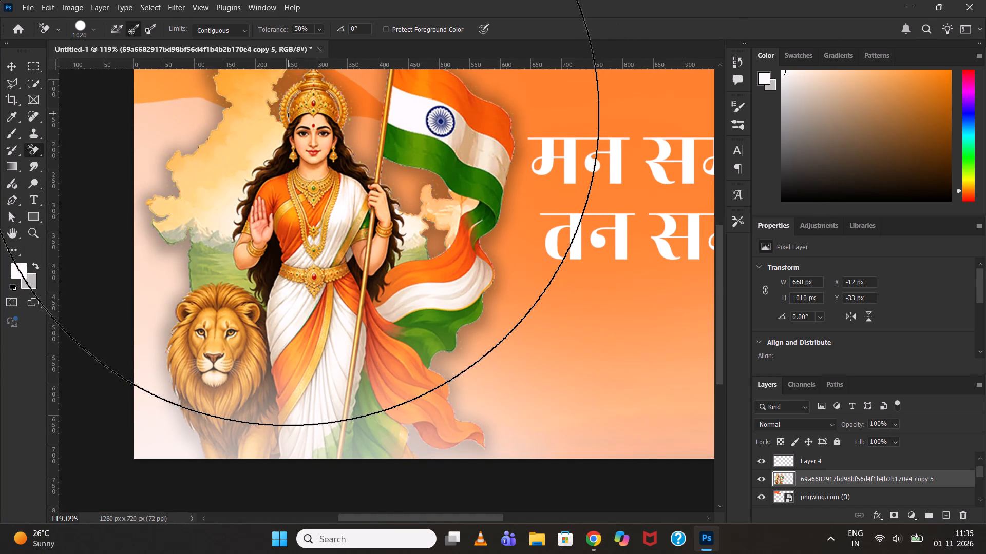
click(288, 115)
click(288, 115)
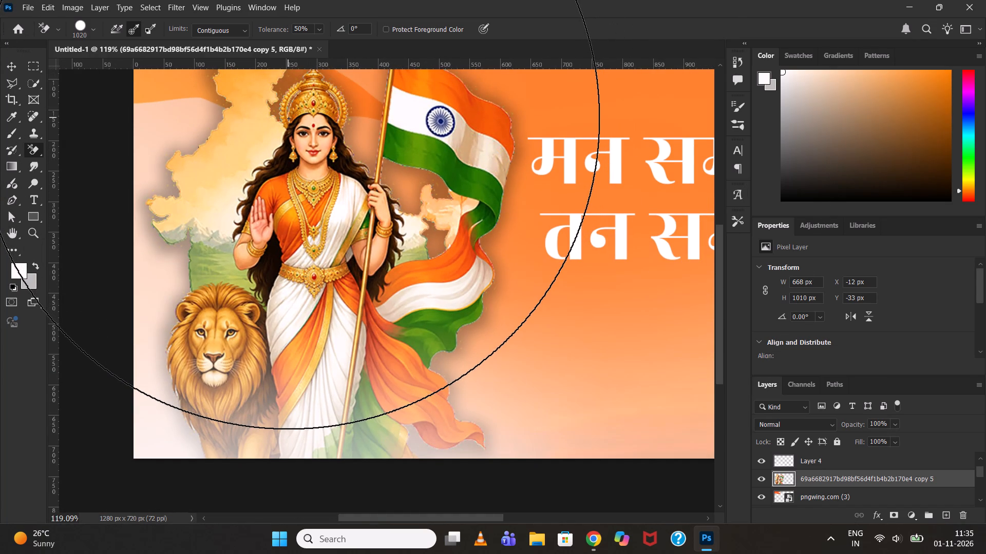
click(289, 120)
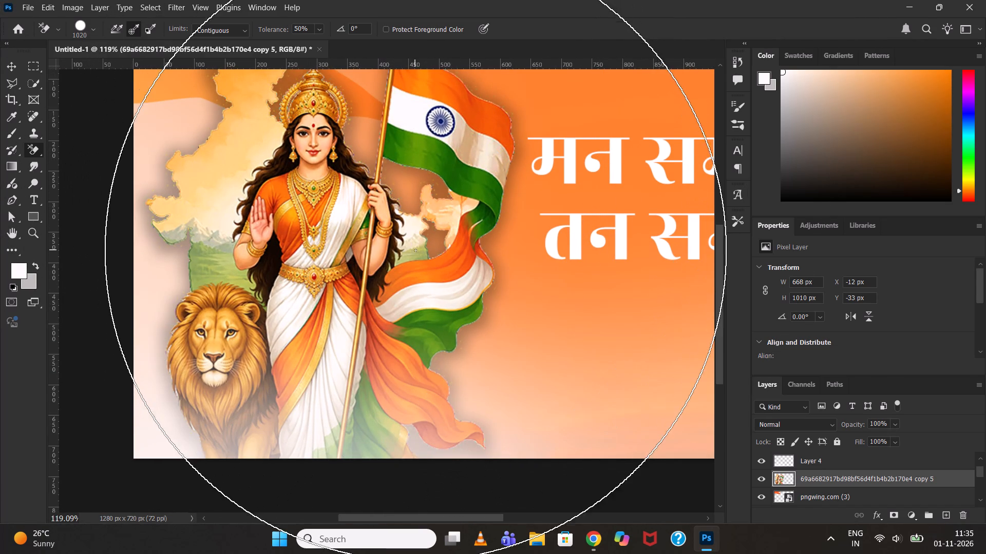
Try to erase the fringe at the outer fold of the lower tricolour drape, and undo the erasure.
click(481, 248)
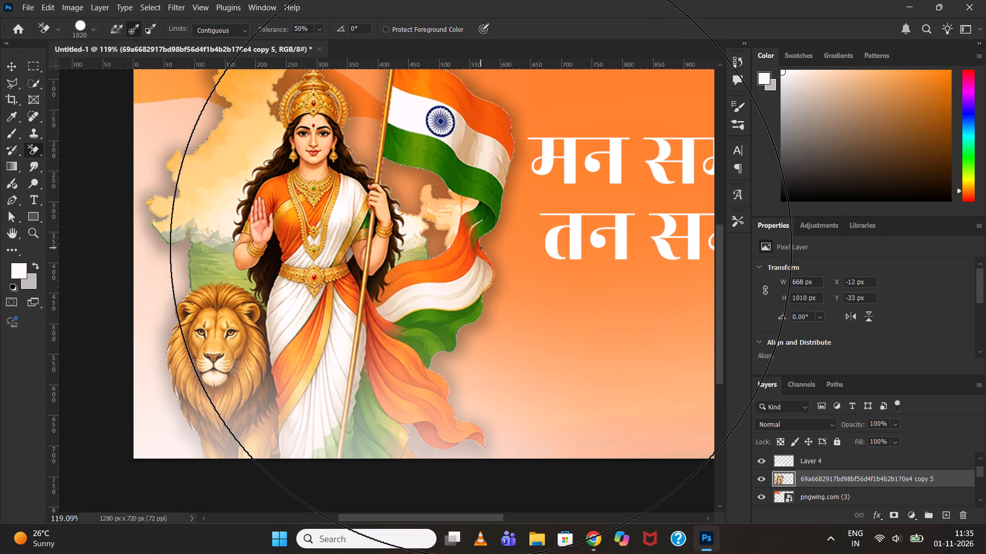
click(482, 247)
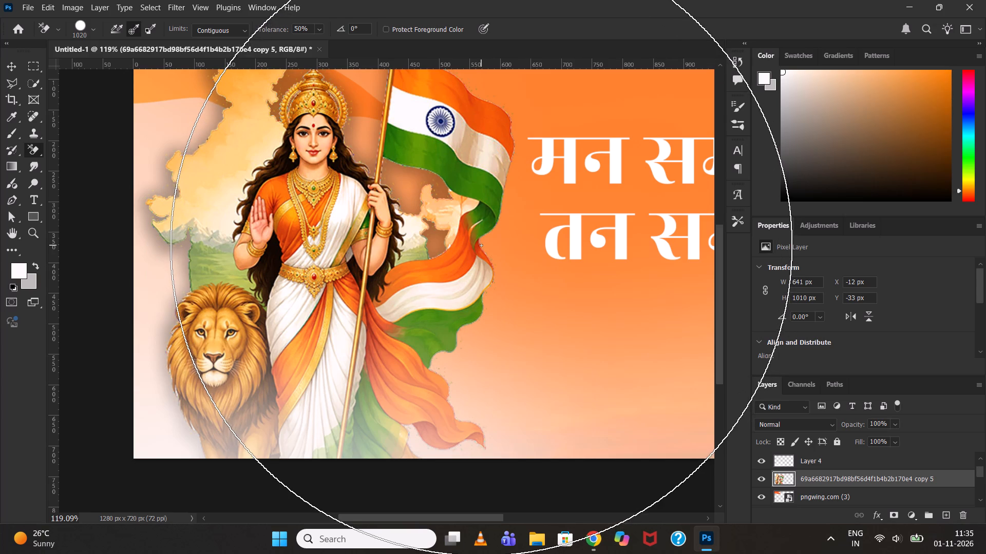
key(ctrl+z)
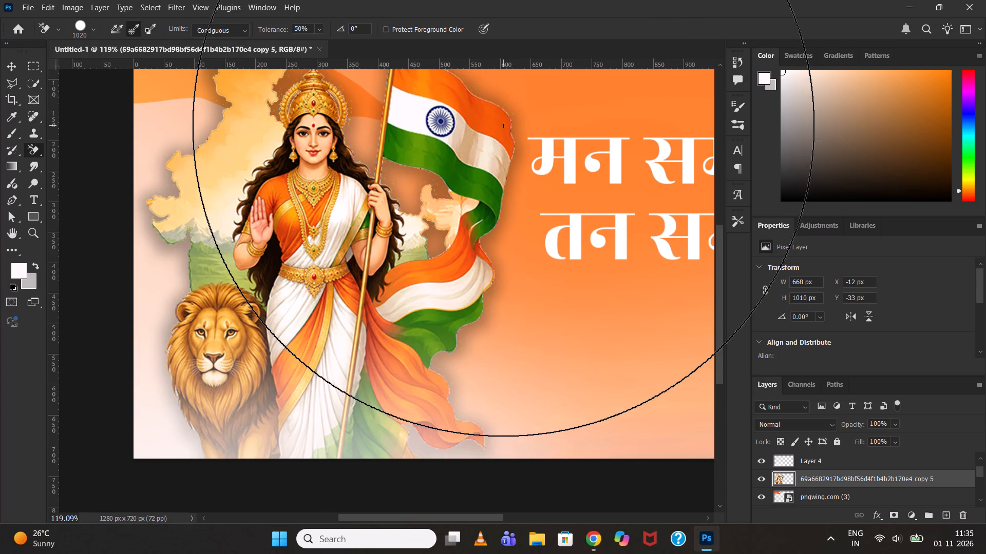
Erase the fringe along the upper flag's outer edge with the 1020 px Background Eraser, undoing the last stroke.
alt+scroll(503, 122, up, 5)
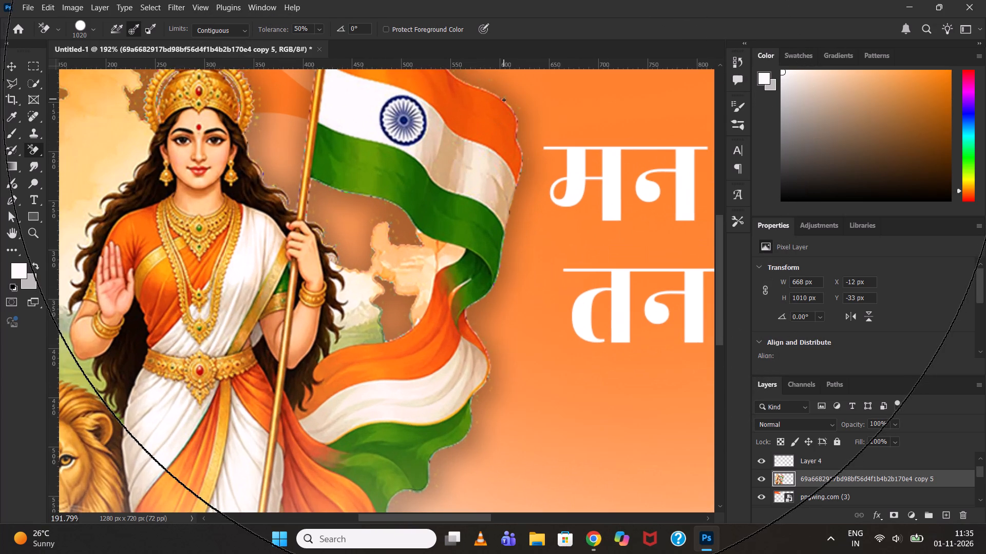
click(504, 101)
triple_click(504, 101)
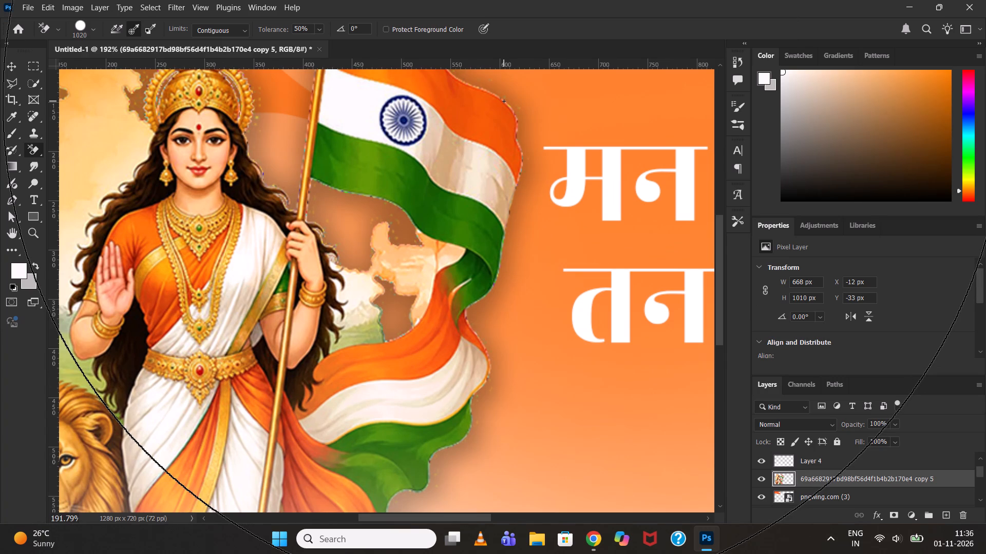
double_click(504, 101)
alt+scroll(504, 101, down, 4)
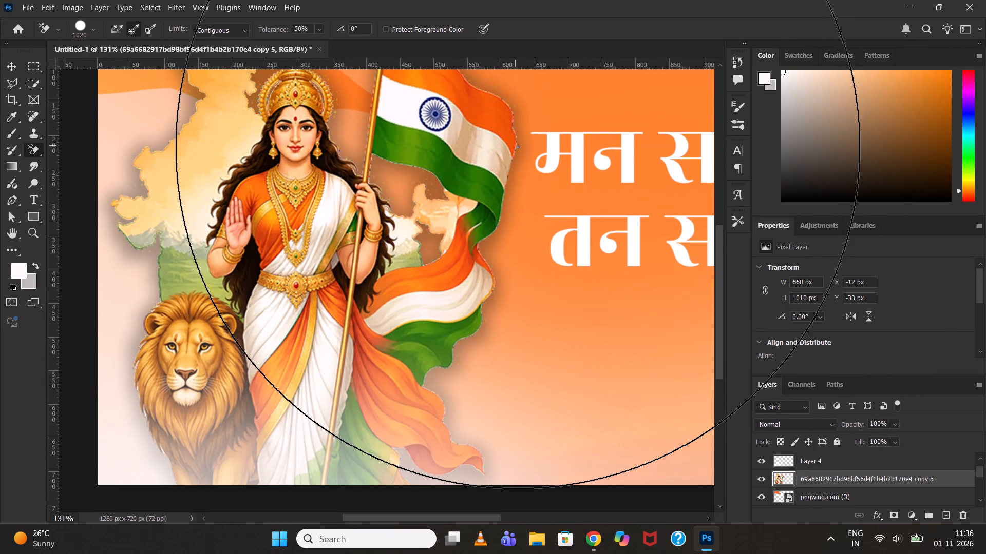
click(516, 148)
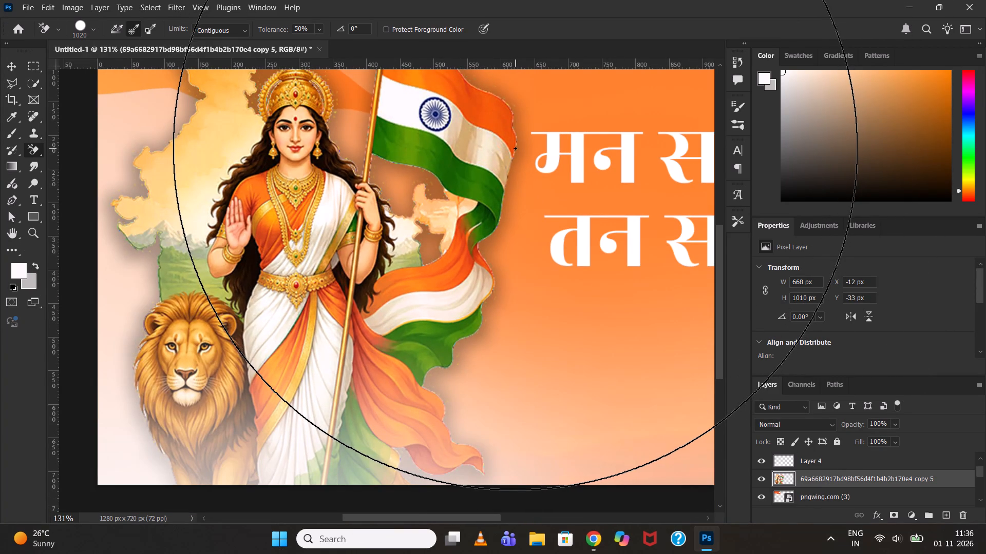
click(515, 149)
triple_click(515, 149)
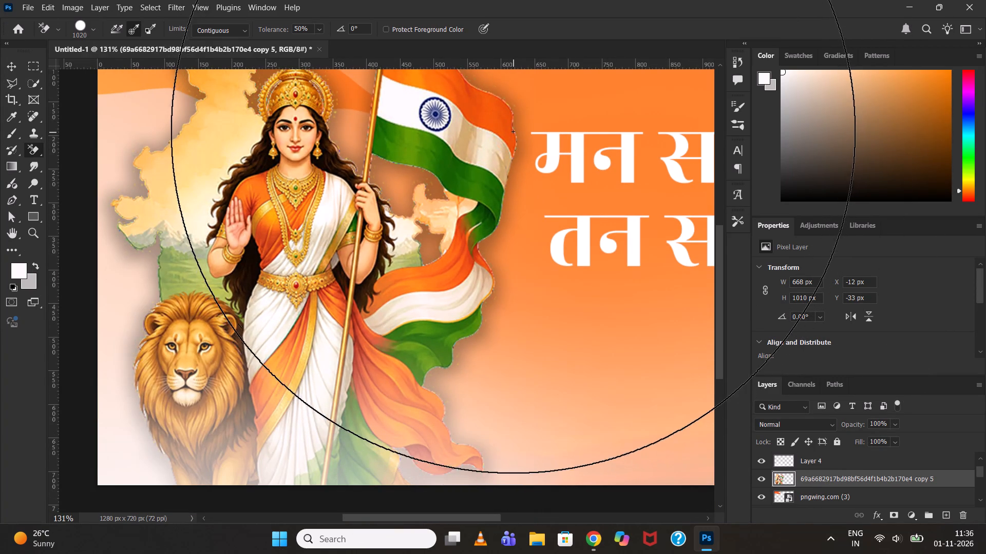
click(516, 150)
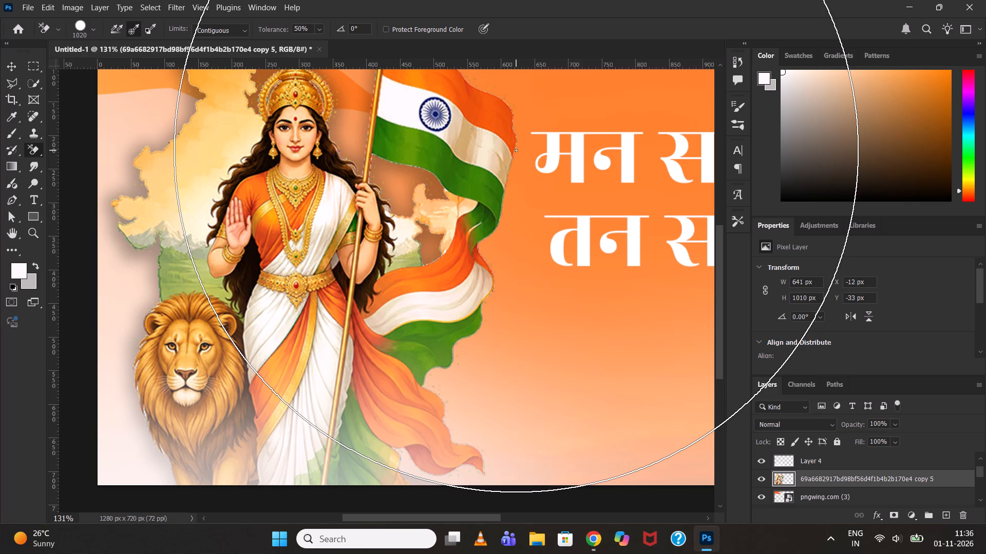
key(ctrl+z)
Add a black drop shadow at 34% opacity to the white Hindi text, leaving the white shadow effect off.
alt+scroll(510, 151, down, 6)
key(space)
key(space)
key(space)
key(space)
key(space)
key(space)
key(space)
key(space)
key(space)
key(space)
key(space)
key(space)
key(space)
key(space)
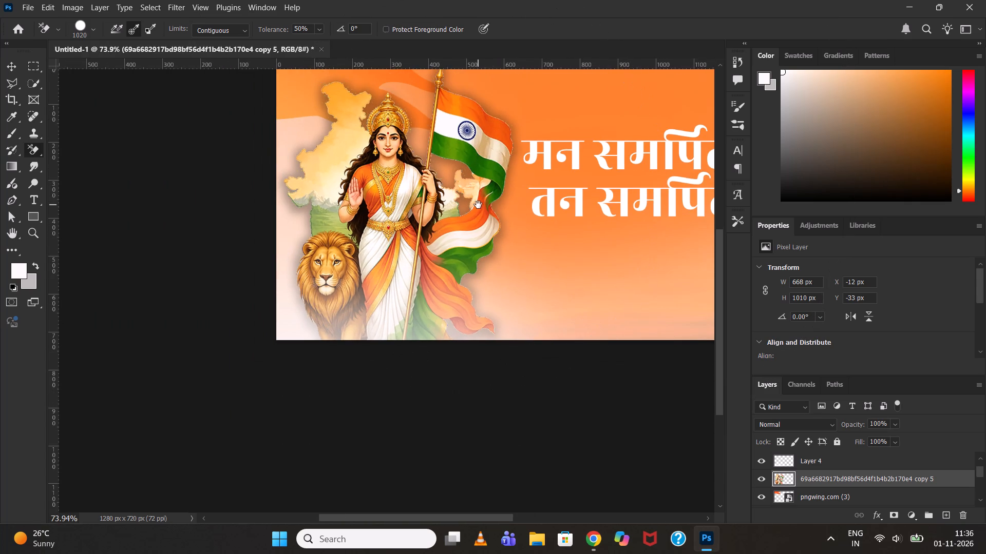
drag(480, 206, 357, 245)
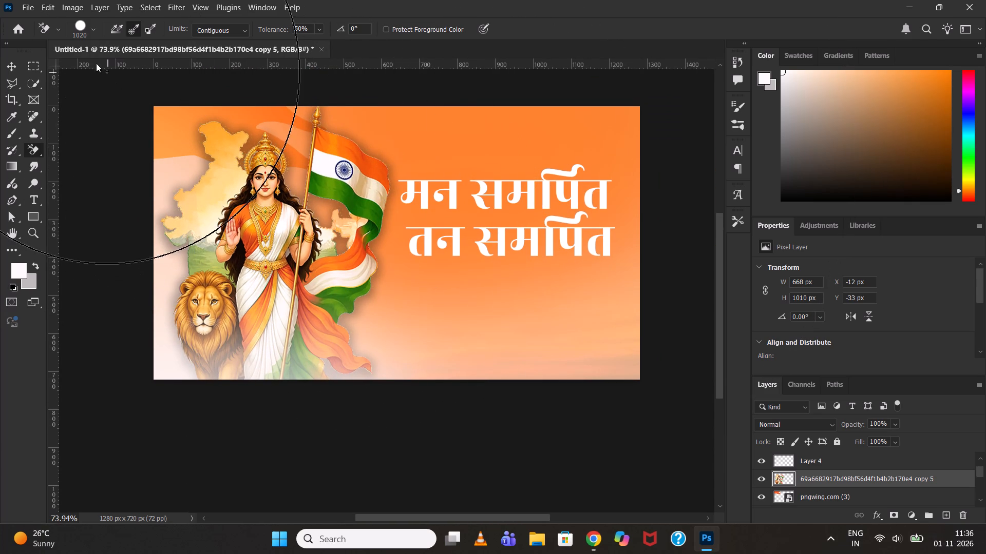
click(15, 72)
click(478, 173)
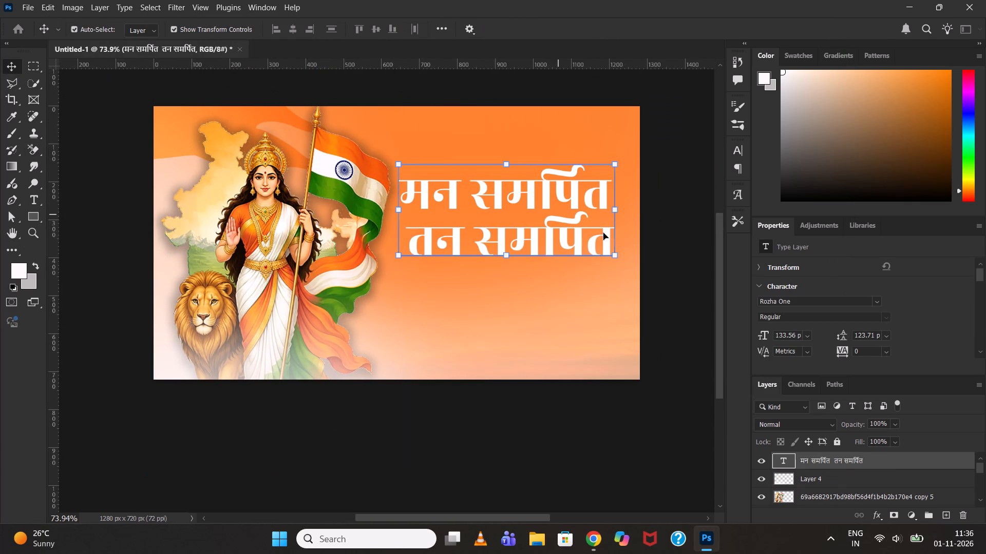
double_click(894, 454)
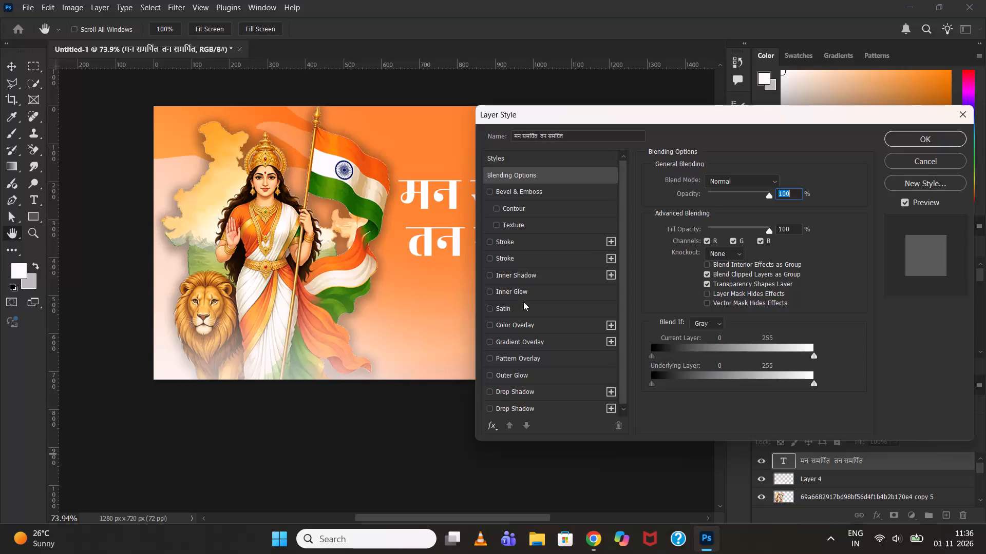
click(511, 390)
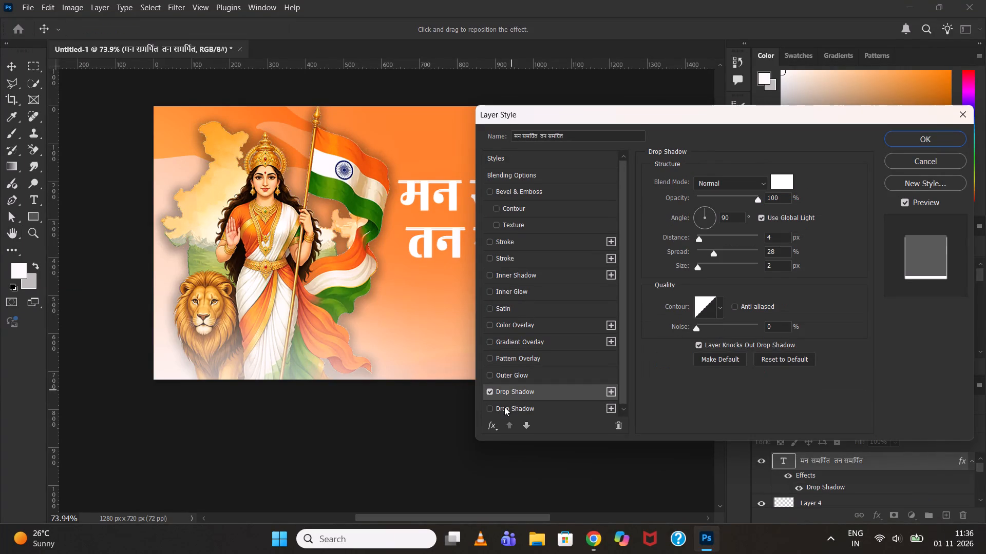
click(504, 407)
click(491, 395)
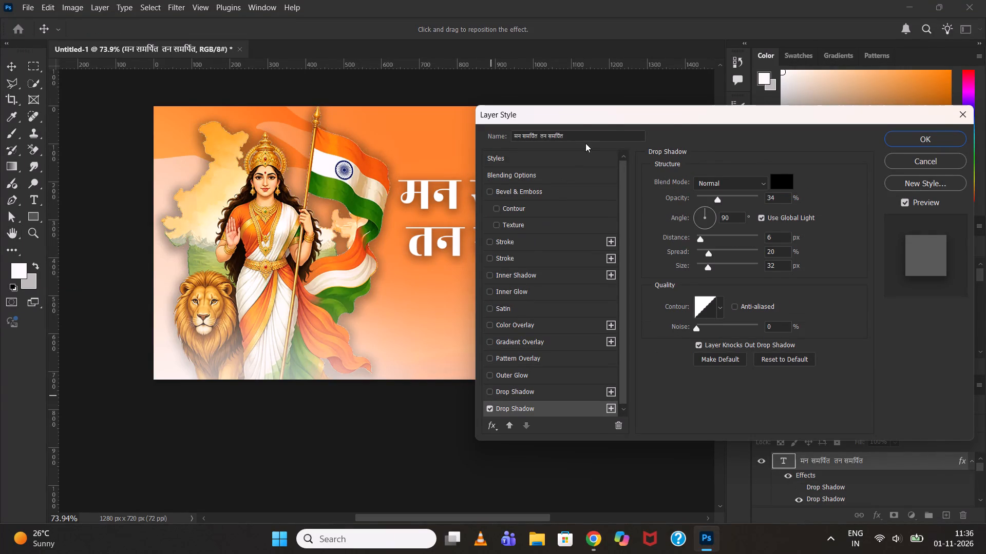
Set the Hindi text's drop shadow to 7 px distance, 33% spread and 9 px size.
drag(599, 128, 682, 127)
drag(668, 117, 694, 303)
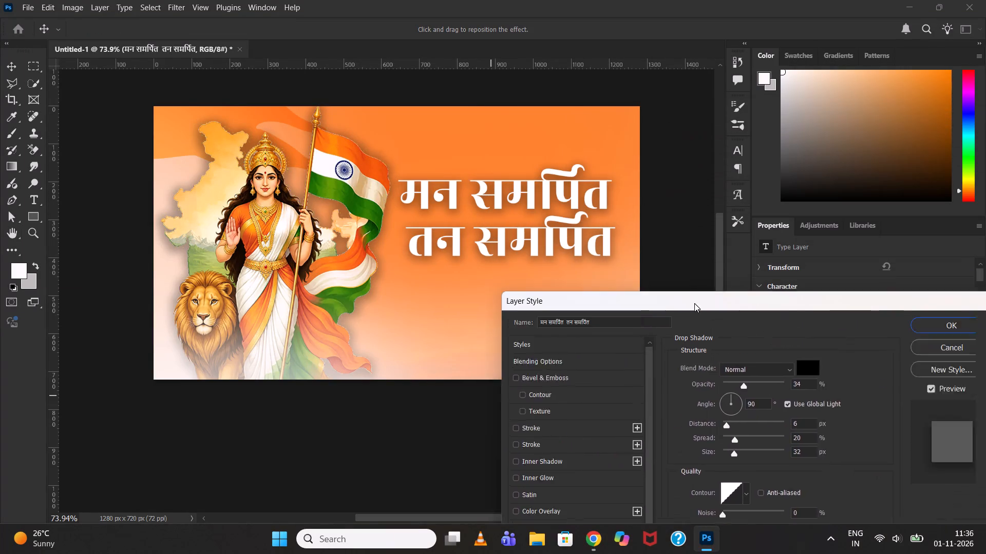
drag(694, 303, 404, 329)
middle_drag(515, 144, 525, 94)
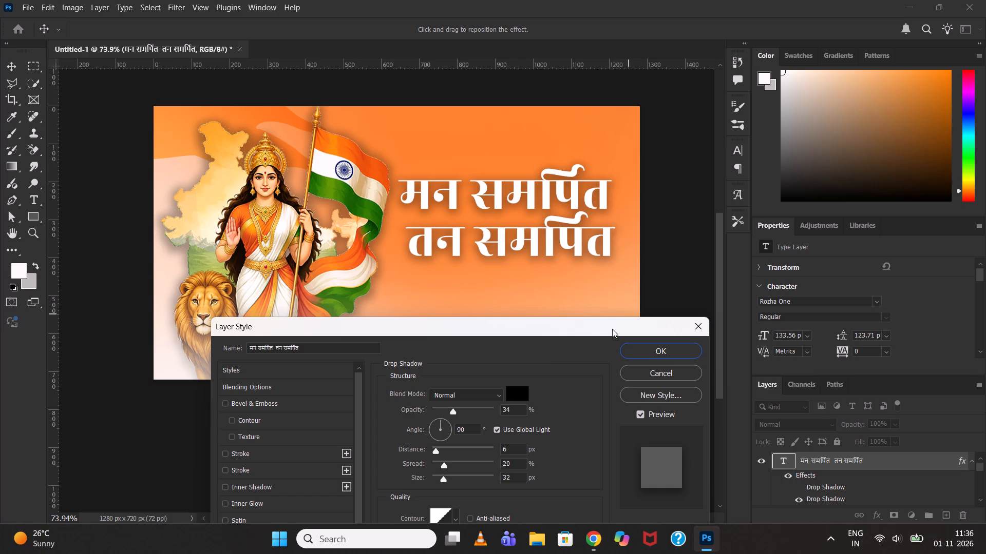
drag(377, 321, 377, 271)
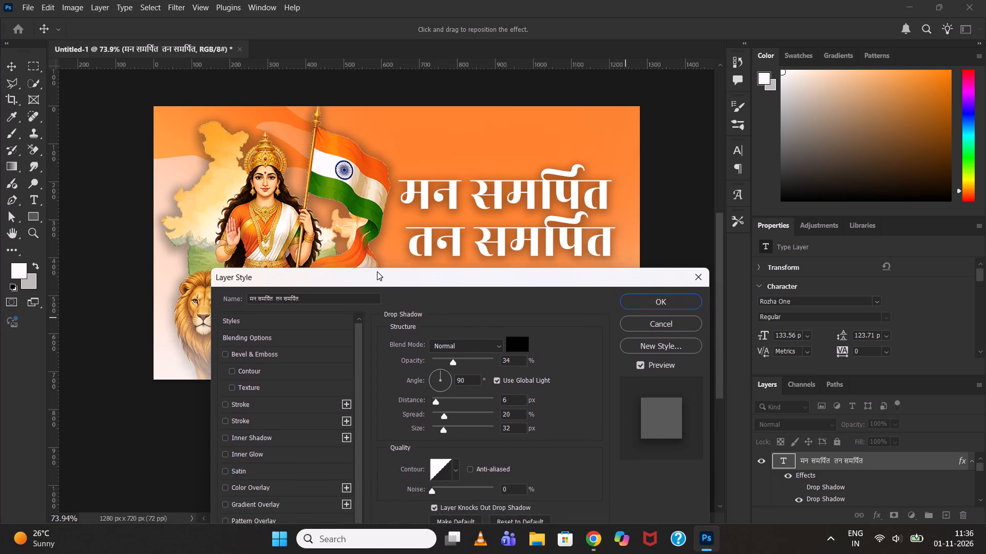
drag(377, 271, 197, 251)
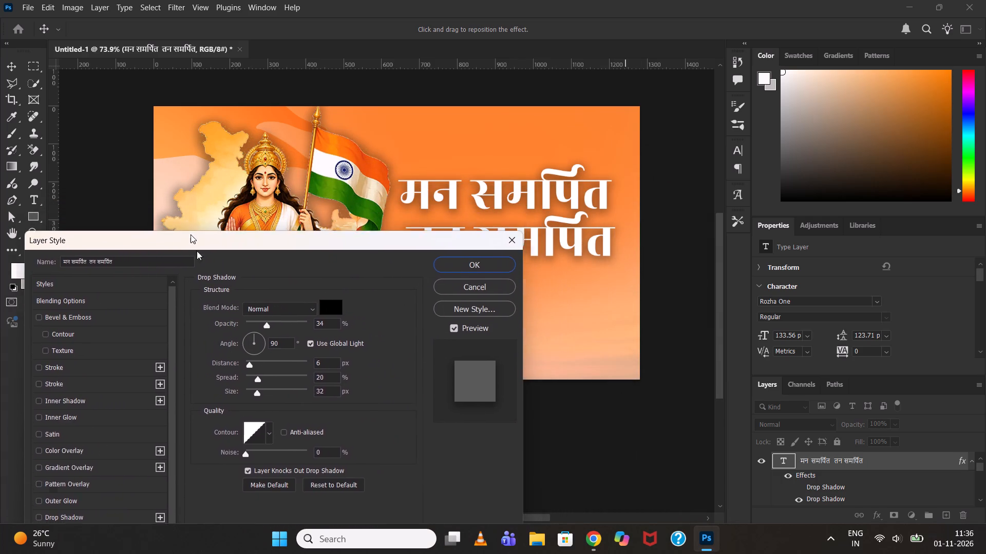
drag(197, 251, 229, 293)
click(290, 424)
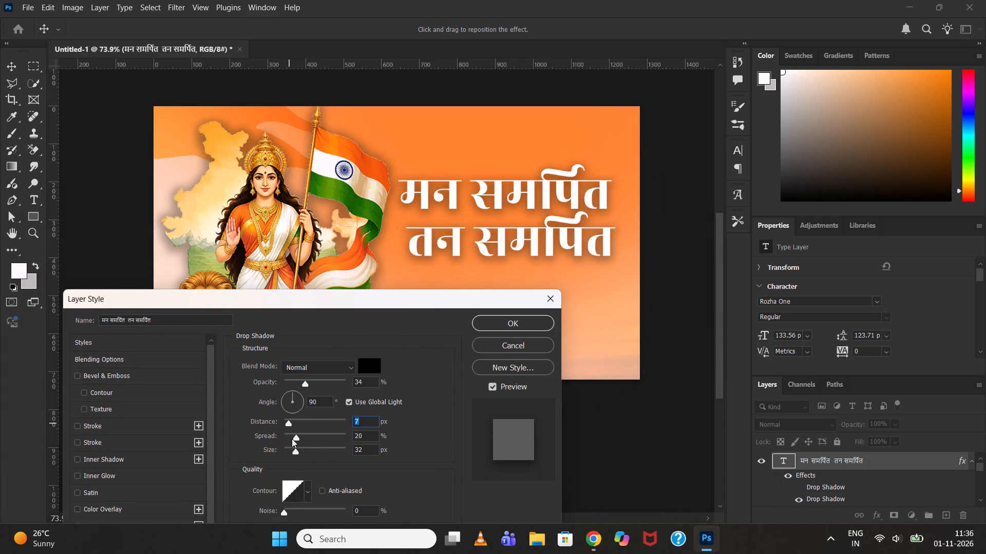
drag(297, 438, 299, 438)
drag(299, 438, 305, 438)
drag(296, 451, 304, 451)
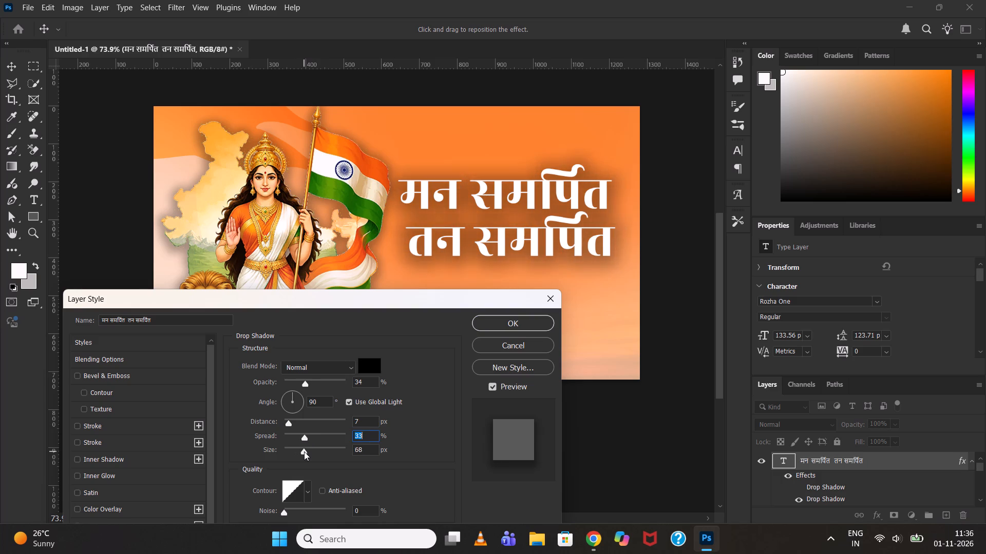
drag(304, 451, 290, 451)
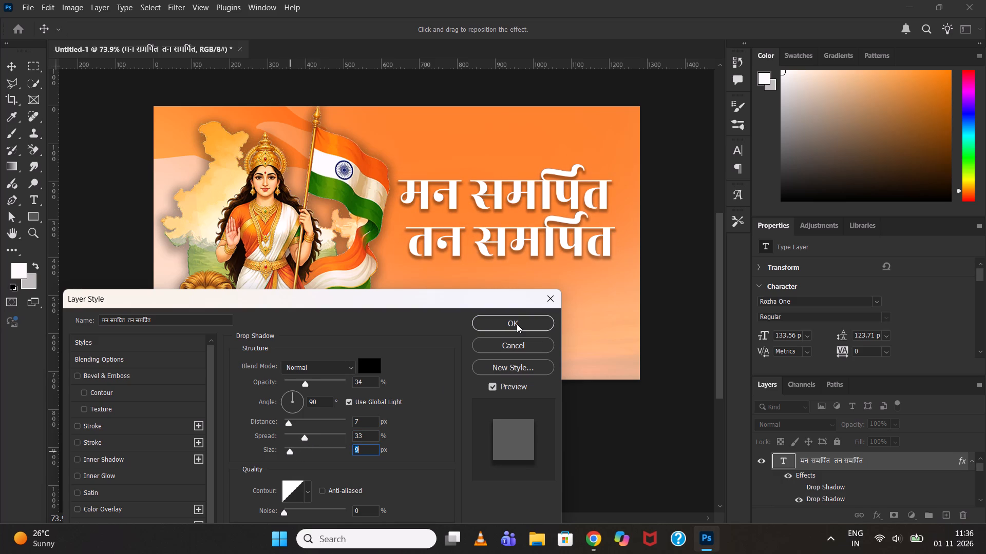
click(517, 324)
click(604, 445)
Add a new empty layer directly above the 6585 sky image.
scroll(618, 417, up, 1)
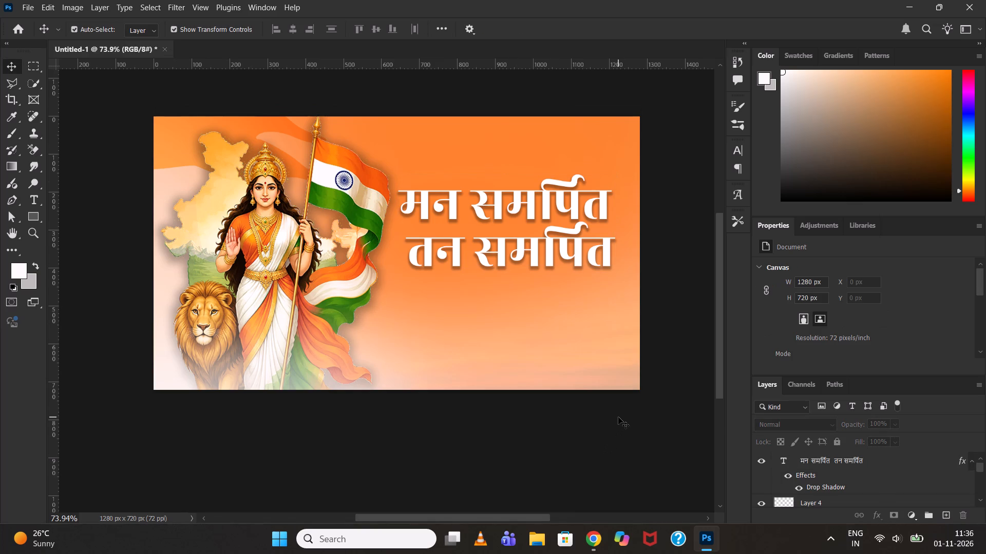
scroll(618, 417, up, 1)
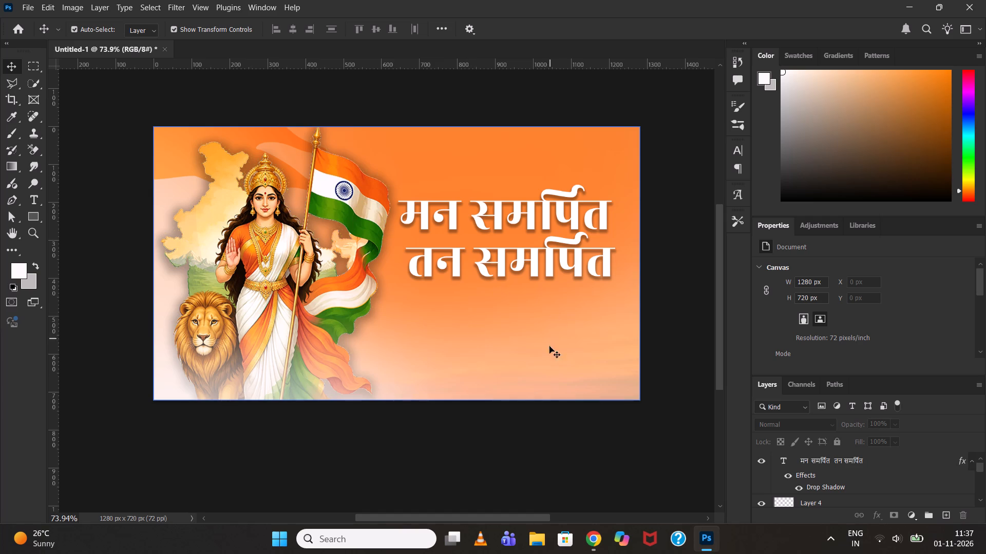
click(532, 448)
scroll(816, 490, down, 5)
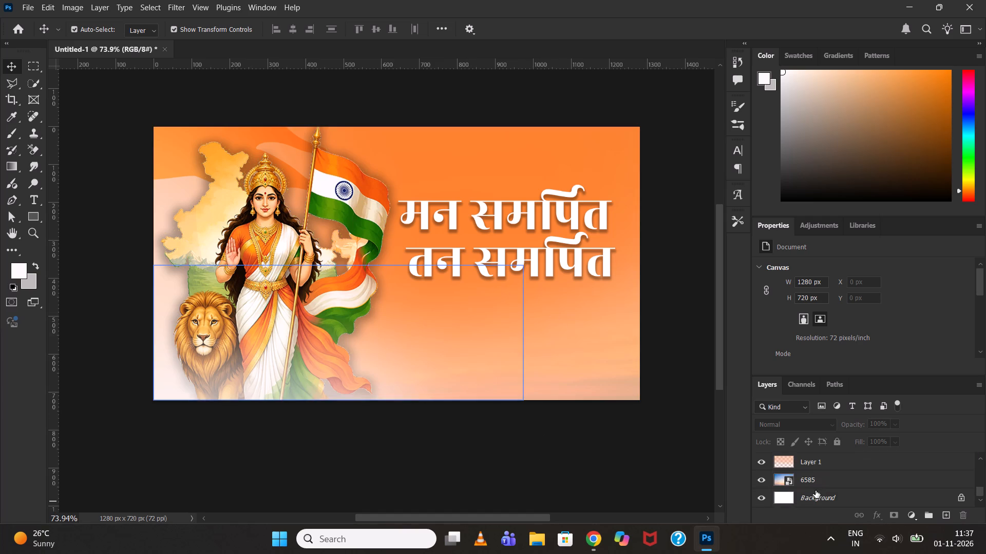
scroll(816, 490, down, 2)
click(828, 476)
click(951, 511)
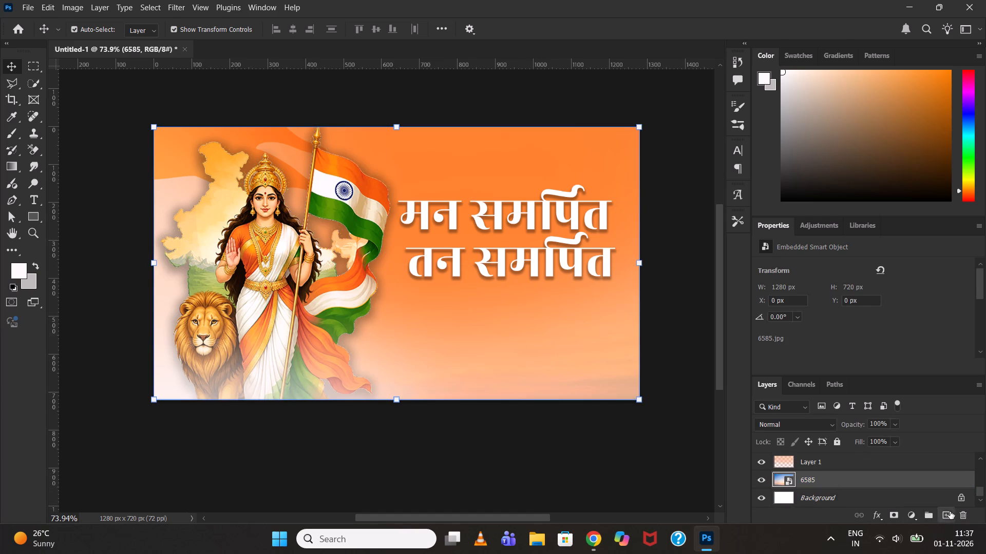
Sample the flag's deep orange and paint it across the canvas on the new layer with a 1462 px soft brush.
key(b)
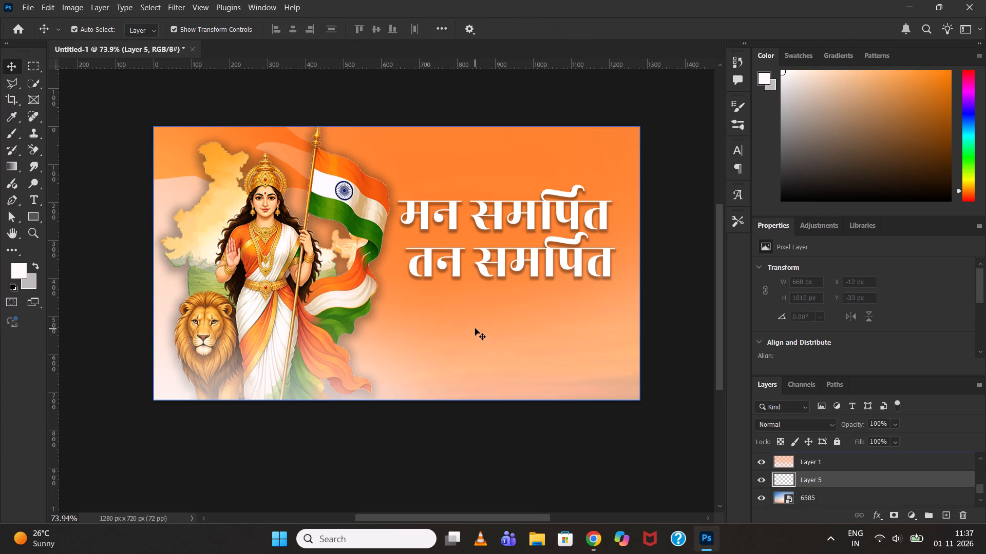
key(b)
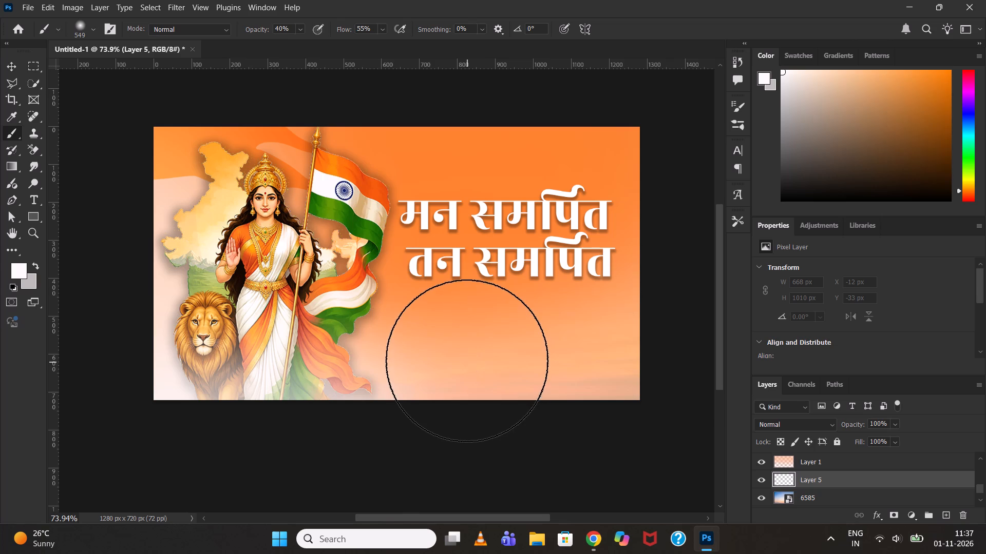
alt+right_drag(461, 339, 646, 352)
alt+right_drag(564, 295, 598, 299)
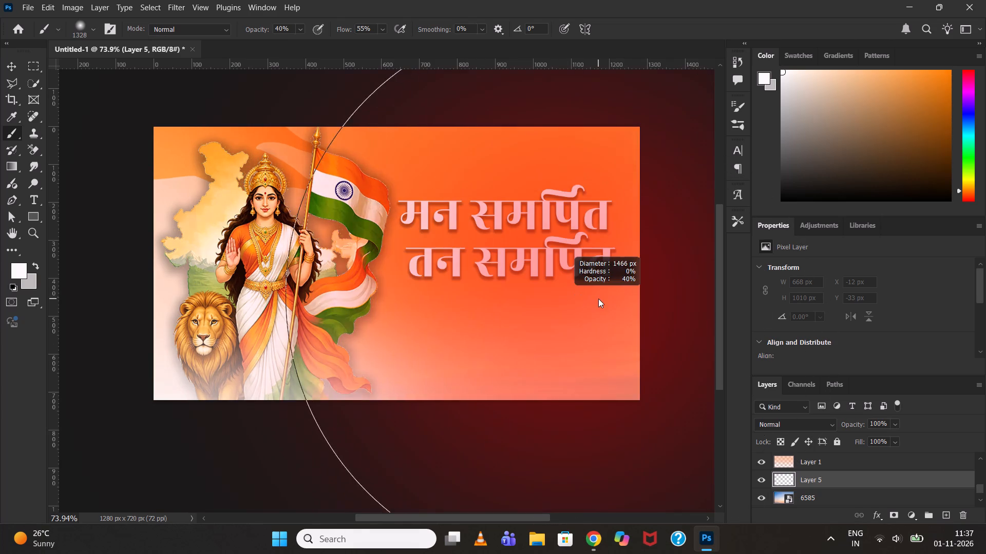
alt+right_drag(598, 299, 597, 299)
alt+drag(378, 223, 371, 190)
drag(541, 205, 339, 222)
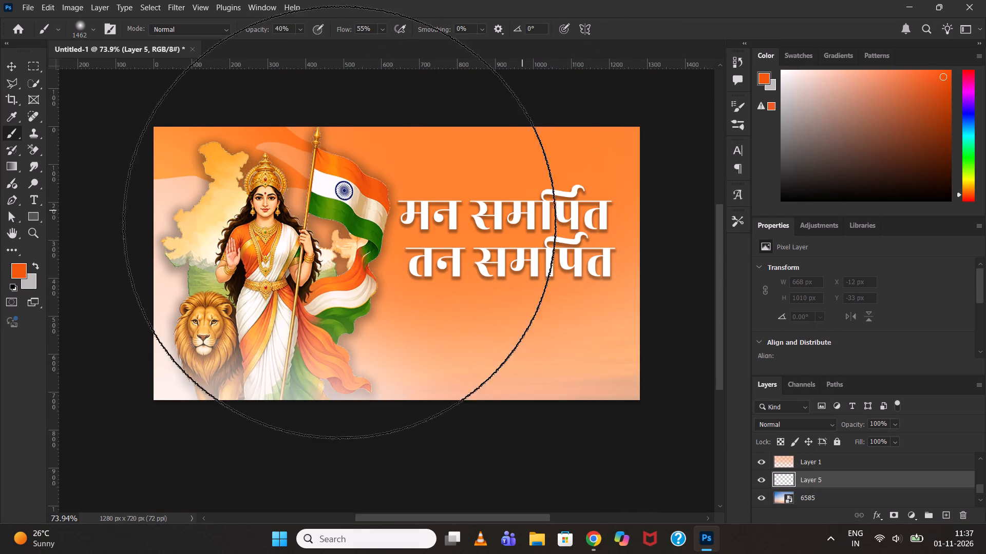
drag(339, 222, 252, 259)
drag(299, 247, 481, 123)
drag(452, 132, 479, 276)
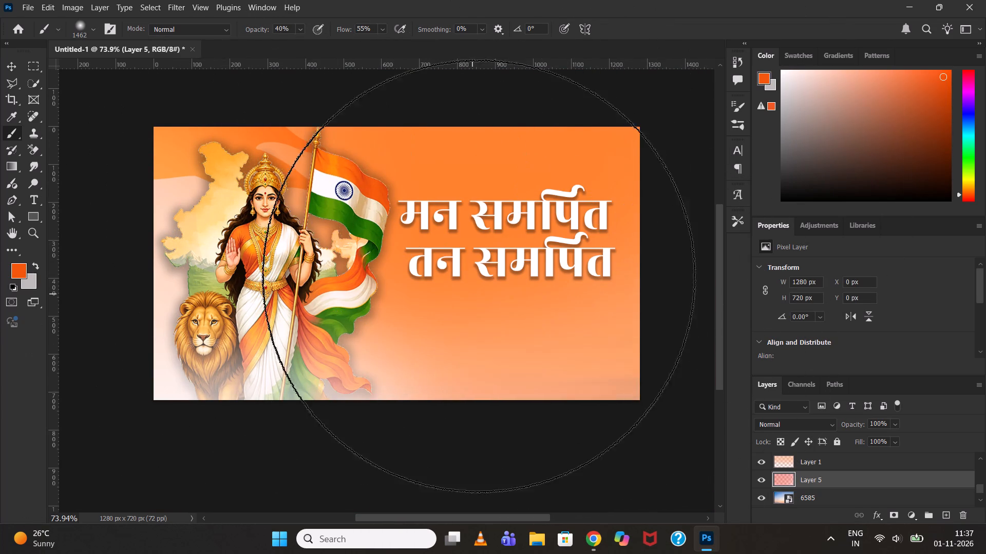
drag(479, 276, 533, 207)
drag(537, 227, 545, 235)
Move Layer 5 up the stack so it sits between Layer 2 and Layer 3.
drag(813, 478, 814, 469)
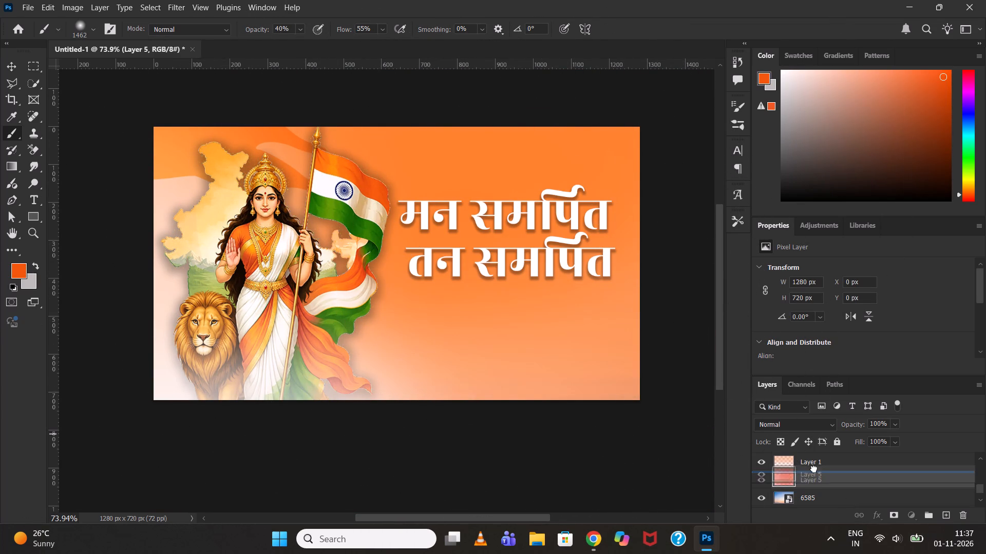
drag(814, 469, 820, 475)
Build up the deep orange on Layer 5 across the background and lower area with the 1462 px soft brush.
drag(524, 415, 430, 418)
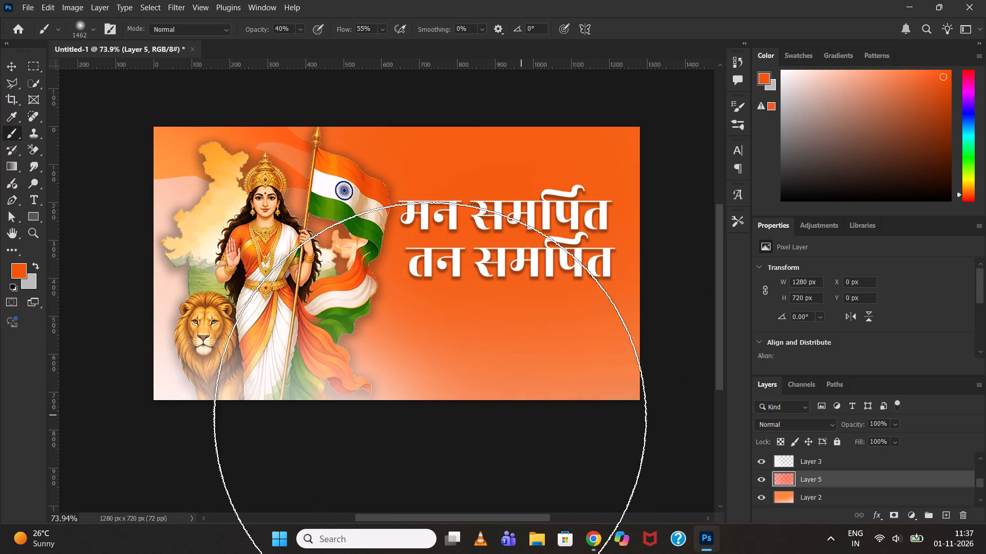
drag(430, 418, 501, 363)
drag(501, 370, 500, 271)
drag(480, 254, 123, 263)
drag(126, 224, 142, 213)
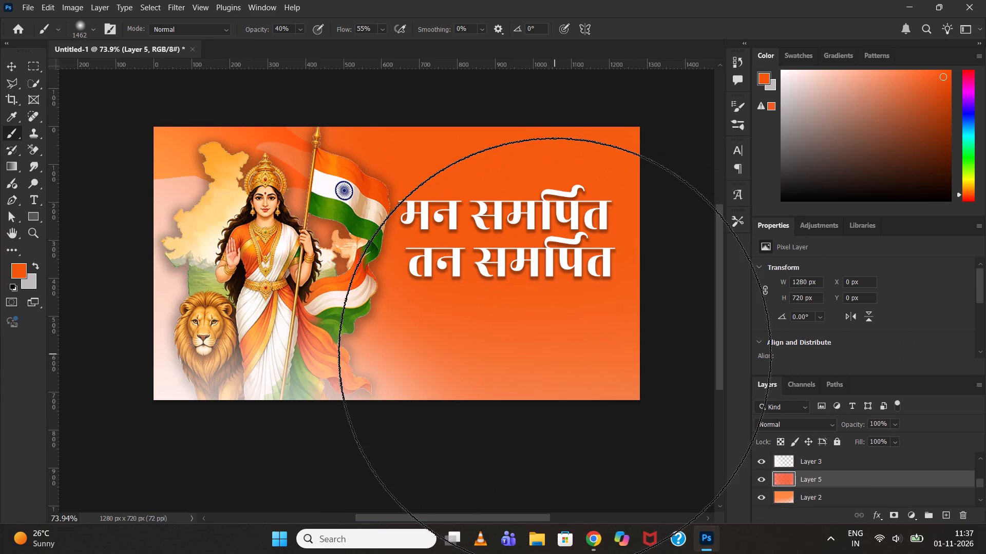
scroll(555, 354, down, 2)
drag(528, 239, 530, 252)
drag(527, 221, 427, 343)
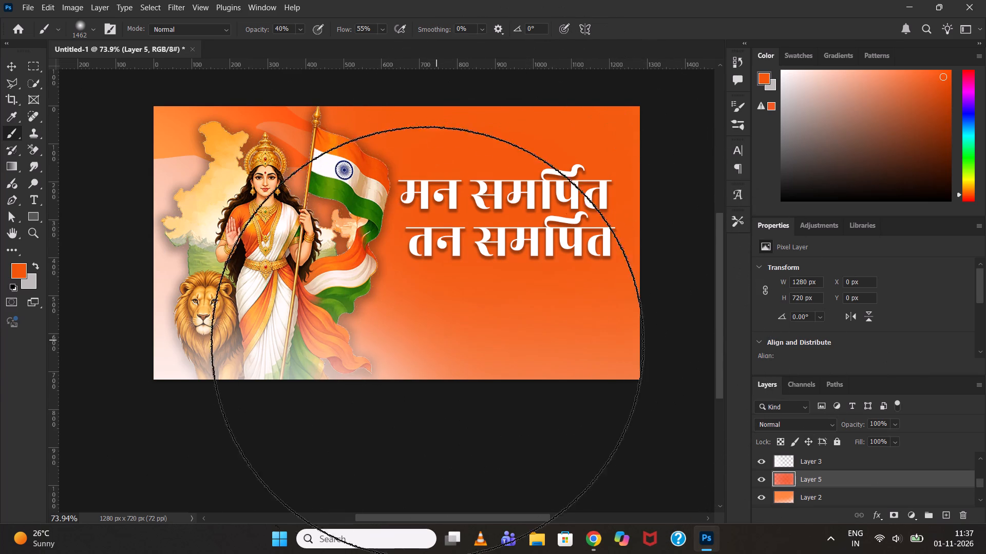
drag(427, 343, 248, 375)
drag(235, 268, 254, 347)
drag(205, 213, 203, 212)
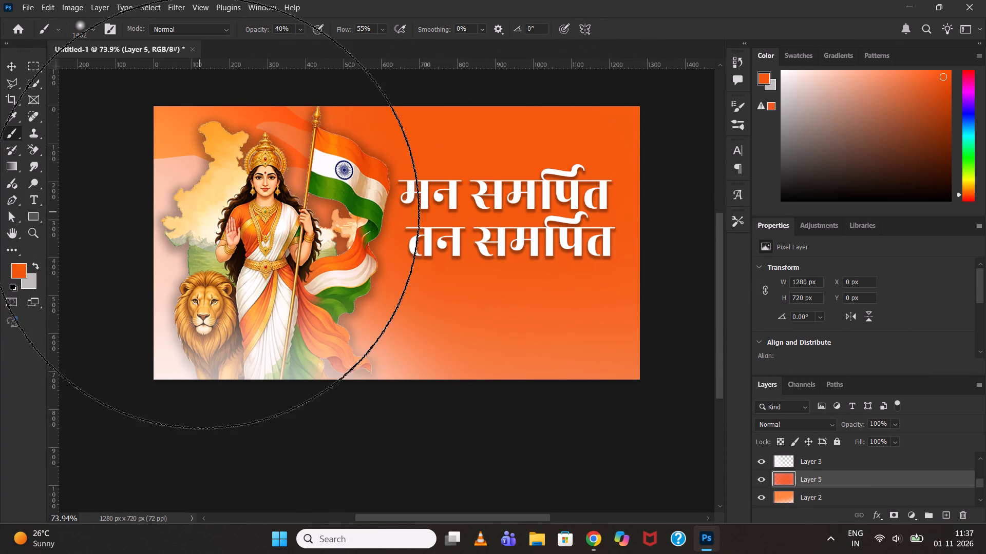
drag(203, 212, 411, 294)
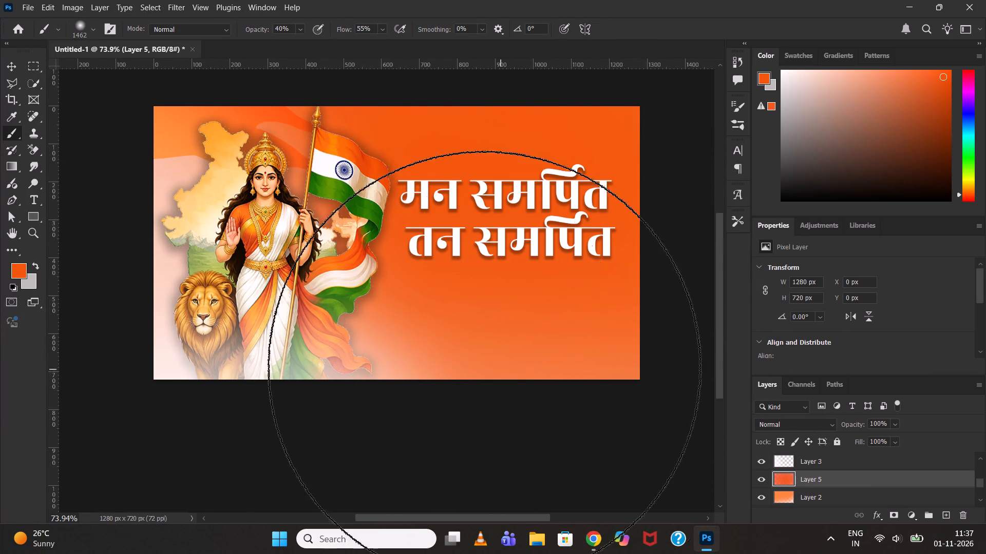
click(12, 67)
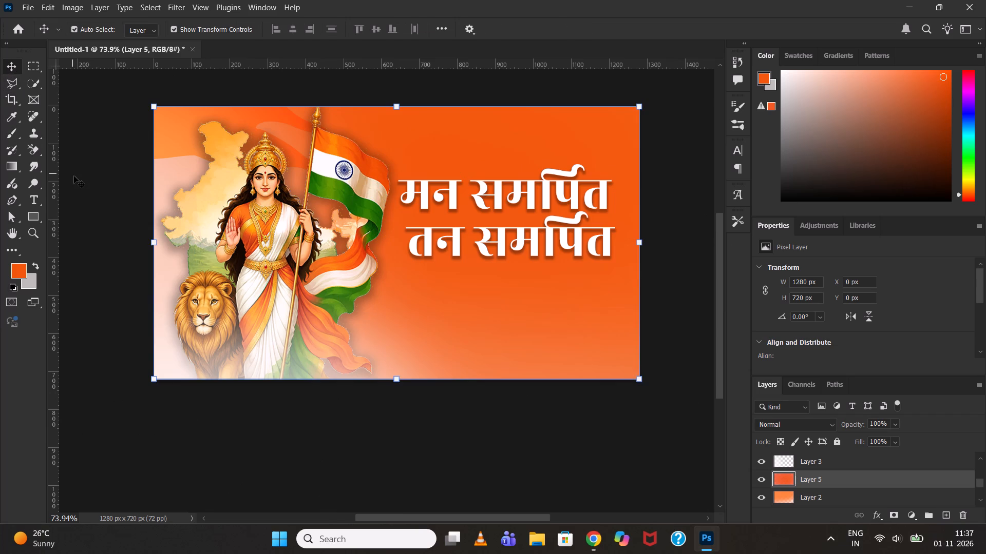
click(103, 207)
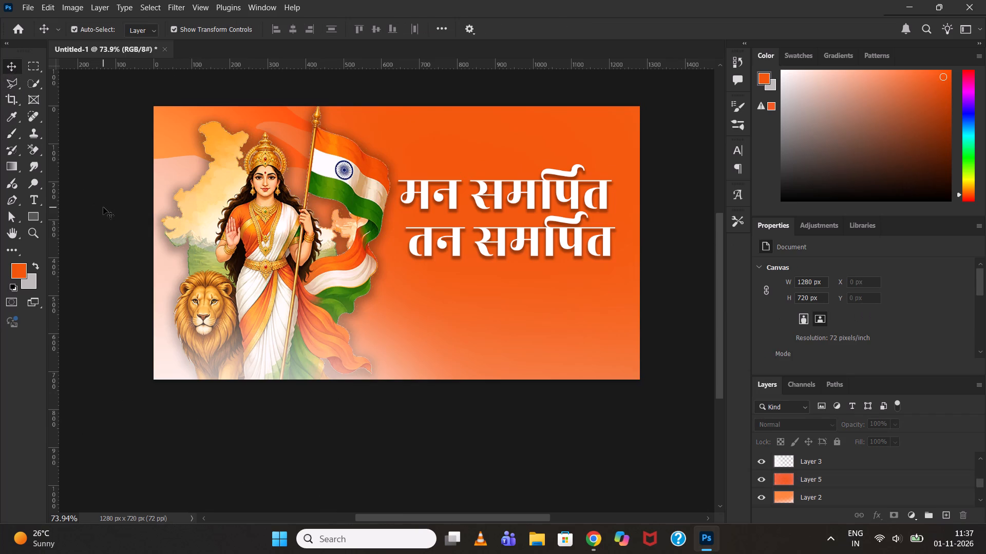
click(604, 211)
click(656, 189)
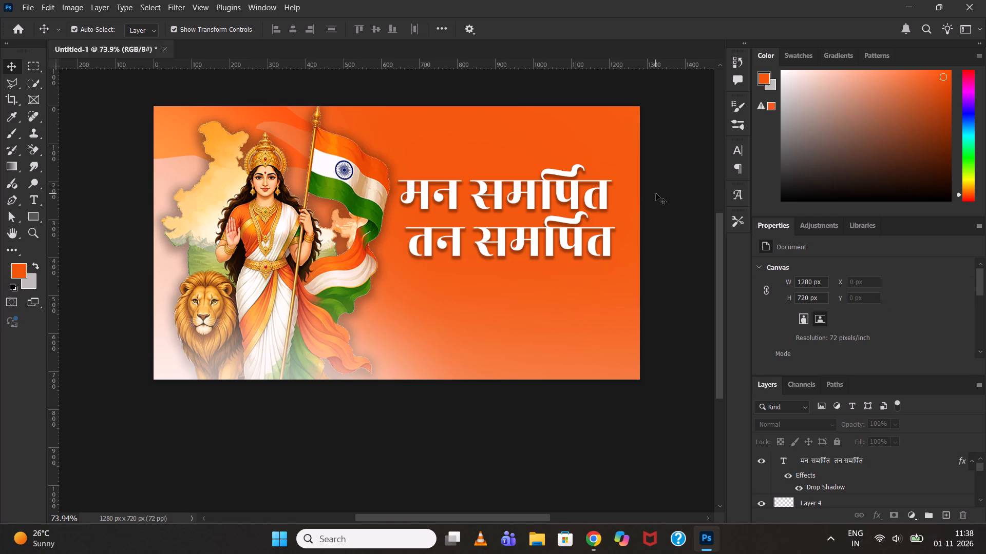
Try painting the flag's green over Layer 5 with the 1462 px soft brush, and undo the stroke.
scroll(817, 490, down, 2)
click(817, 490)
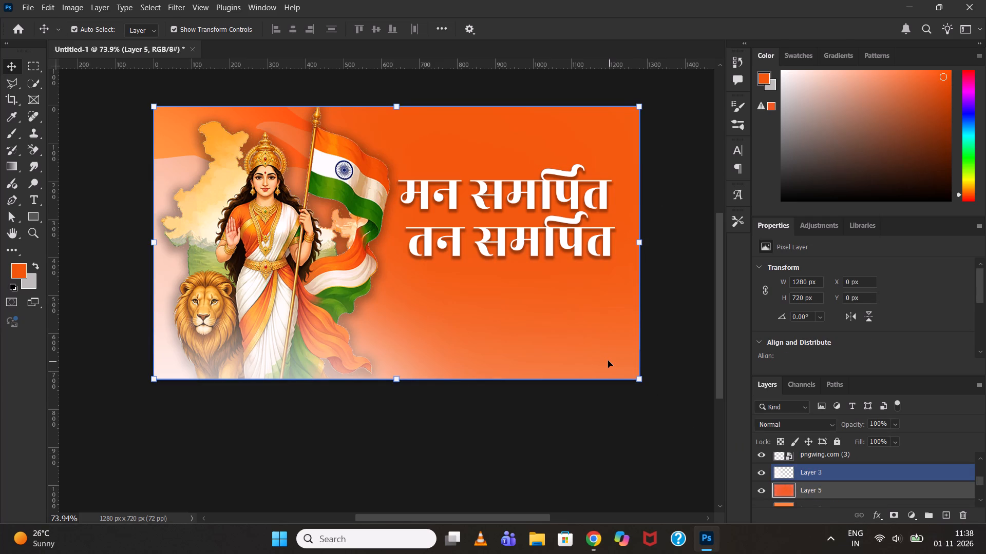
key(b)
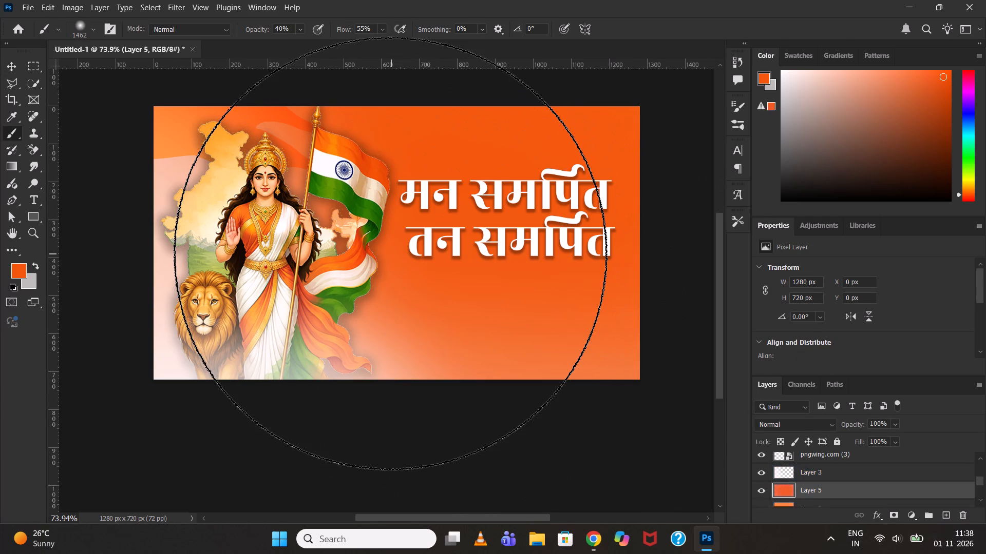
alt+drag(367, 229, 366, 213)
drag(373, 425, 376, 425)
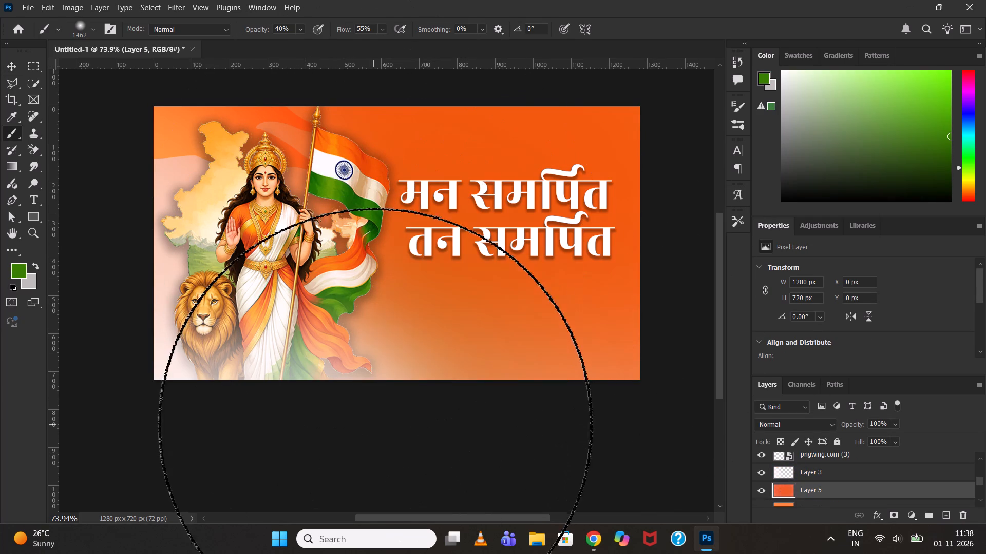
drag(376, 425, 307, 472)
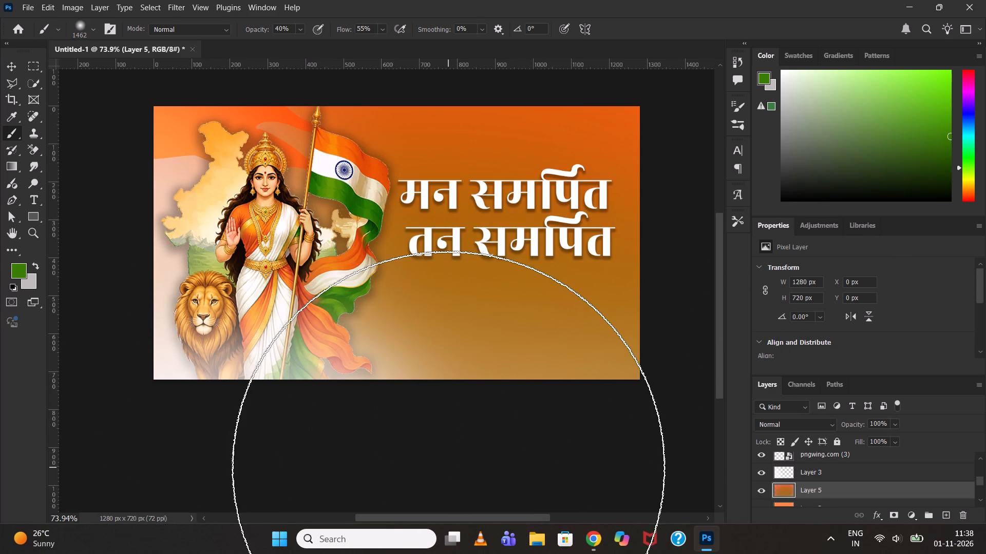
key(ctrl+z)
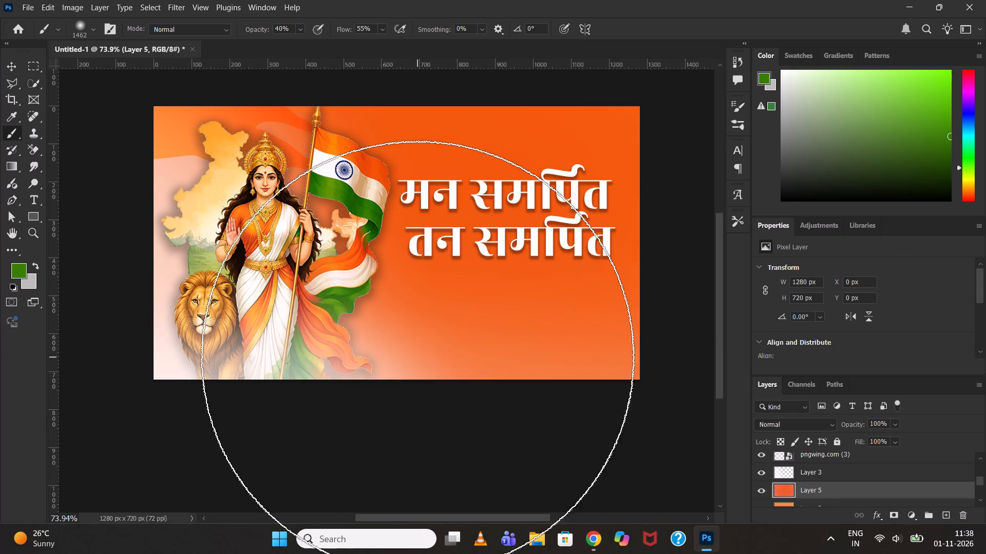
Sample the flag's cream white and paint it along the bottom of Layer 5 with a 492 px soft brush.
alt+drag(374, 196, 374, 187)
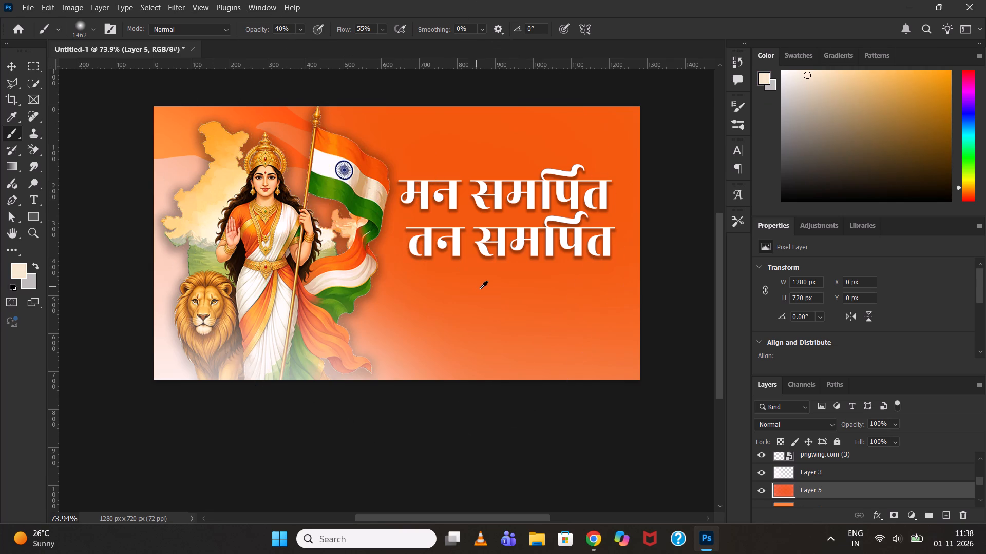
alt+right_drag(480, 289, 220, 365)
drag(304, 379, 663, 379)
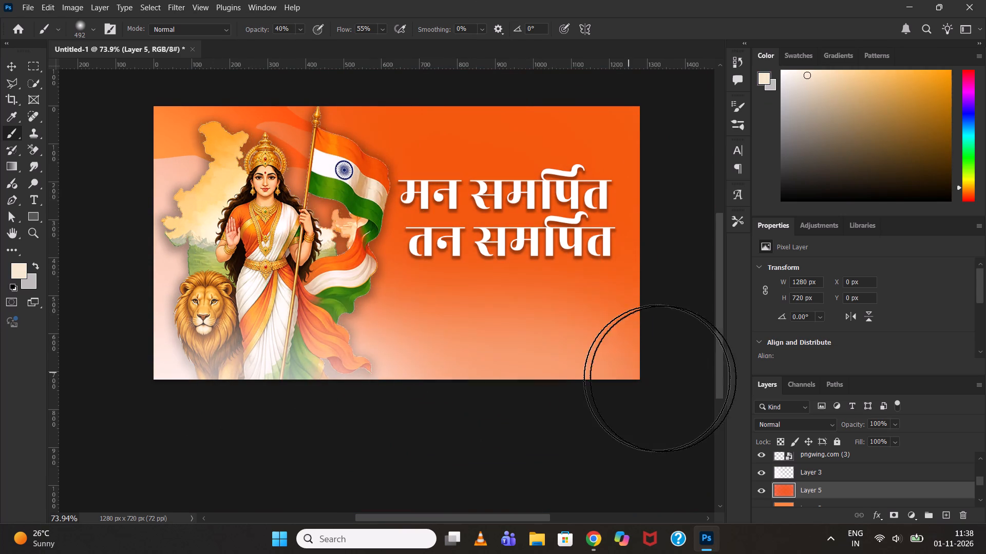
drag(663, 379, 706, 419)
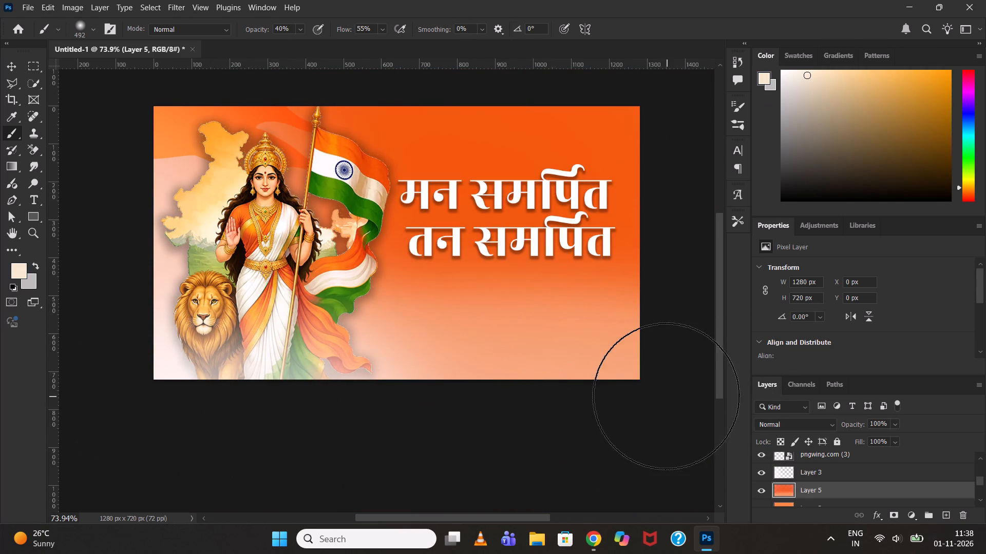
drag(642, 391, 4, 375)
drag(318, 380, 723, 380)
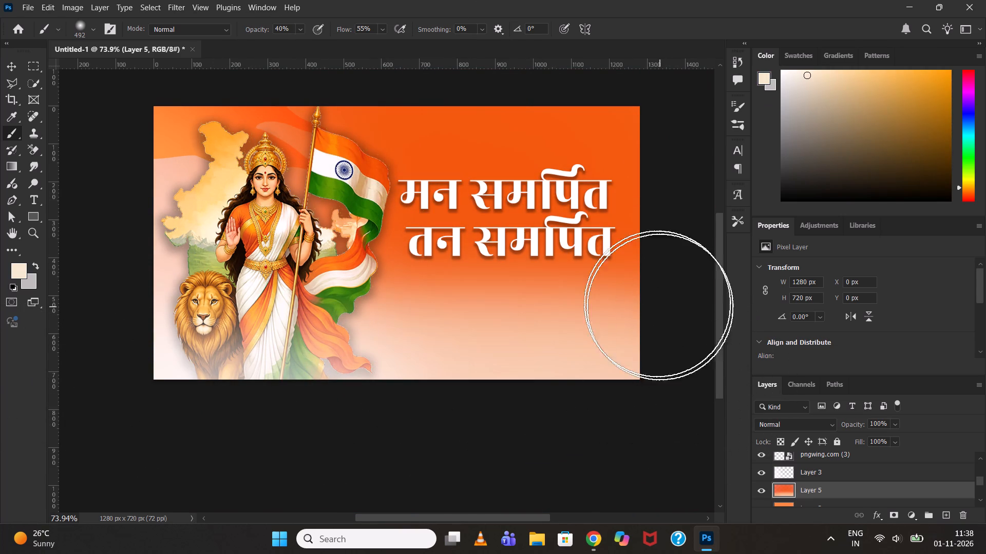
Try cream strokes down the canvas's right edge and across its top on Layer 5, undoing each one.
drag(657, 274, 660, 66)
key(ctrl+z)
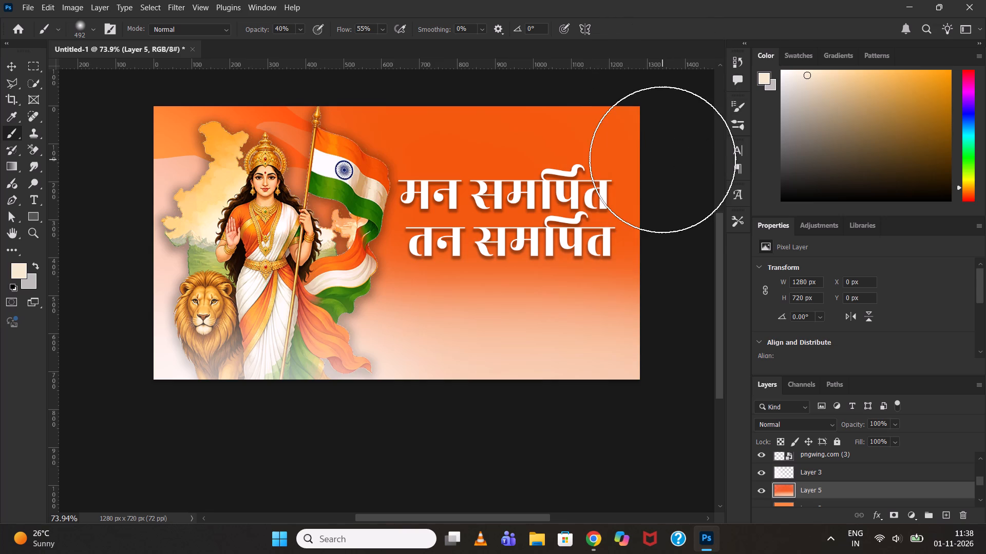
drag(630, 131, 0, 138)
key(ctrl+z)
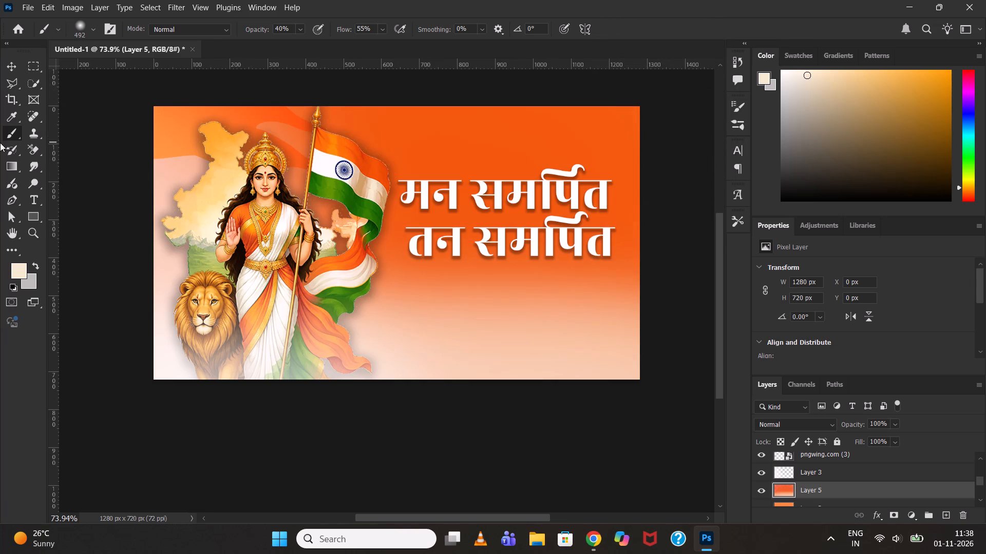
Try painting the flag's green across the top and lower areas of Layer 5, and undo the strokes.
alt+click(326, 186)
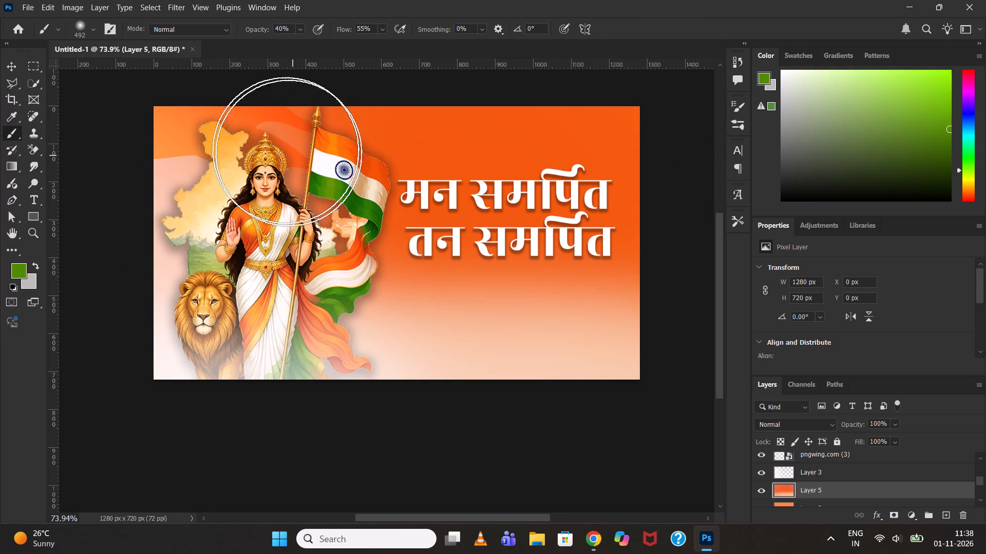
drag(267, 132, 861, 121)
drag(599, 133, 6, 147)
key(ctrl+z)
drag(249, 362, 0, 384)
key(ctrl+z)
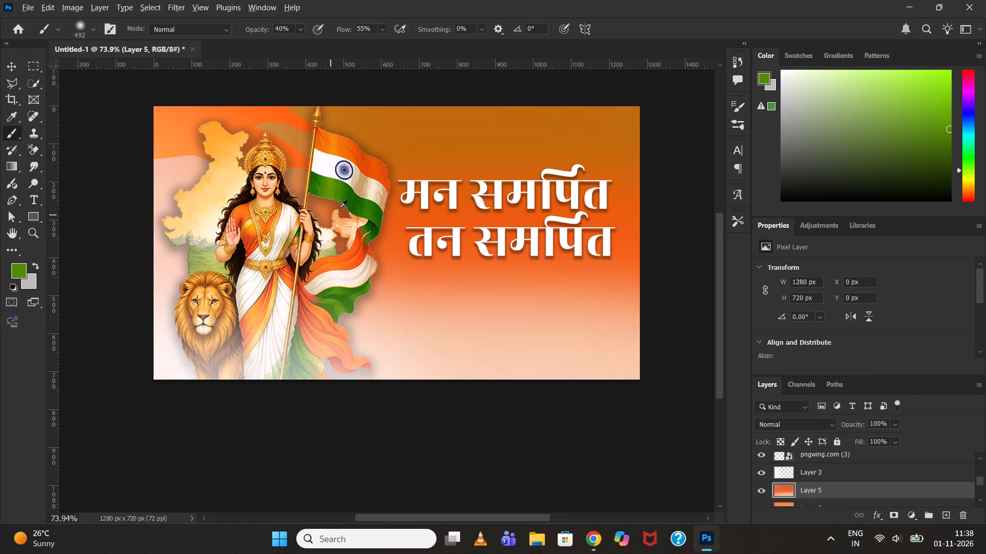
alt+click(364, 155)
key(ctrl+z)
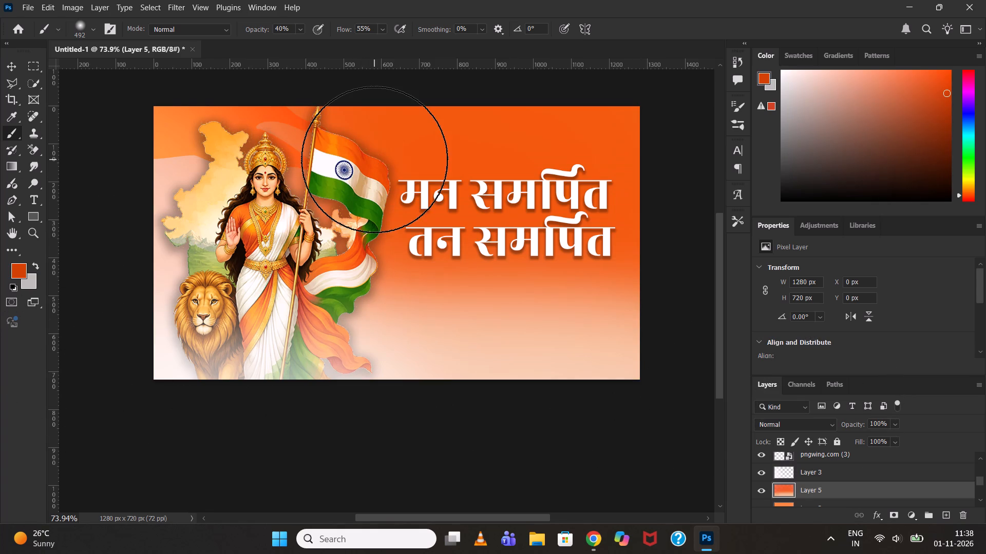
Sample the beige tone from the flag's white stripe and paint it across the middle band of Layer 5.
alt+click(366, 185)
drag(363, 198, 697, 225)
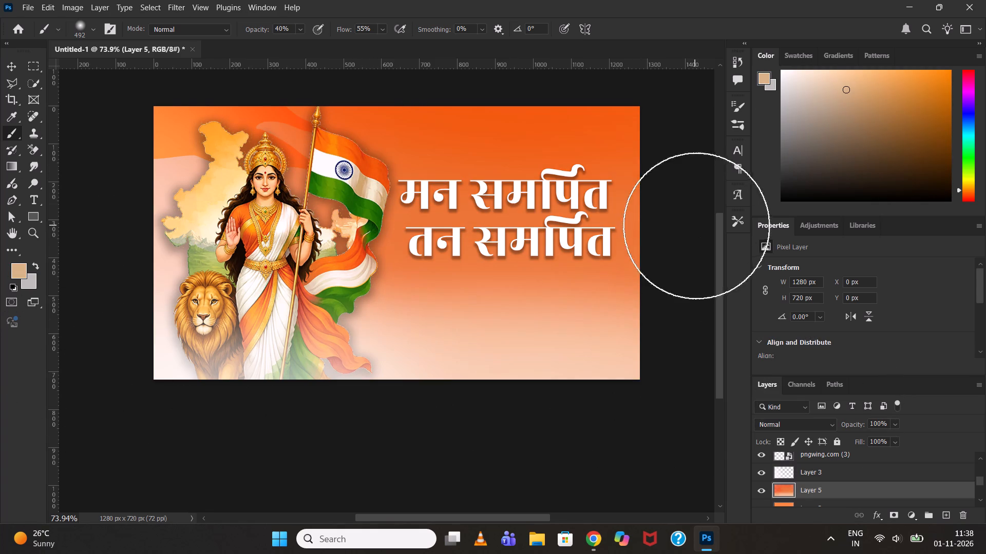
drag(684, 227, 0, 272)
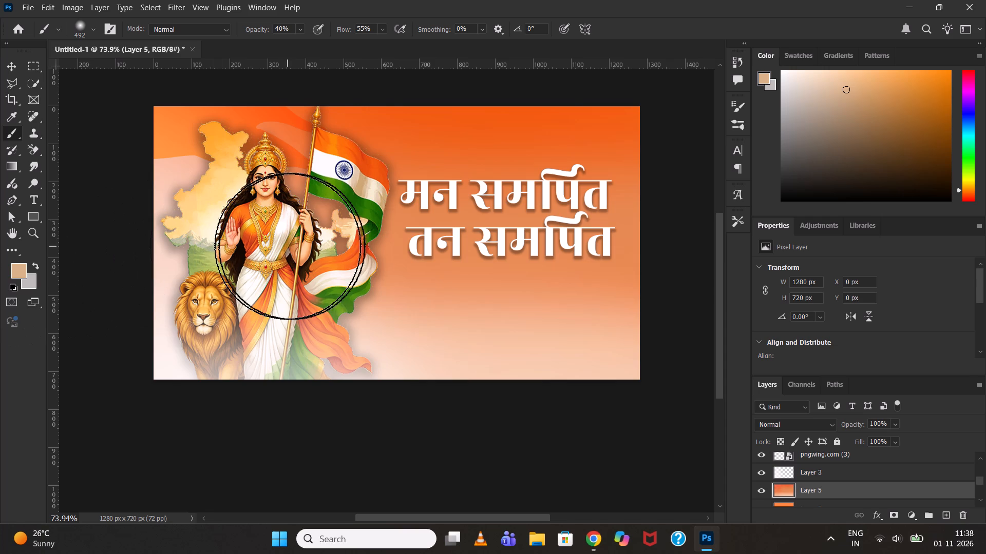
drag(295, 246, 800, 240)
Sample the flag's dark green and build it up across the bottom of Layer 5 with the 492 px soft brush.
alt+click(374, 215)
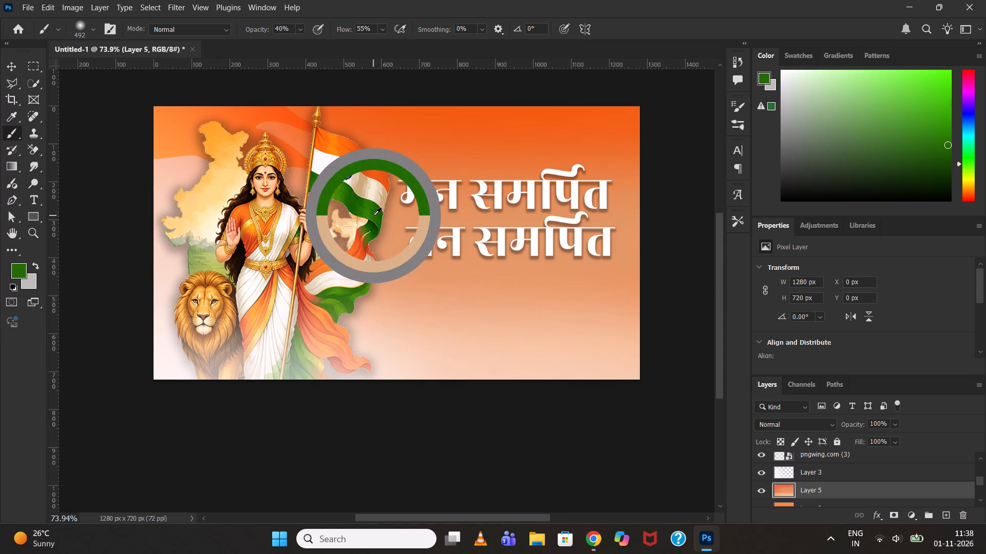
drag(368, 351, 854, 351)
drag(681, 349, 581, 350)
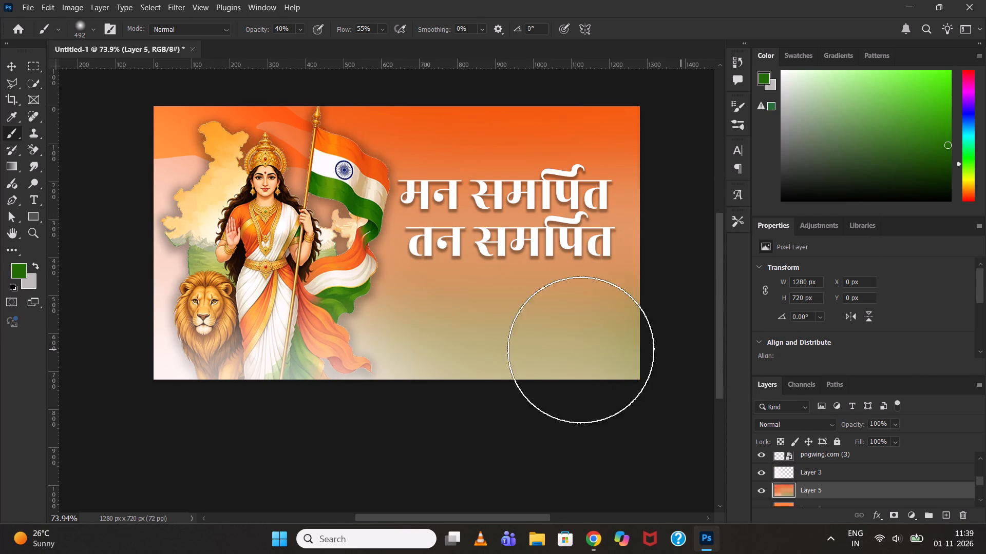
drag(581, 350, 0, 381)
drag(278, 376, 744, 363)
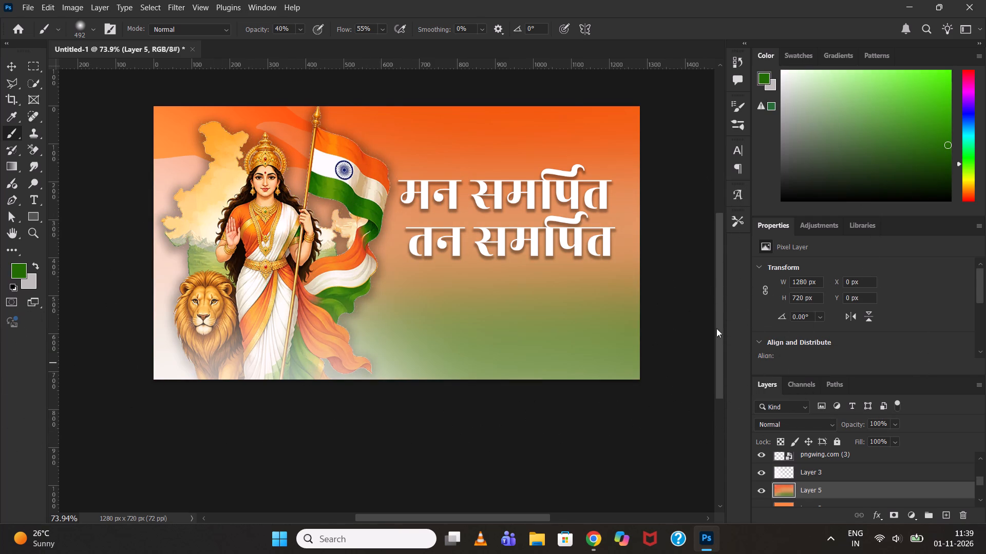
Sample white from the flag and brush it across the middle band of Layer 5 behind the Hindi text.
scroll(707, 314, up, 1)
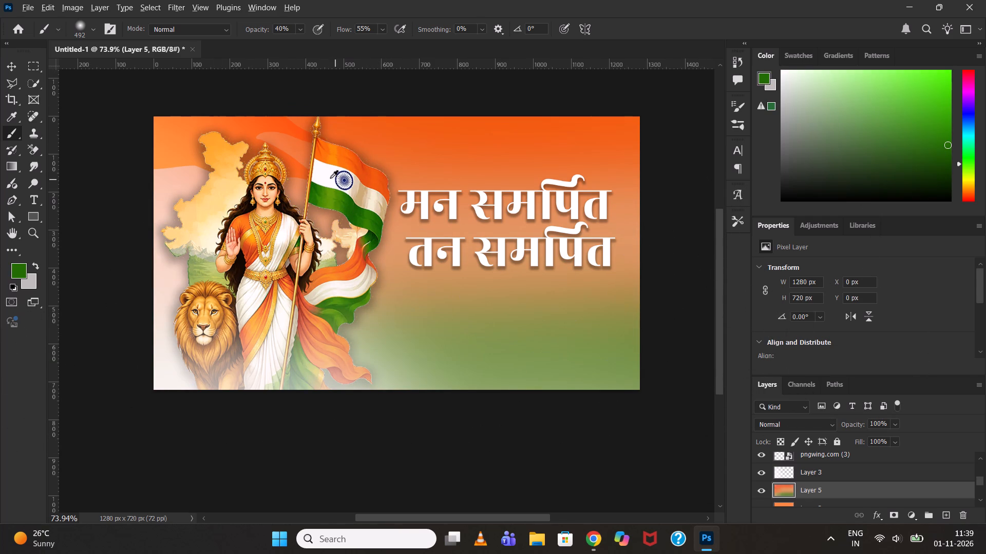
alt+click(326, 176)
drag(384, 237, 763, 242)
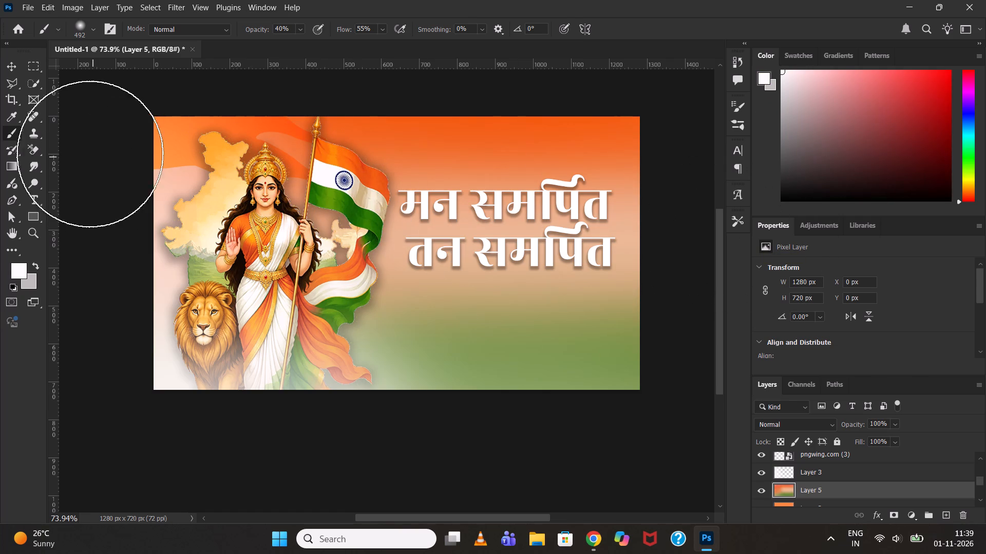
click(0, 65)
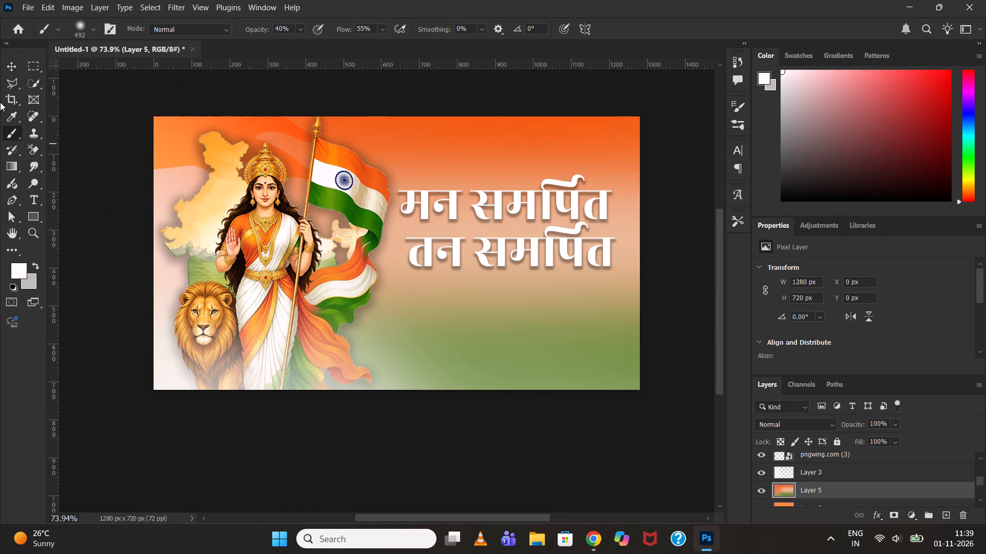
Examine the Hindi text and the overall composition against the tricolour background.
click(14, 67)
click(547, 209)
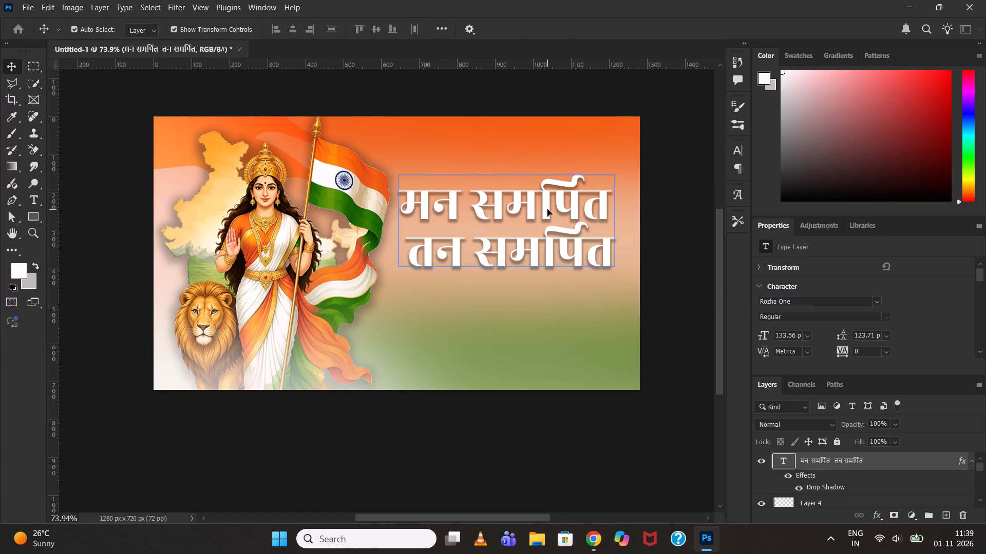
alt+scroll(677, 213, up, 3)
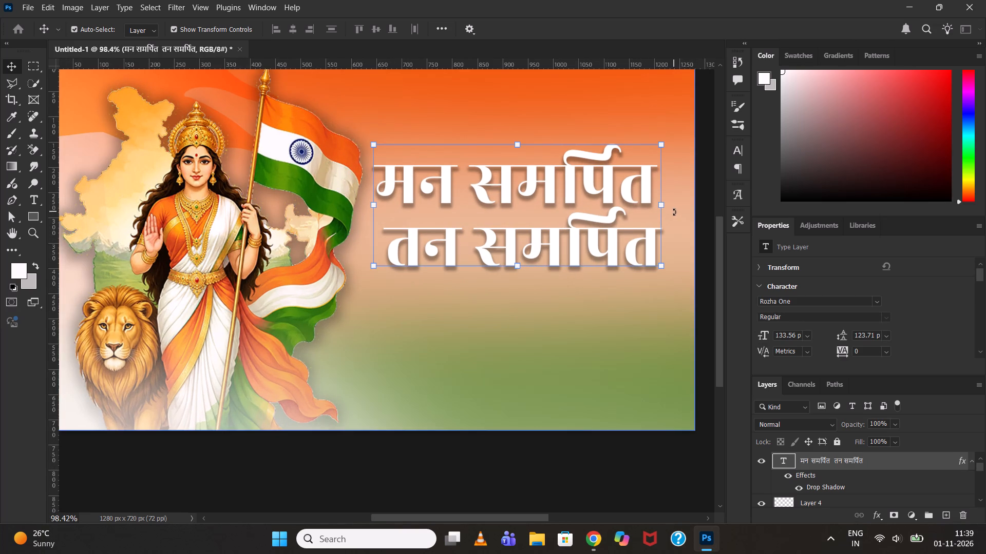
scroll(639, 256, up, 1)
alt+scroll(639, 256, down, 5)
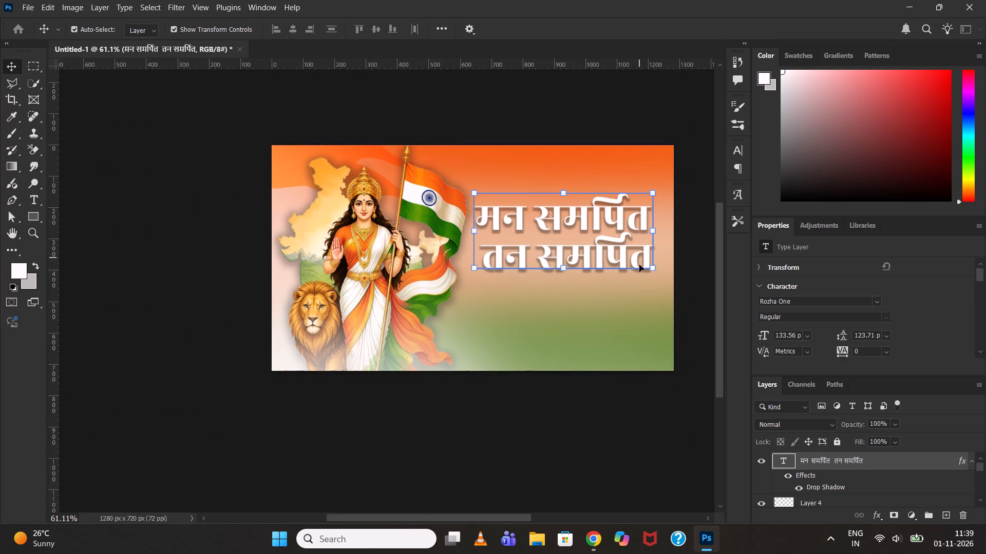
key(space)
key(space)
key(space)
key(space)
key(space)
key(space)
key(space)
key(space)
key(space)
drag(607, 414, 557, 425)
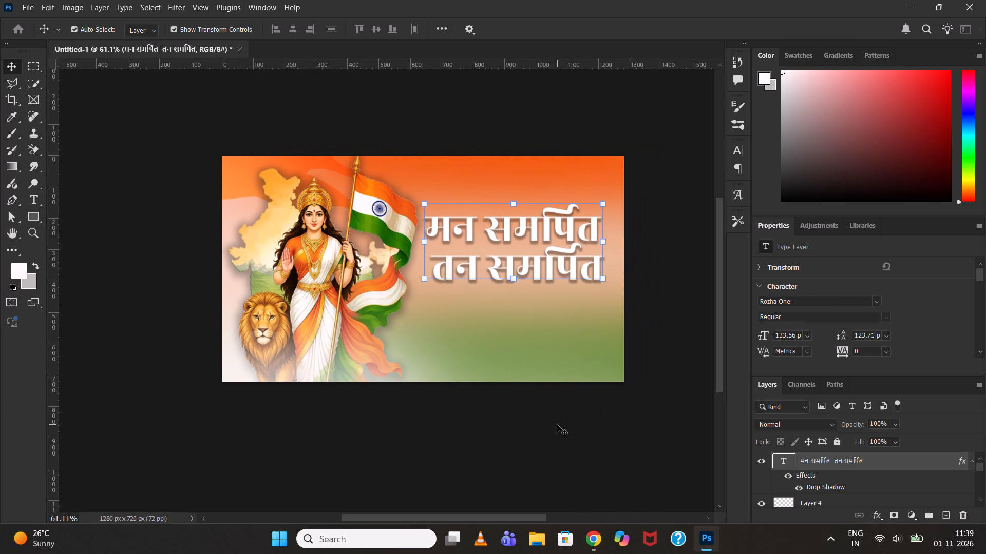
click(557, 425)
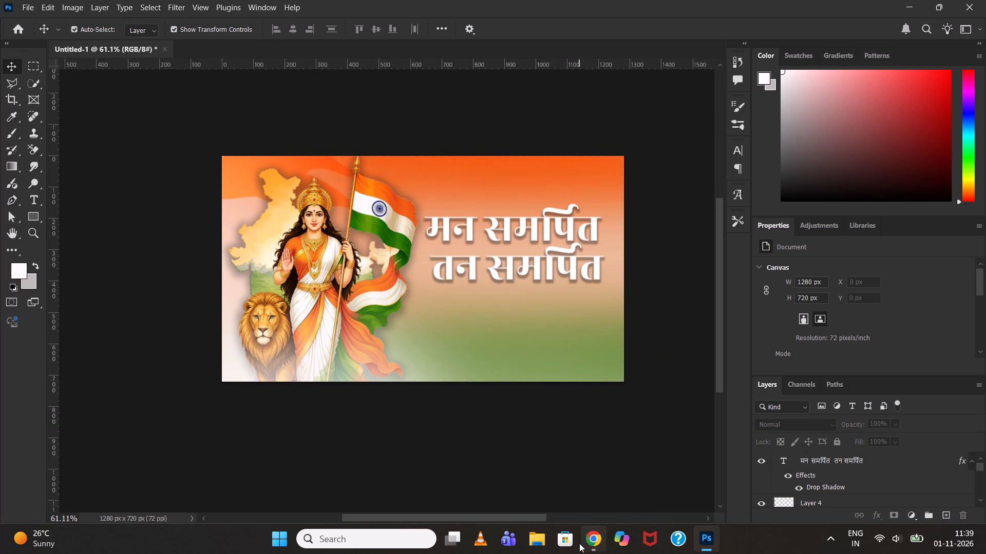
click(369, 434)
click(570, 464)
Switch to Chrome and open YouTube in the tab showing the lyrics search.
click(594, 543)
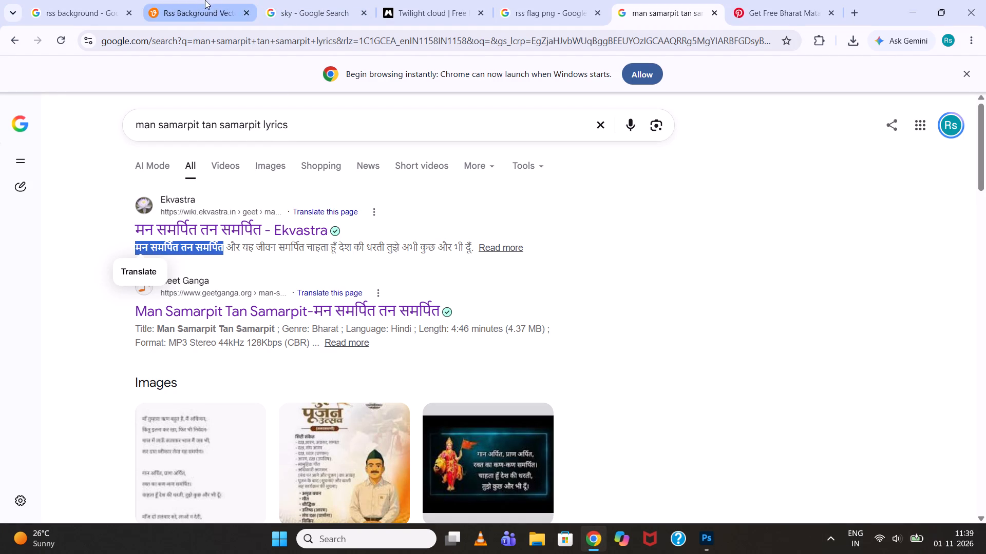
click(181, 47)
key(y)
text(ou)
text(tube)
click(182, 67)
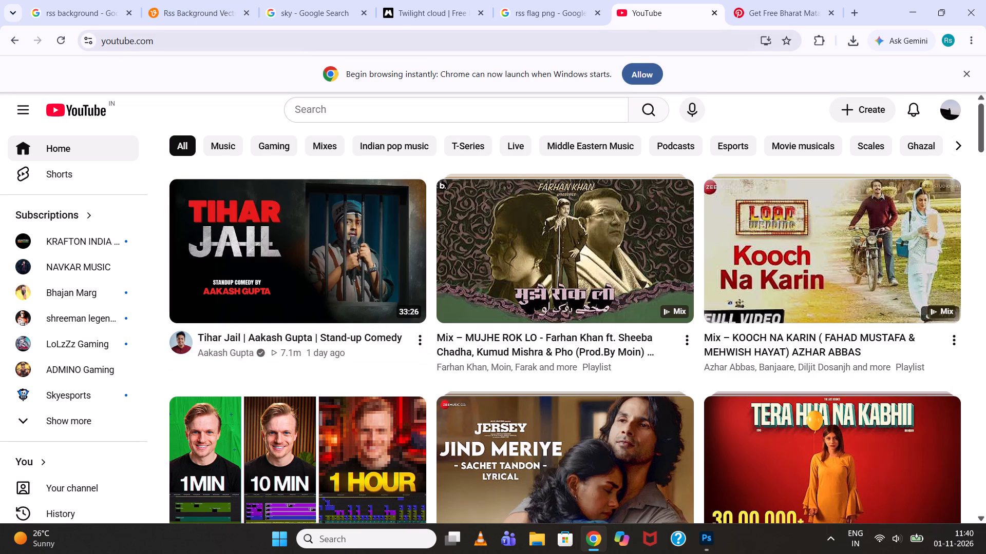
click(539, 0)
click(623, 0)
Search YouTube for "mann samarpit" and look through the video results for reference thumbnails.
click(440, 113)
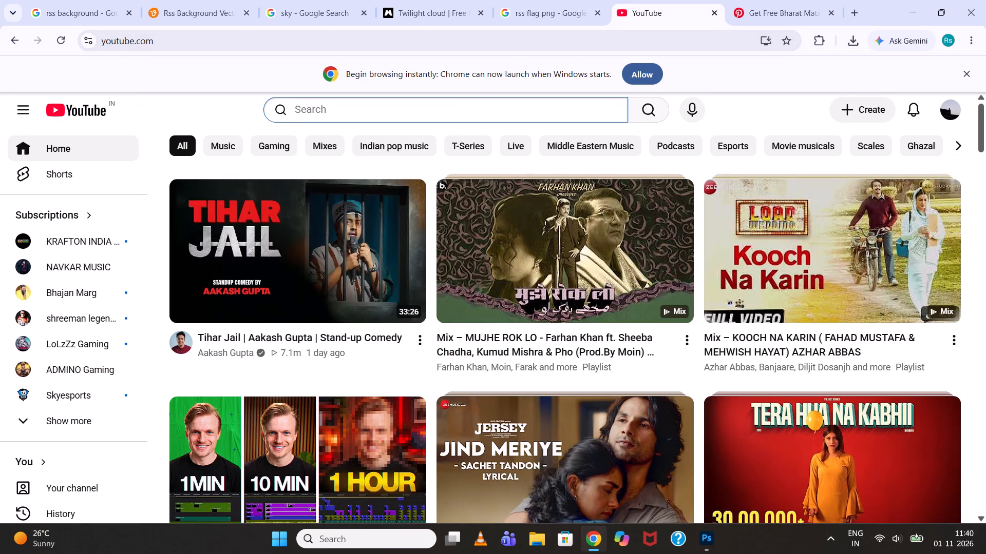
text(mann samarpit)
key(Return)
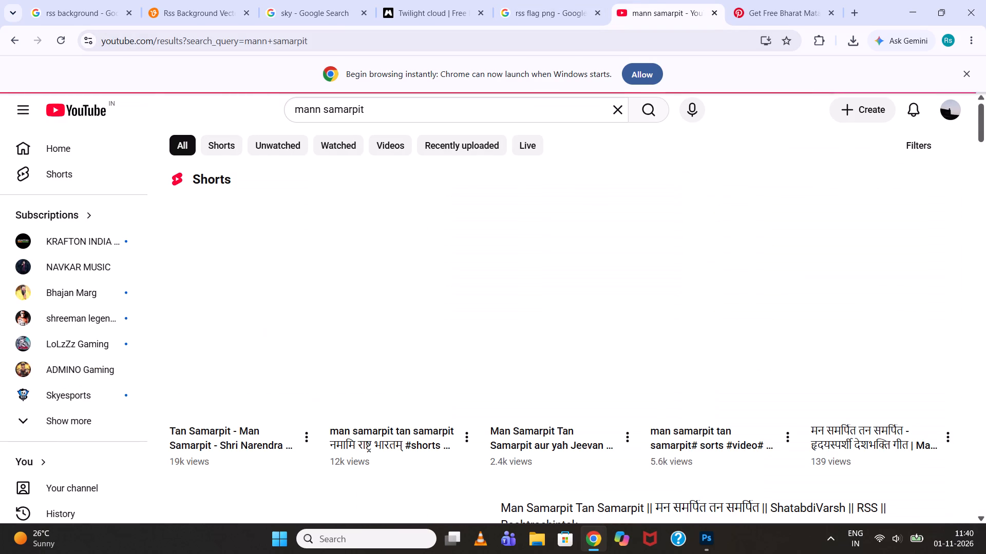
scroll(500, 268, down, 5)
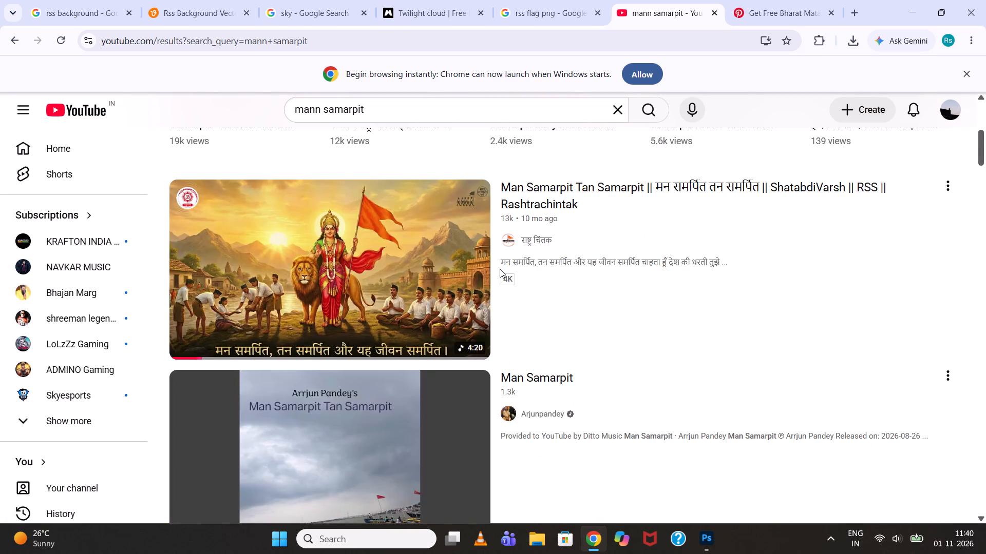
scroll(606, 374, down, 6)
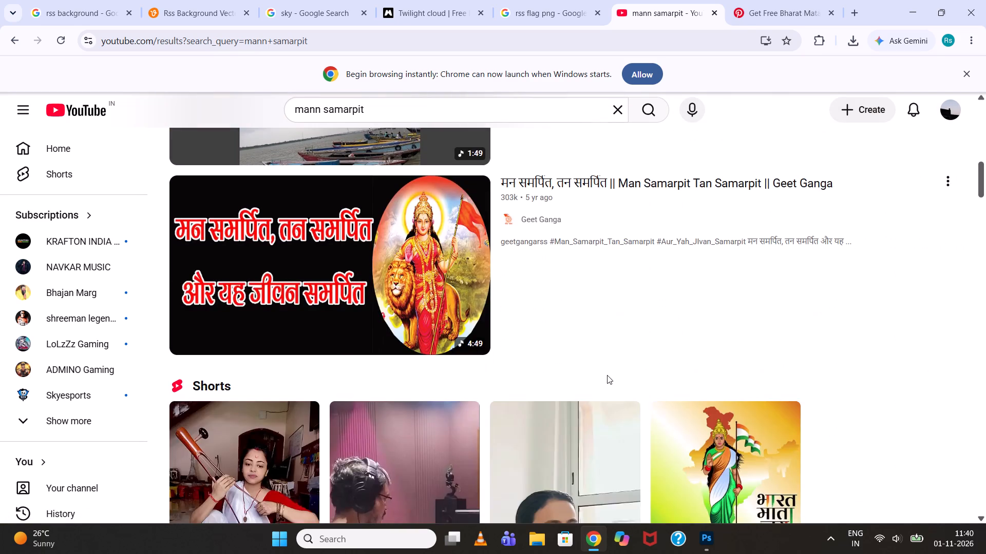
Look further through the "mann samarpit" video results for reference thumbnails.
scroll(607, 375, down, 16)
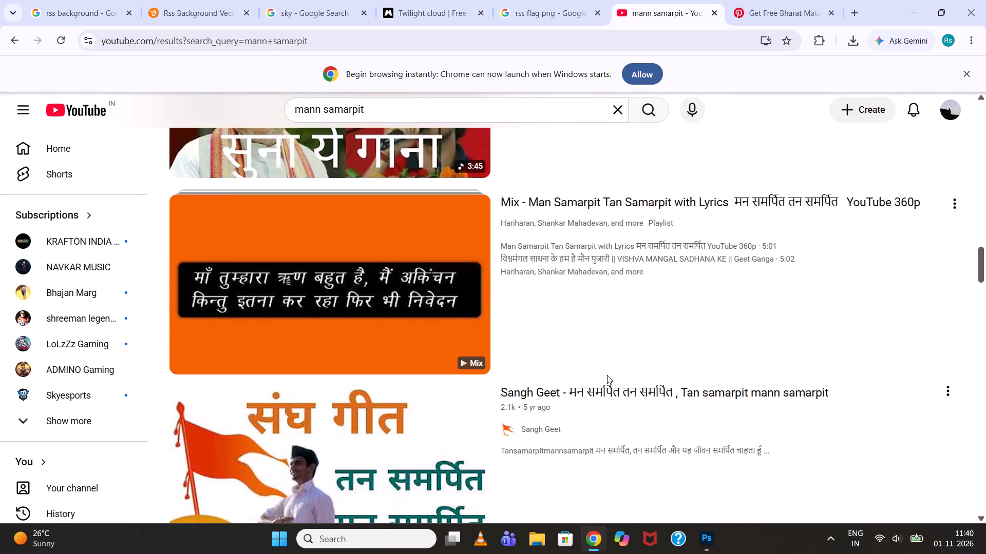
scroll(607, 375, down, 9)
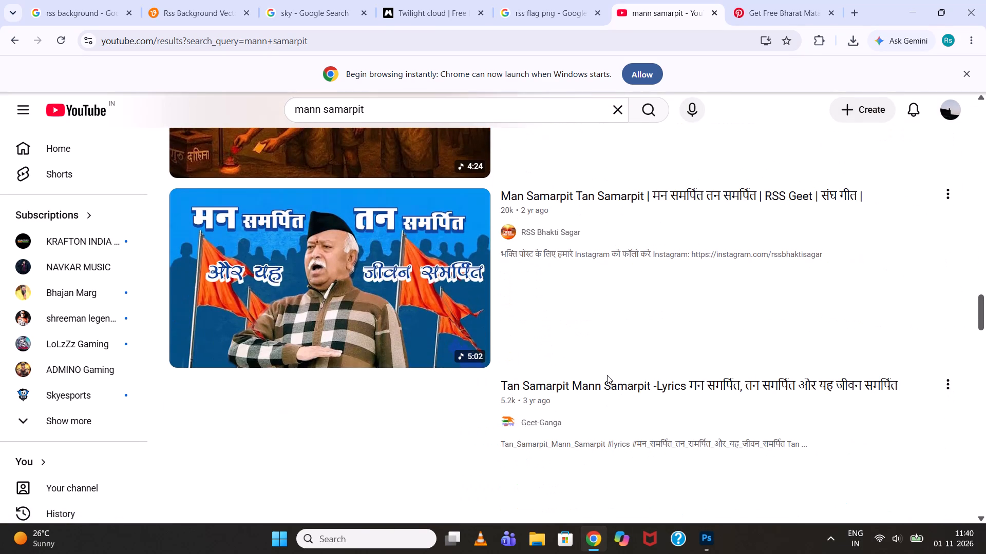
Switch to Photoshop and enlarge the word मन in the first line of the Hindi text to 159 pt.
click(711, 549)
double_click(499, 239)
drag(475, 226, 471, 226)
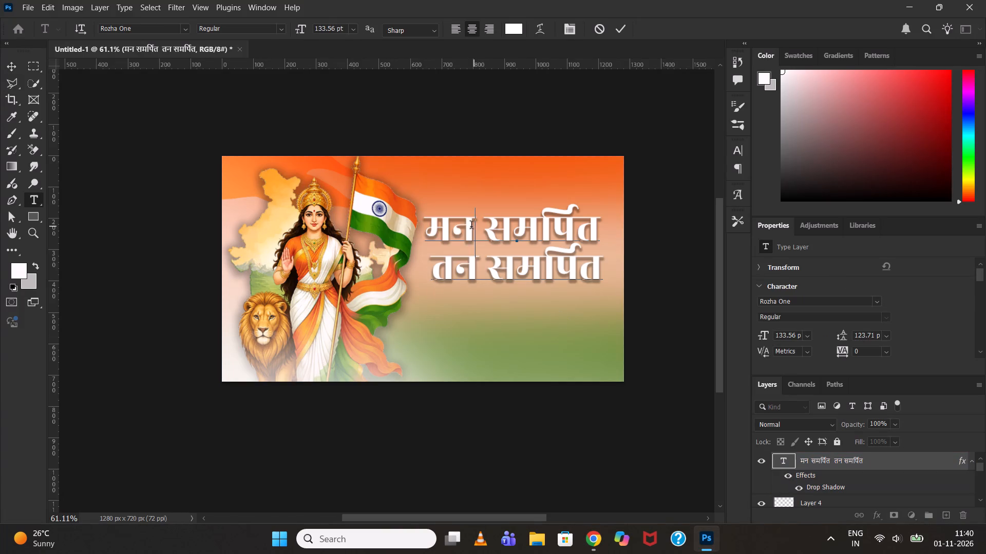
drag(471, 226, 423, 229)
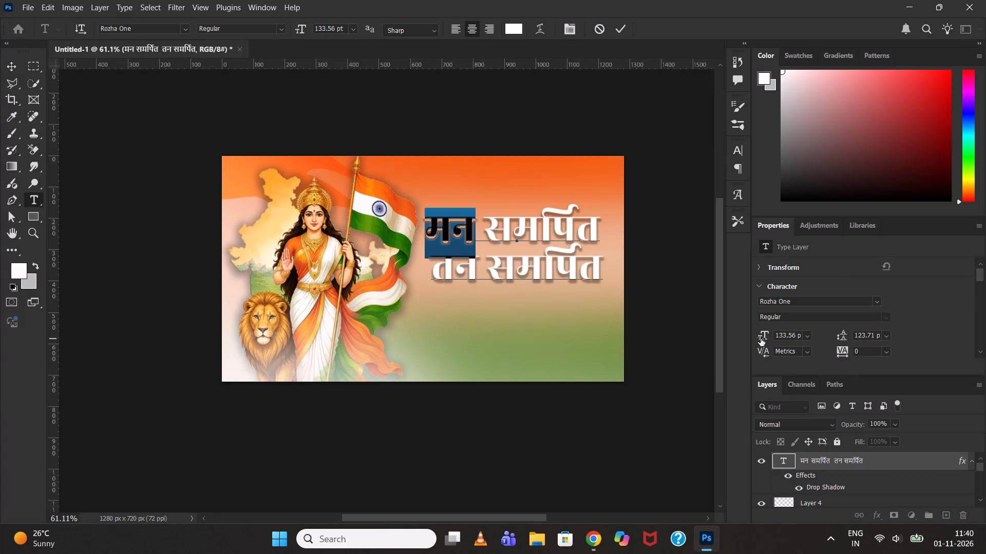
drag(760, 338, 776, 334)
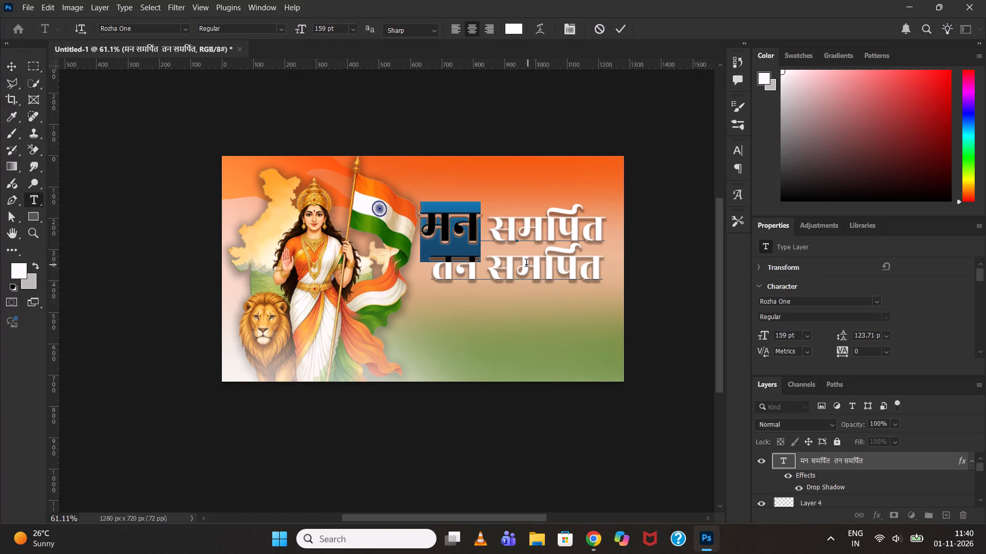
Enlarge the word तन in the second line of the Hindi text to 171 pt.
click(526, 264)
drag(481, 268, 413, 269)
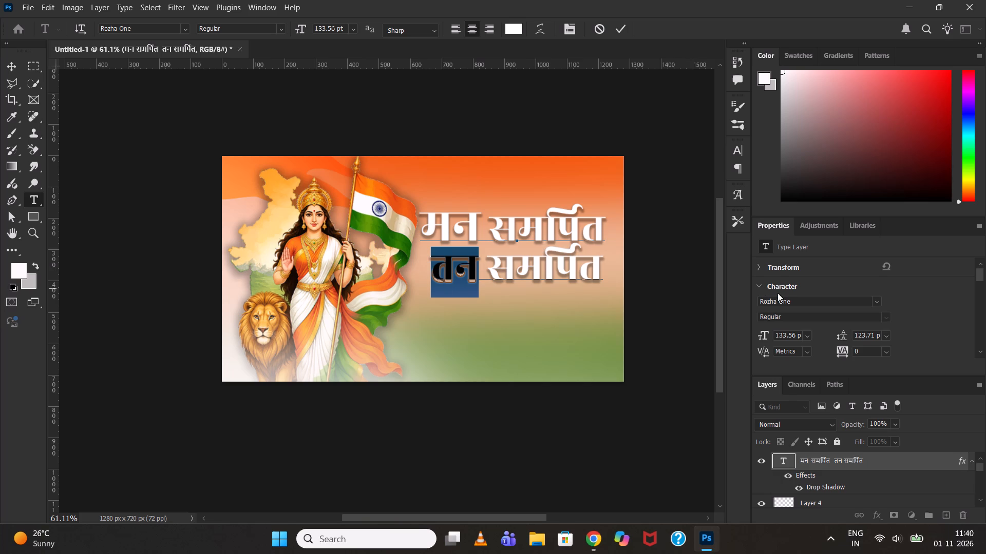
drag(762, 337, 788, 329)
click(765, 336)
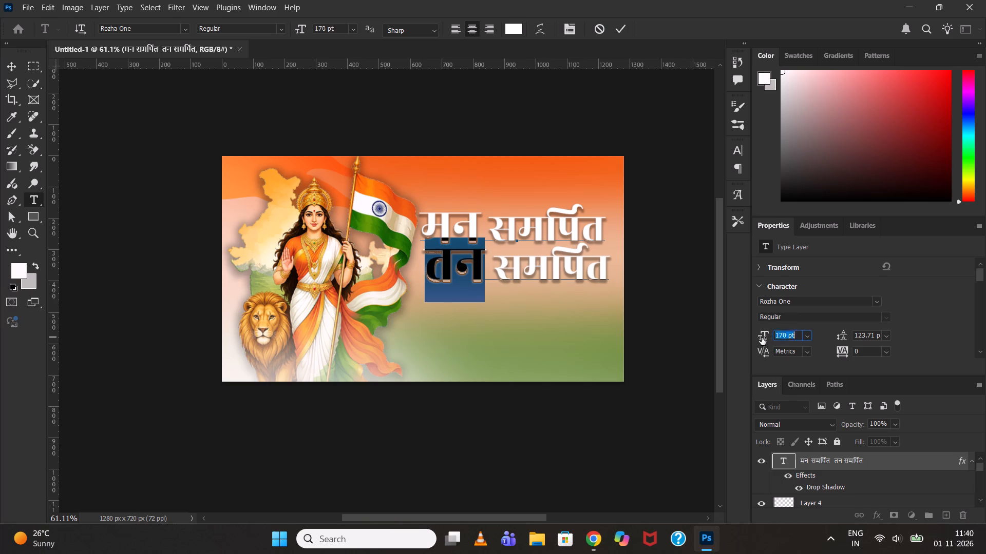
click(618, 28)
click(649, 147)
Recolour the word समर्पित in the first line of the Hindi text to yellow #fff000.
double_click(552, 234)
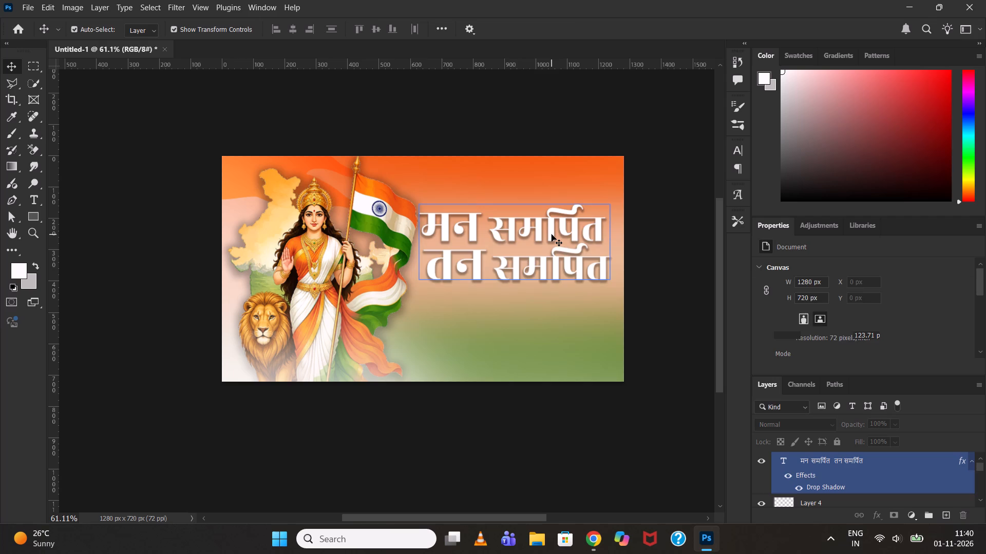
drag(503, 226, 653, 230)
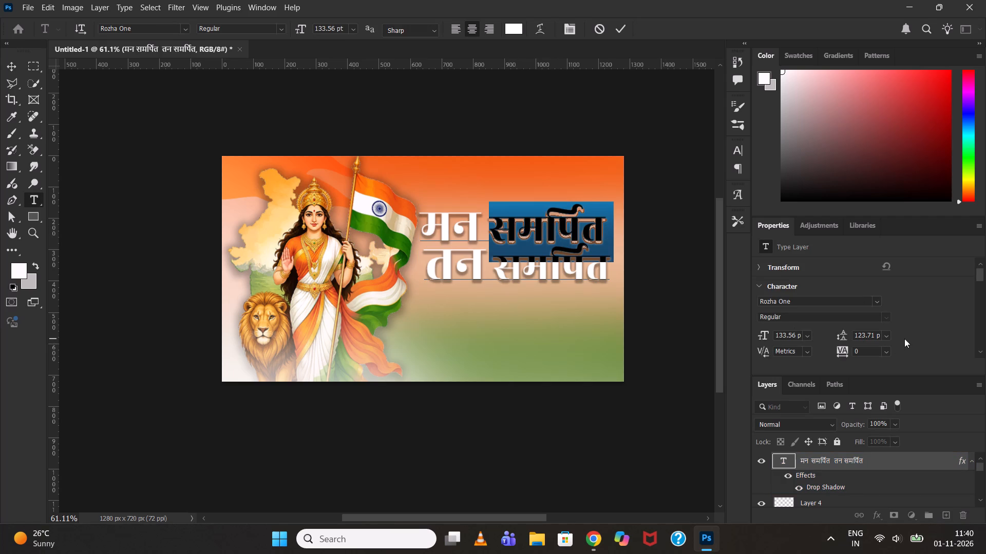
scroll(904, 339, down, 5)
click(876, 313)
drag(771, 357, 780, 474)
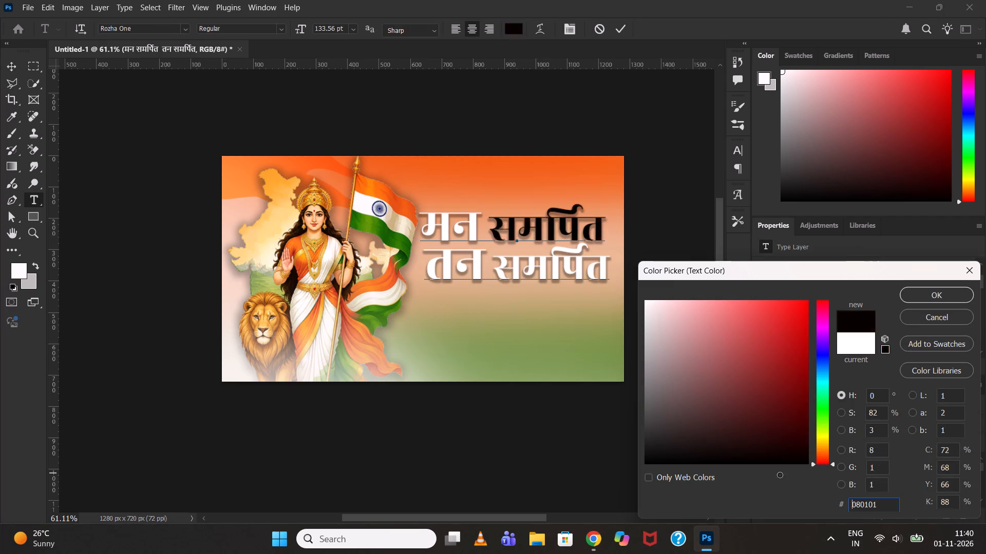
drag(780, 474, 879, 215)
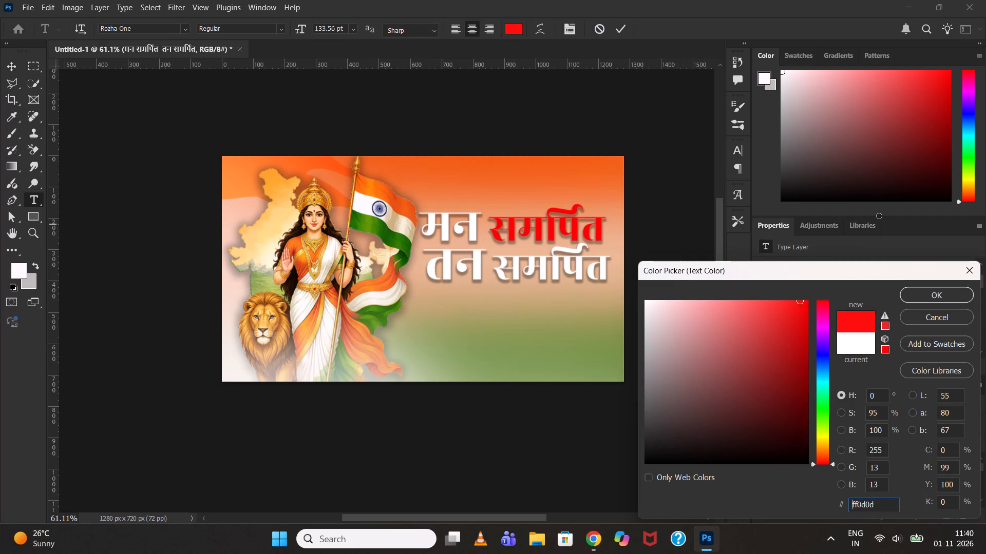
drag(879, 215, 903, 206)
drag(825, 326, 829, 420)
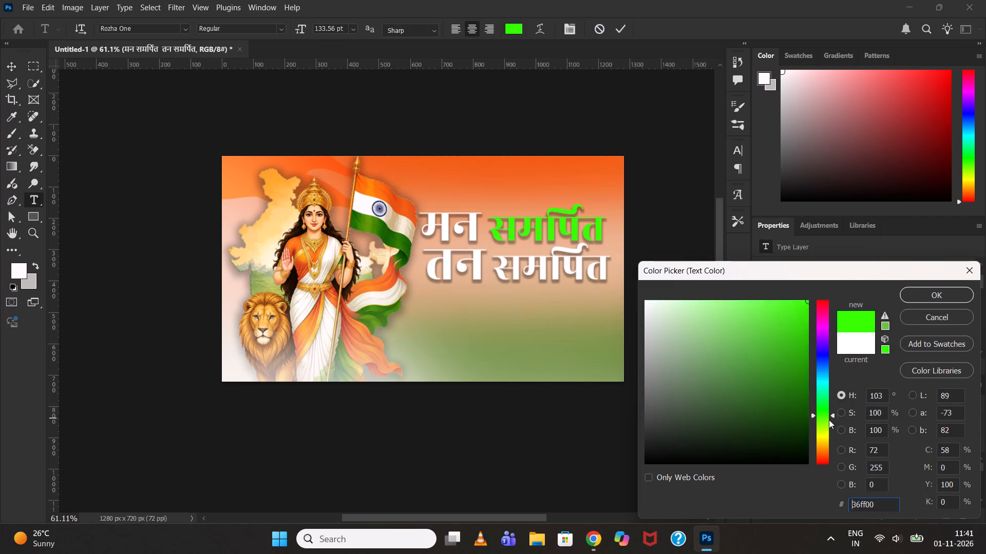
drag(829, 420, 829, 441)
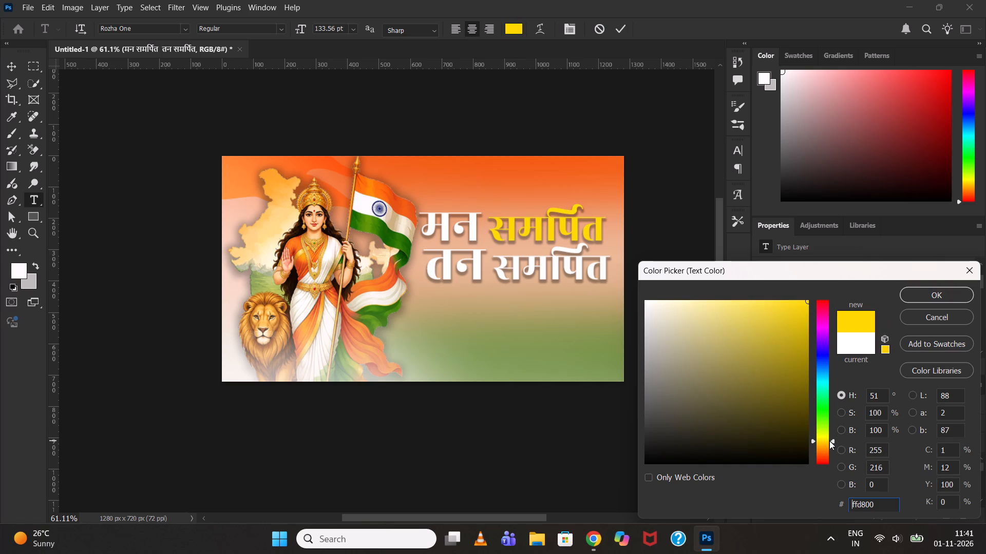
drag(829, 441, 830, 438)
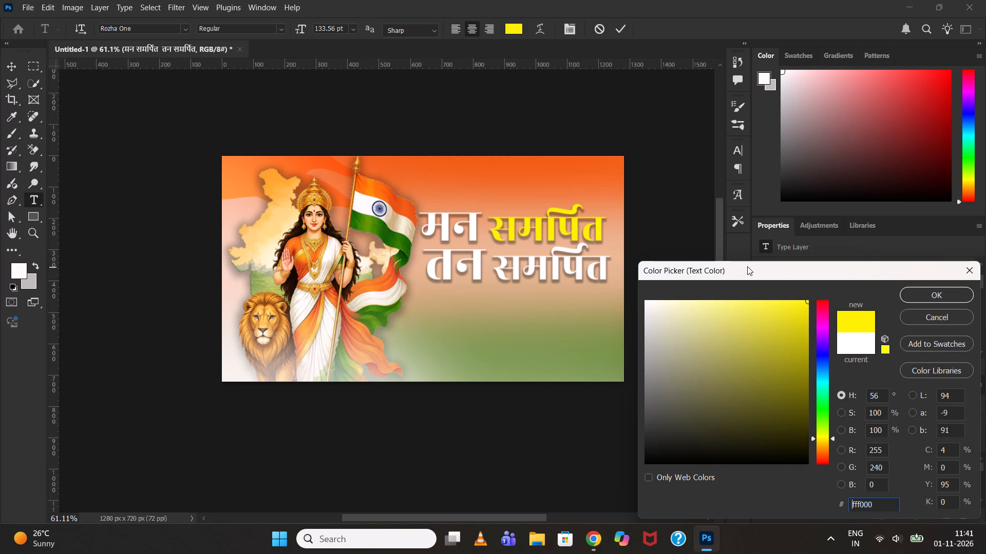
click(923, 294)
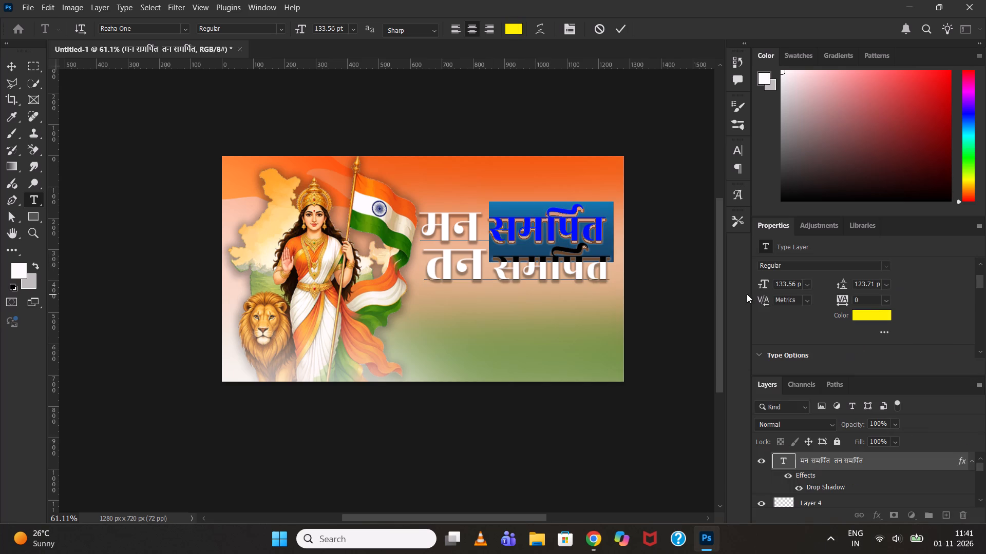
Recolour the word समर्पित in the second line of the Hindi text to yellow #fcff00.
drag(504, 266, 646, 265)
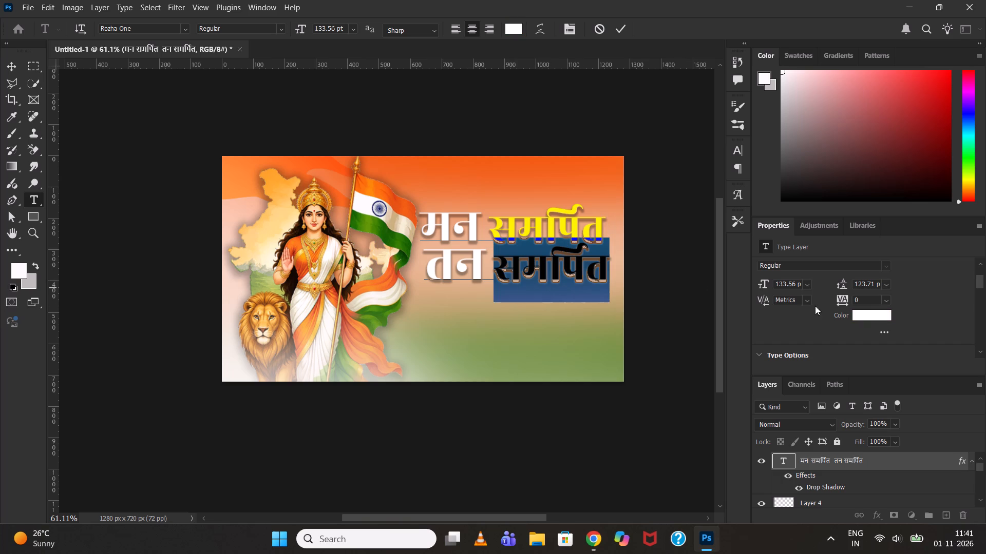
click(882, 319)
drag(824, 428, 829, 441)
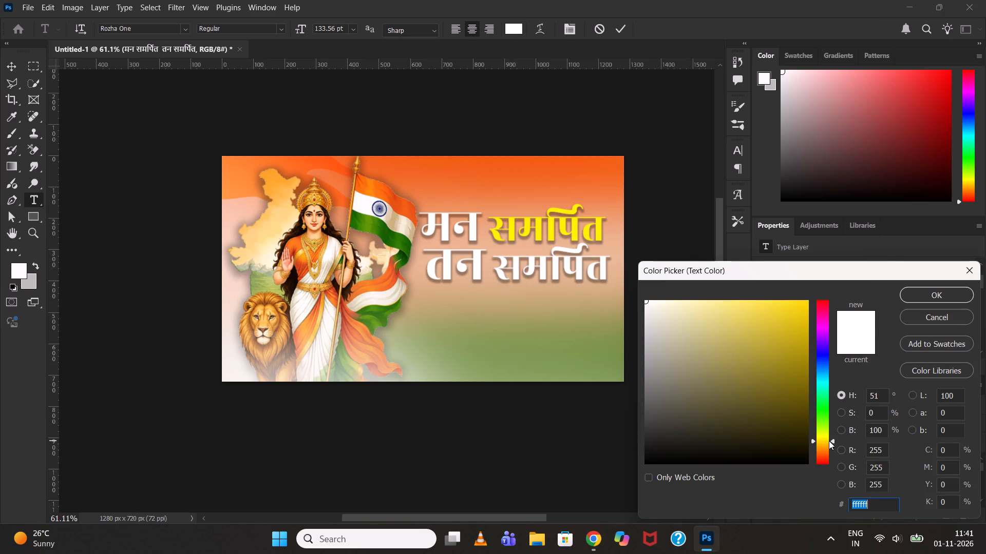
drag(829, 441, 830, 436)
drag(794, 384, 842, 245)
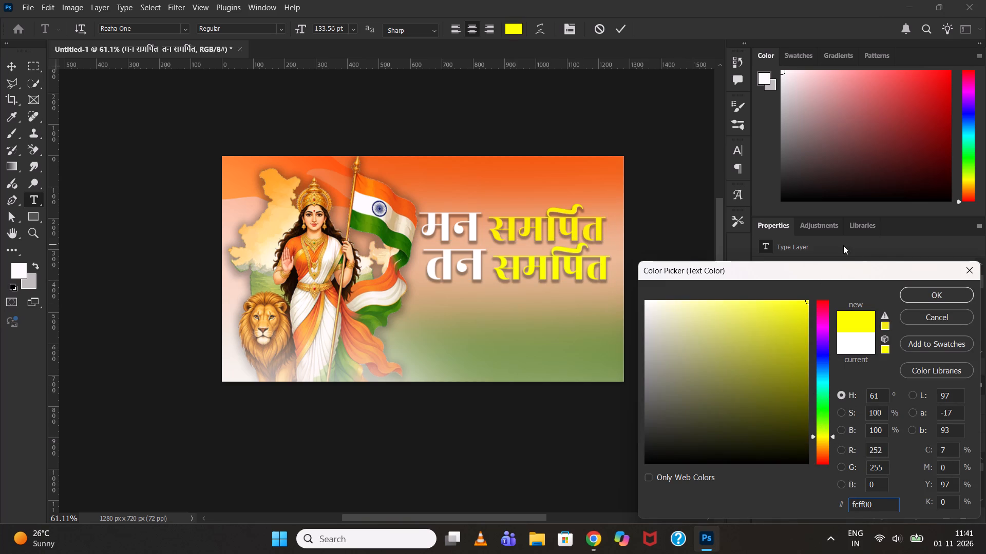
click(913, 293)
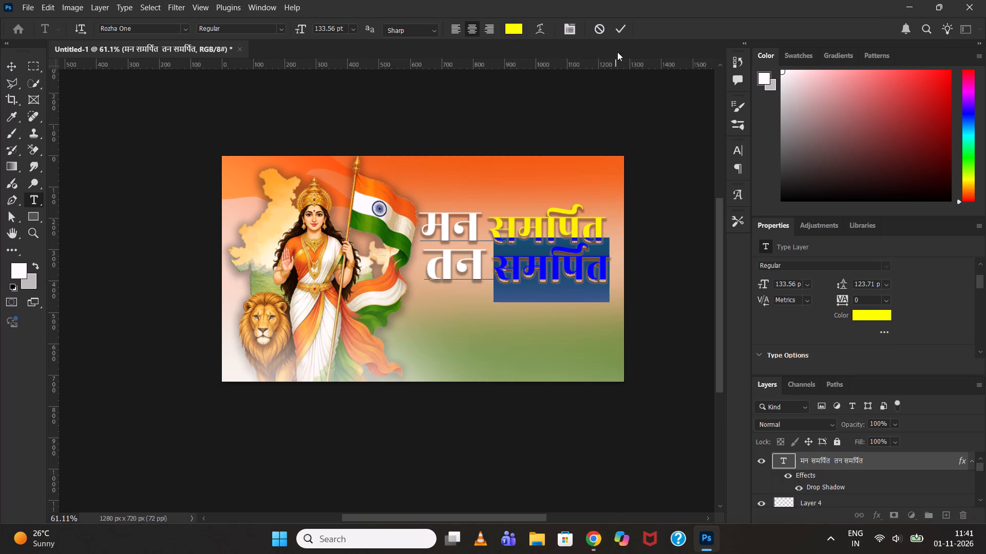
click(617, 31)
click(634, 80)
Move the Hindi text layer about 8 px to the right and 9 px down, away from the flag.
scroll(571, 224, down, 2)
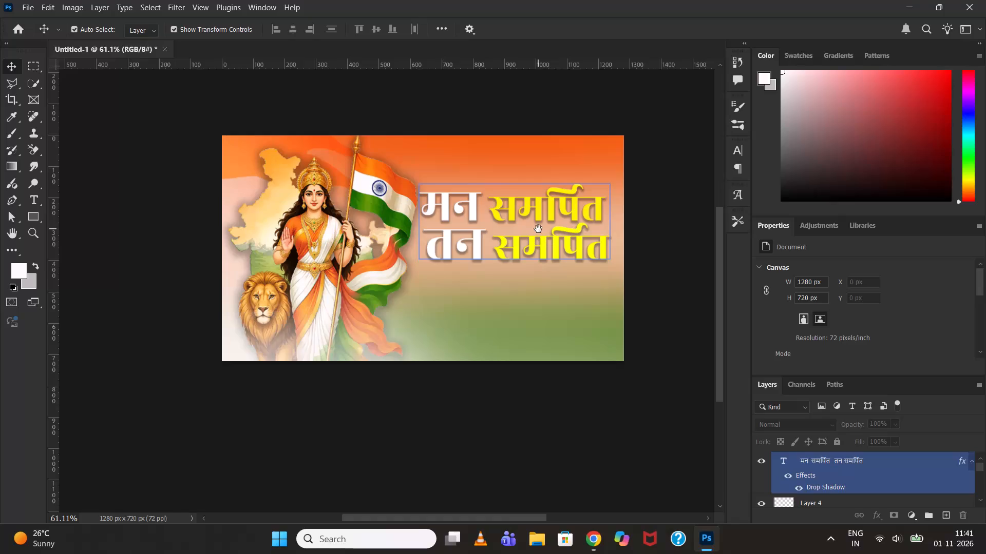
key(space)
scroll(538, 229, up, 5)
scroll(539, 226, down, 4)
alt+scroll(539, 226, up, 6)
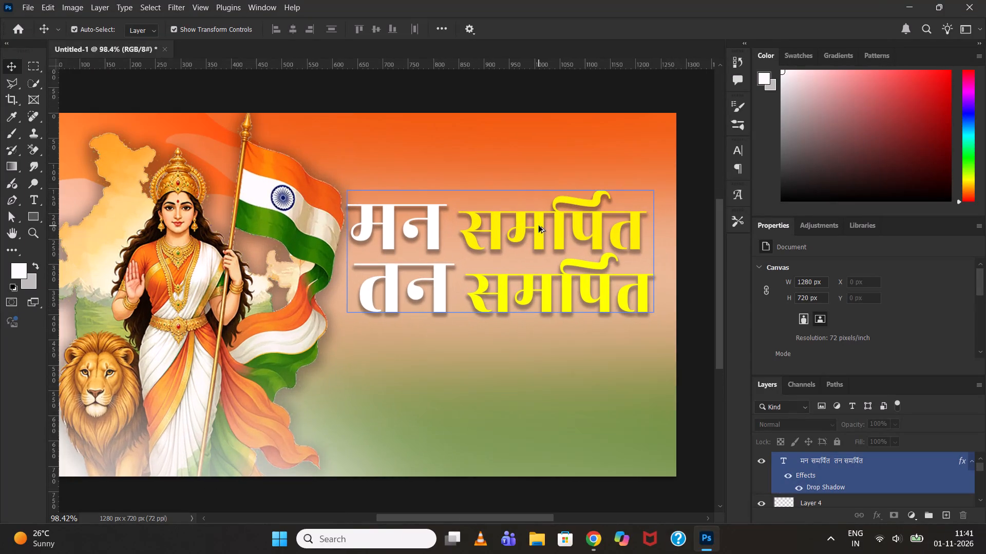
scroll(539, 226, up, 1)
scroll(539, 226, down, 1)
drag(539, 225, 543, 230)
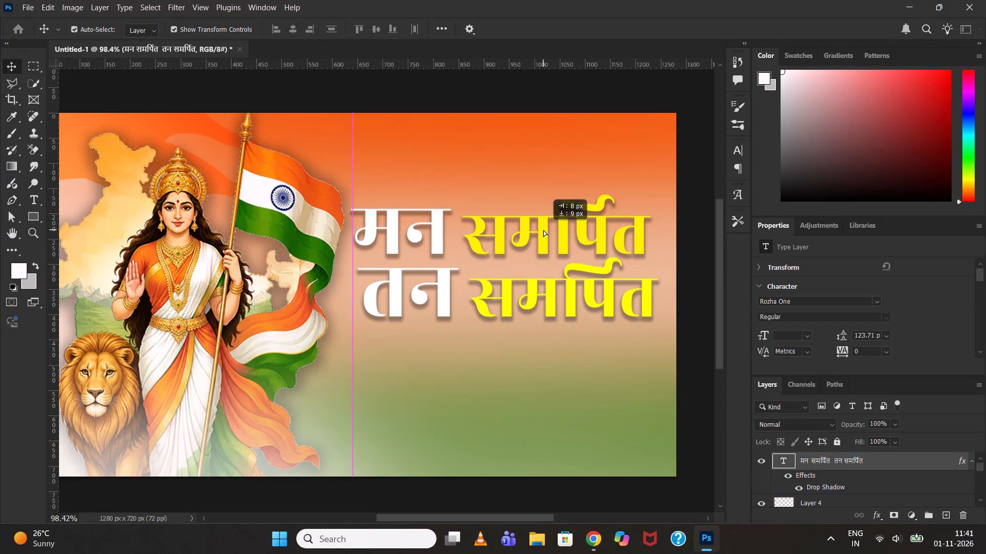
drag(543, 230, 541, 231)
drag(541, 231, 547, 230)
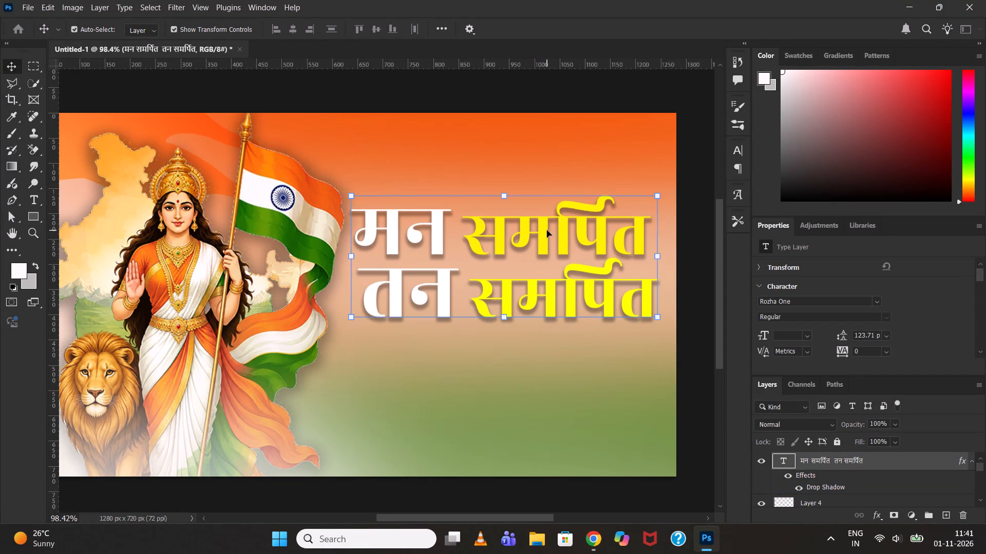
click(547, 226)
Look through the Hindi text layer's character, type and paragraph properties.
scroll(972, 306, down, 7)
scroll(908, 315, up, 2)
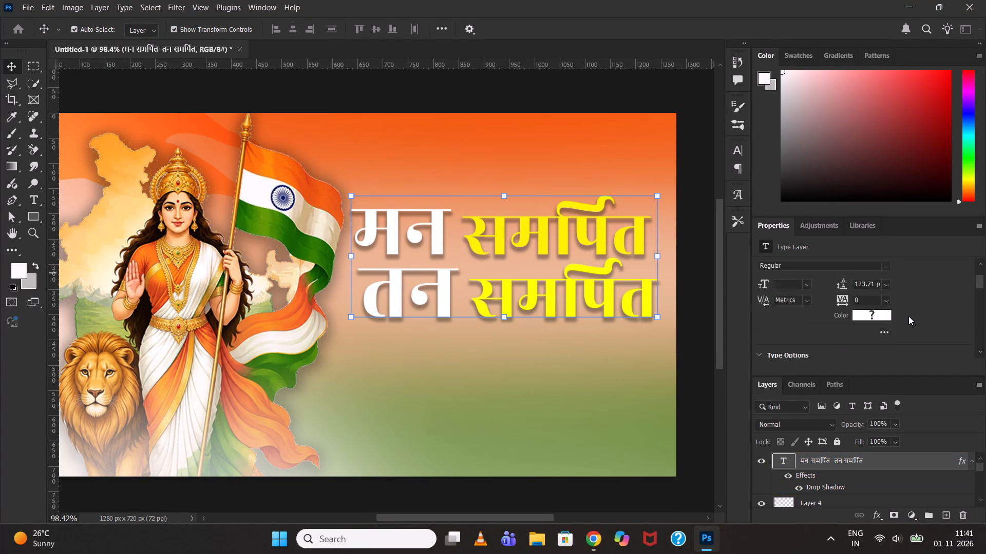
scroll(908, 316, up, 8)
scroll(908, 315, down, 20)
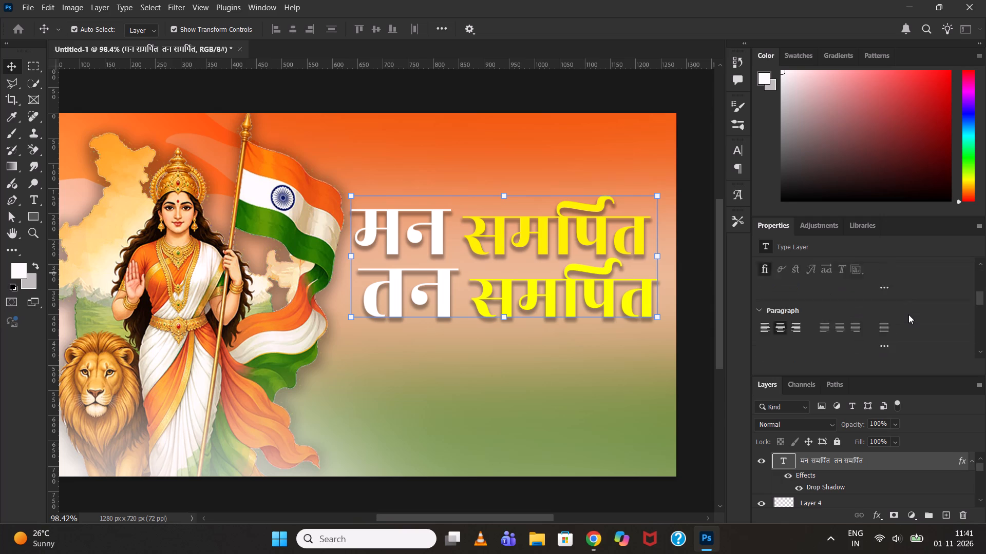
scroll(908, 314, down, 19)
scroll(908, 314, up, 8)
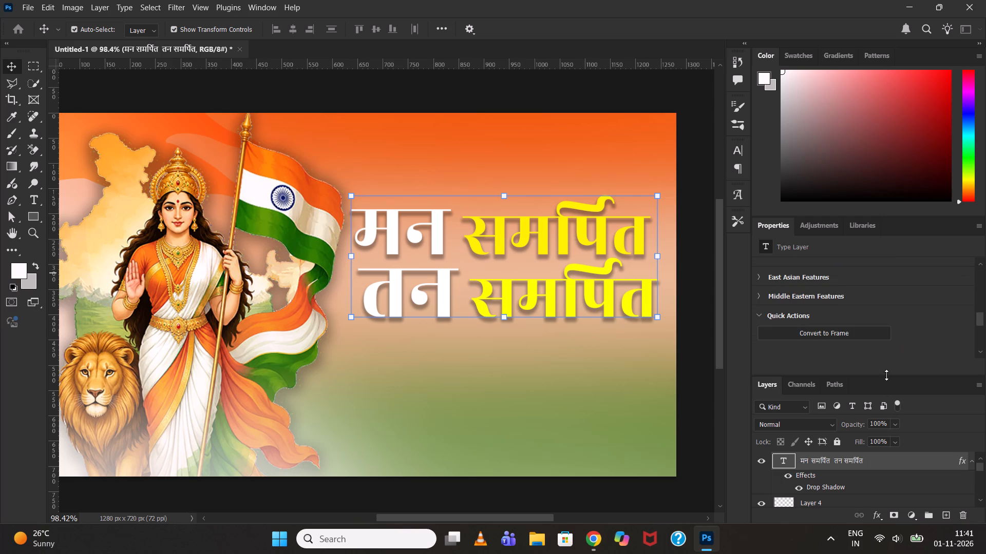
Add a 1 px black #000000 outside Stroke layer style to the Hindi text, then deselect the layer.
double_click(887, 462)
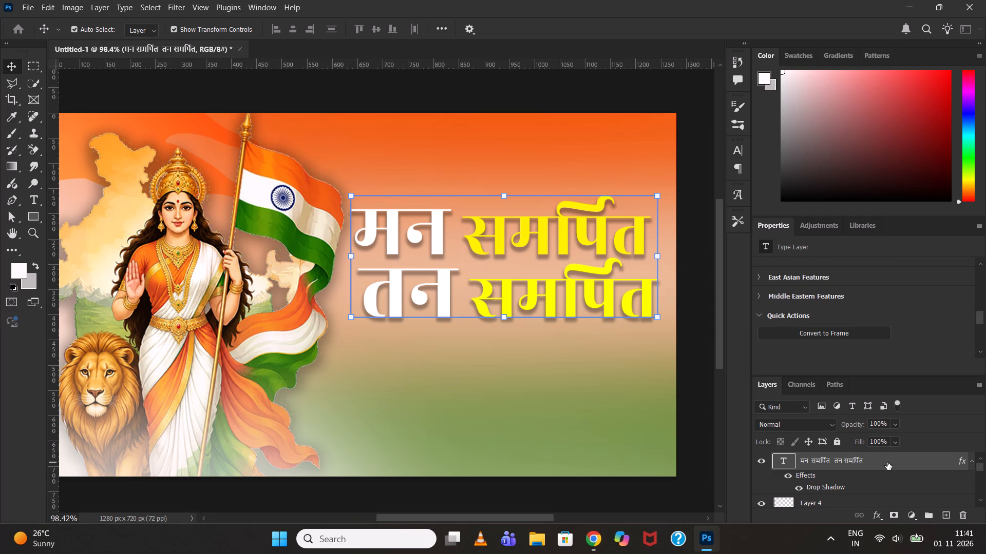
click(102, 319)
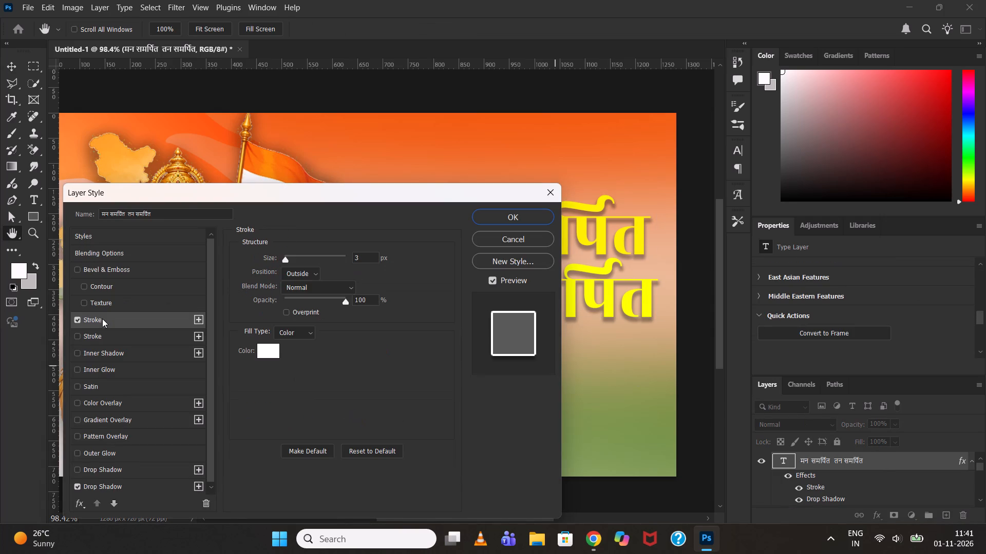
drag(215, 195, 576, 422)
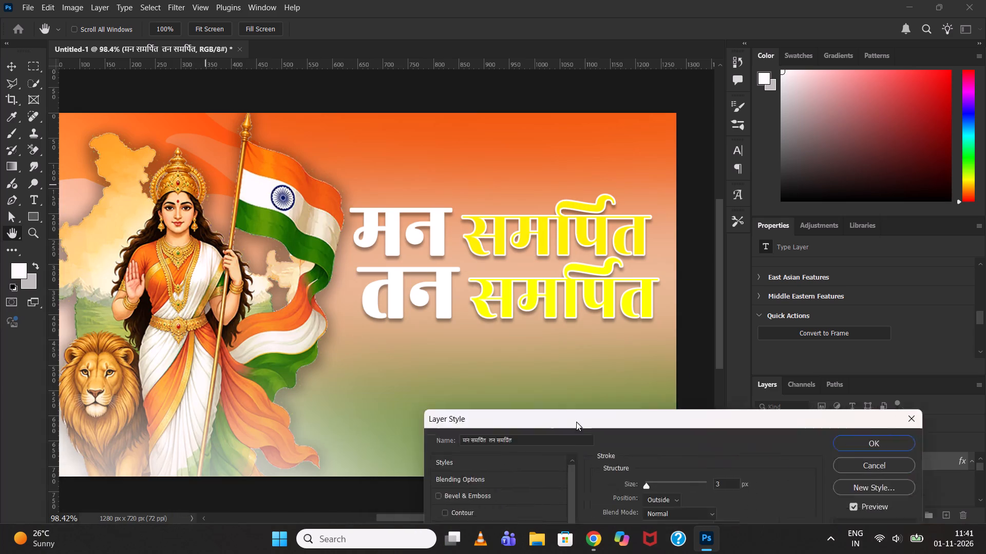
drag(576, 422, 792, 175)
click(835, 330)
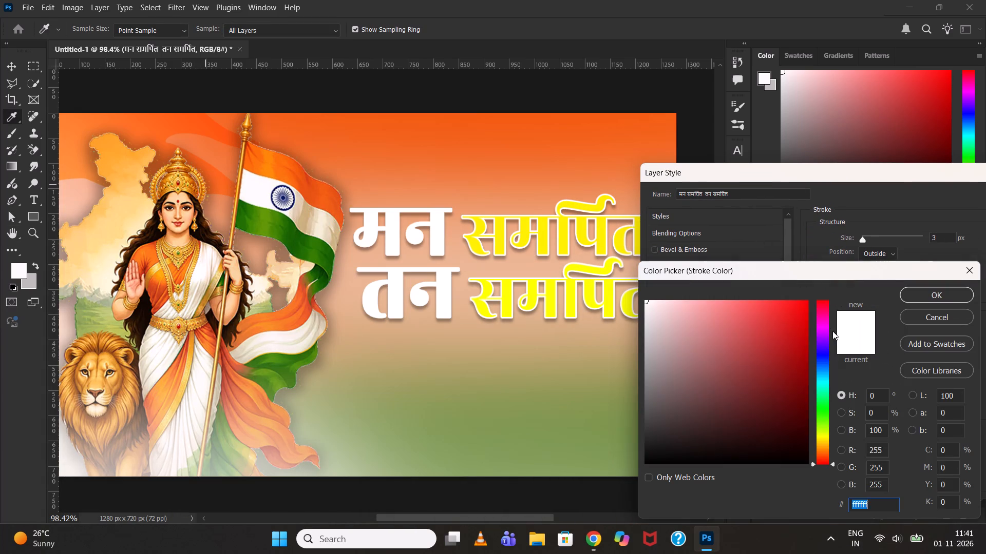
drag(727, 345, 802, 482)
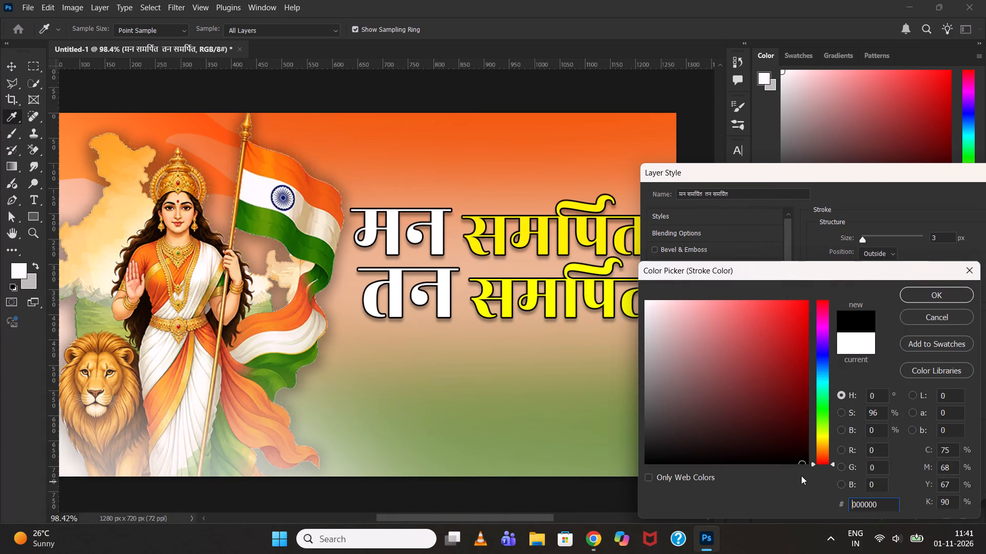
drag(774, 433, 722, 444)
drag(734, 444, 885, 493)
click(954, 295)
click(864, 239)
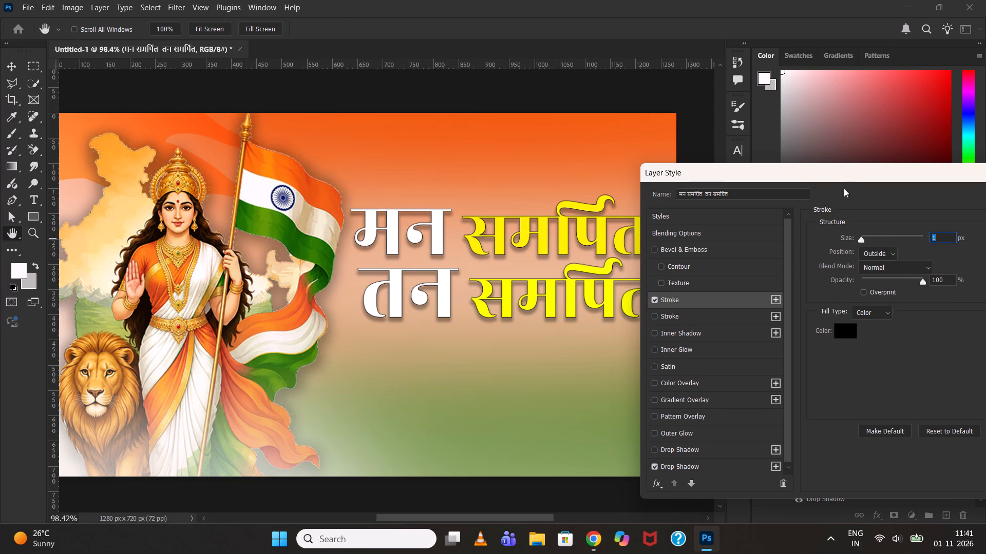
drag(842, 180, 641, 197)
click(870, 221)
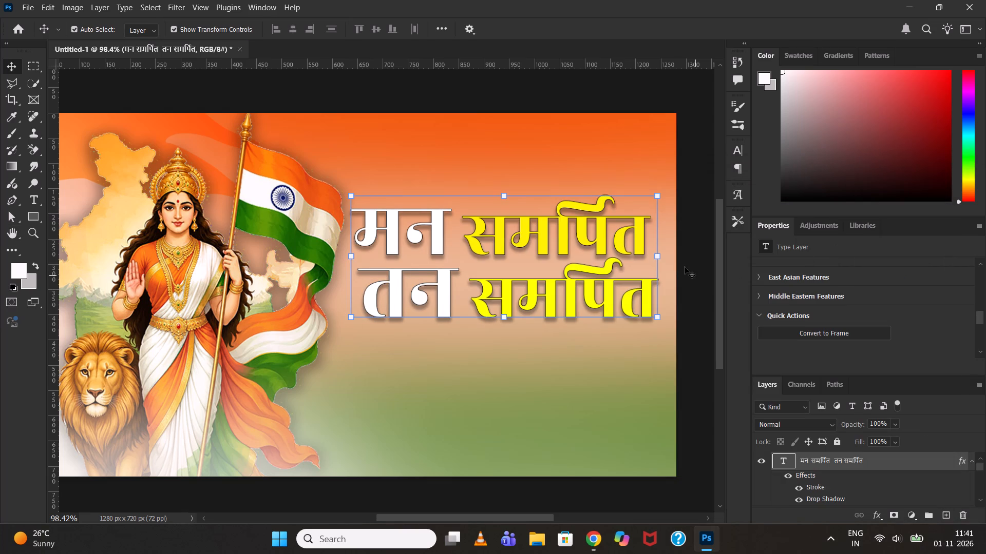
click(687, 89)
scroll(687, 90, down, 2)
alt+scroll(687, 90, down, 3)
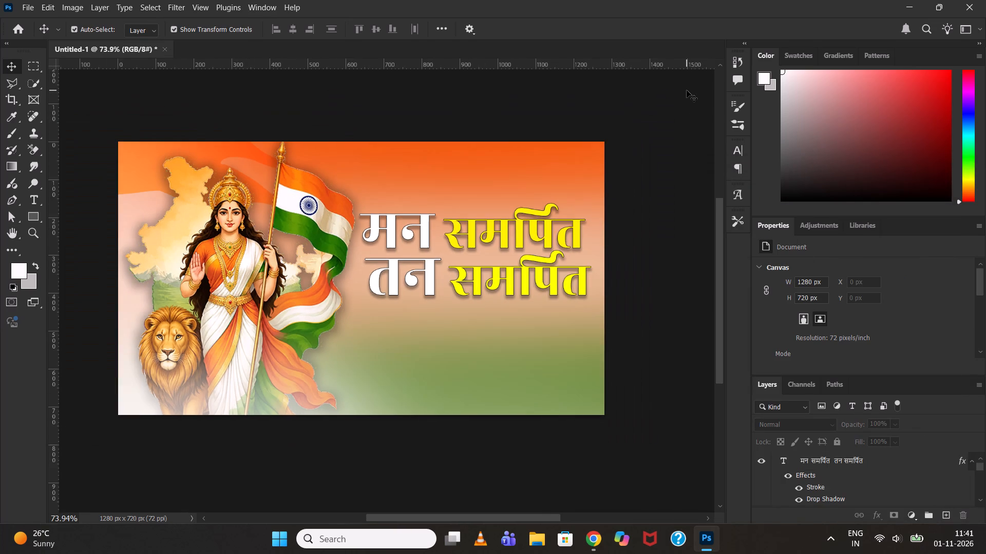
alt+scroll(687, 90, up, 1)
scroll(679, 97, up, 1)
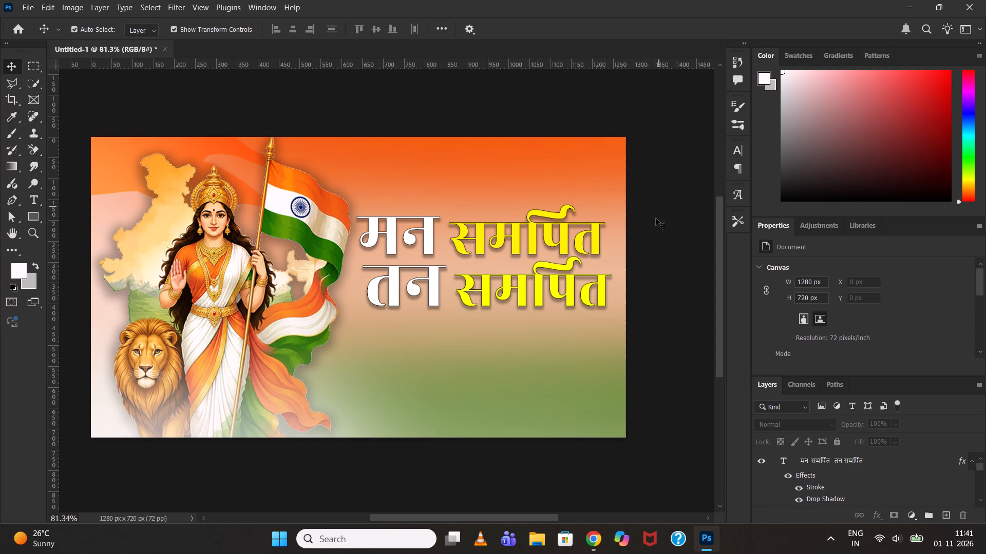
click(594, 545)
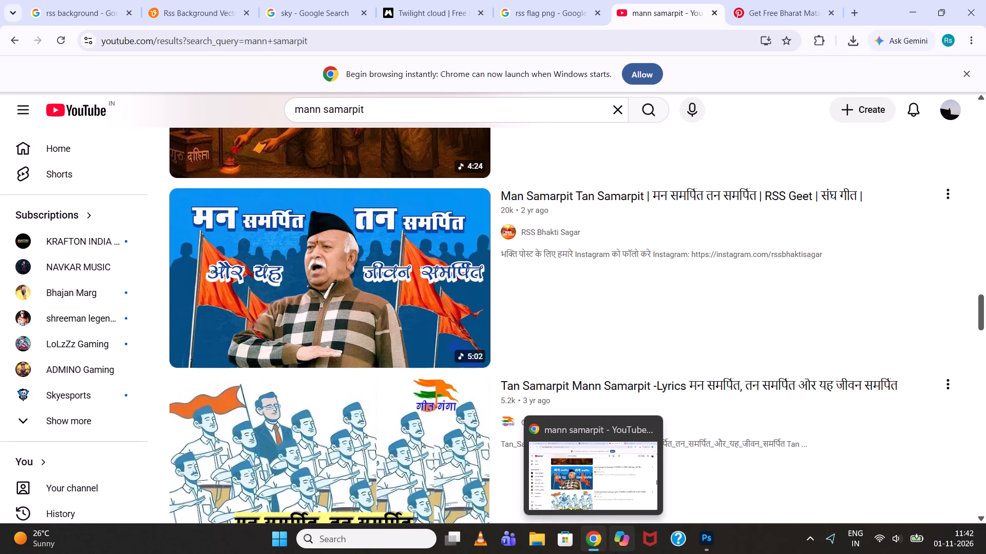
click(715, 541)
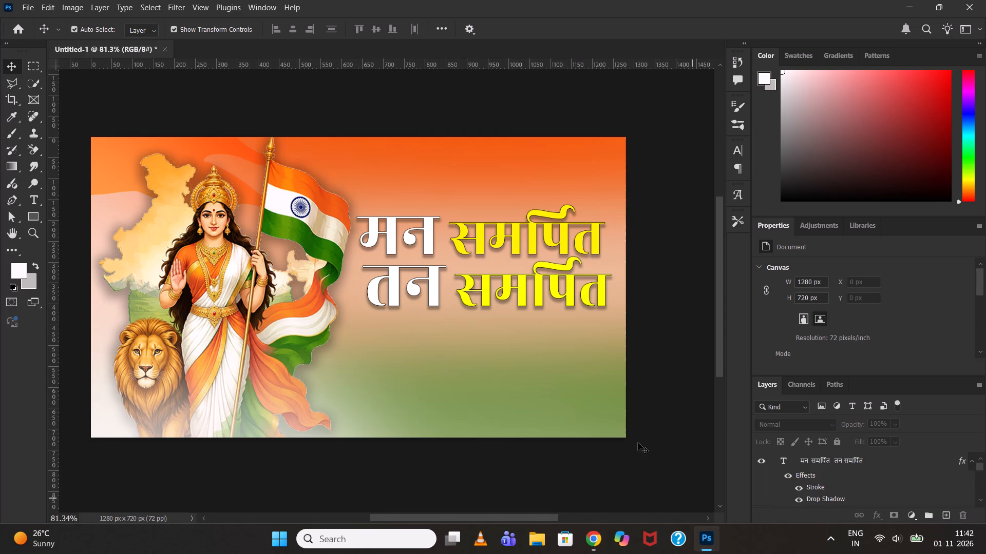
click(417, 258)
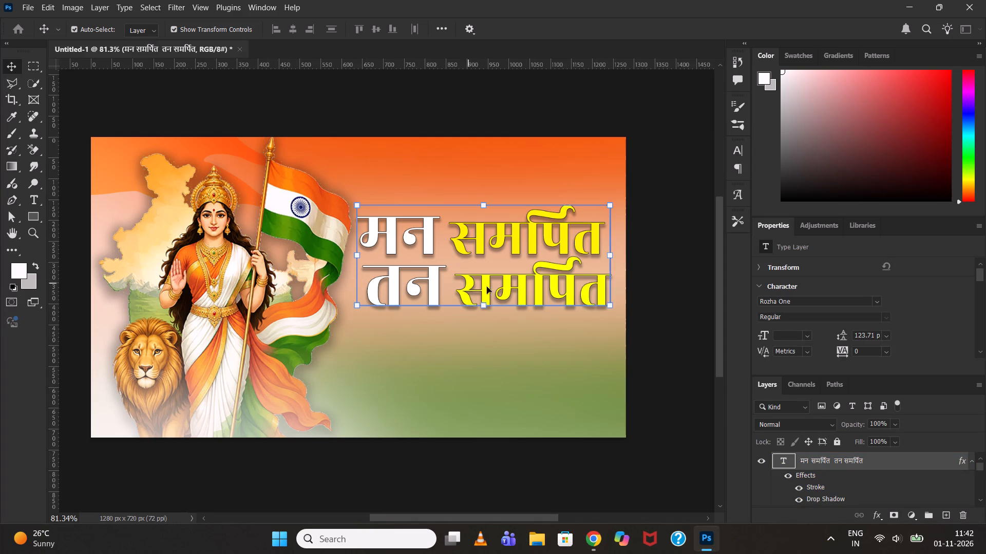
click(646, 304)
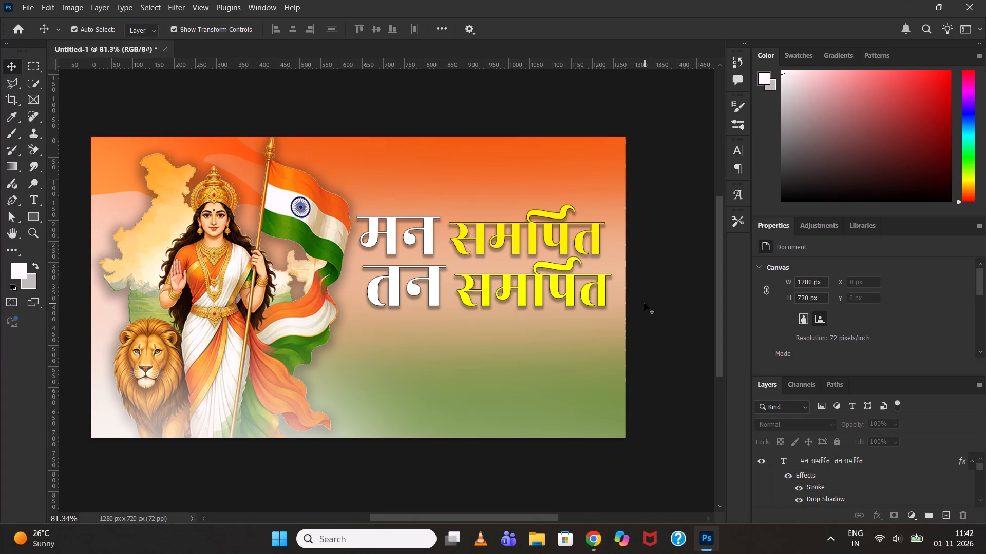
Switch to Chrome and search Google Images for "background", reusing the tab with the sky results.
click(591, 531)
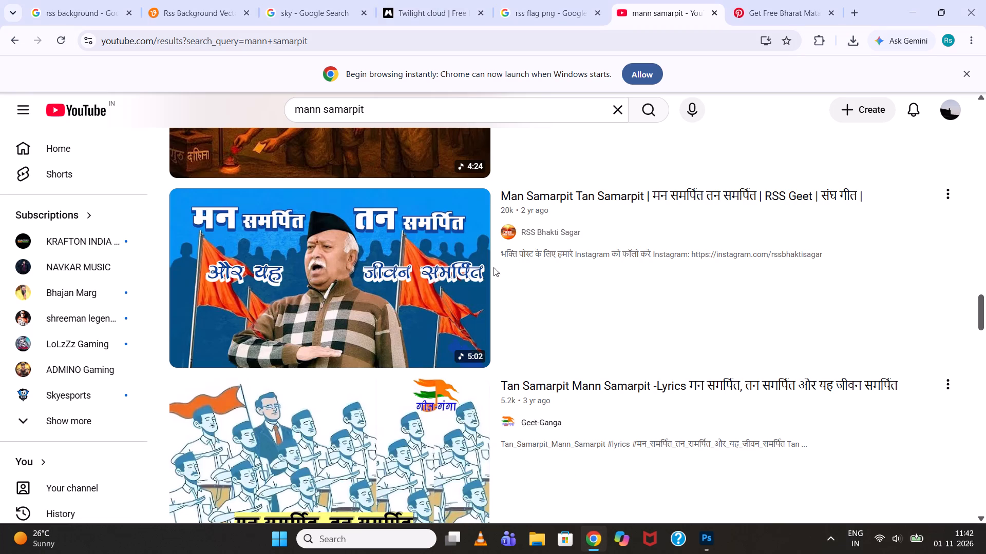
click(340, 0)
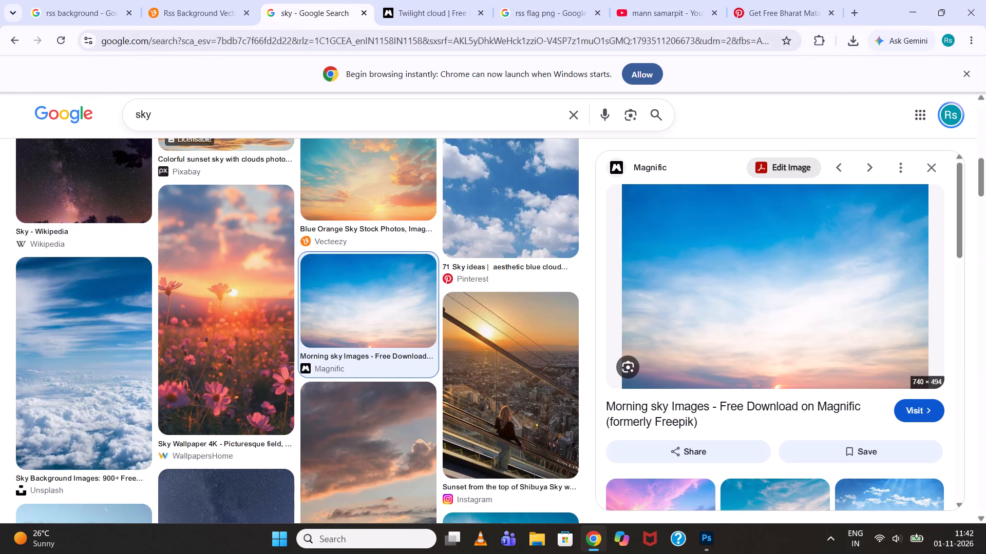
click(350, 50)
text(background)
key(Return)
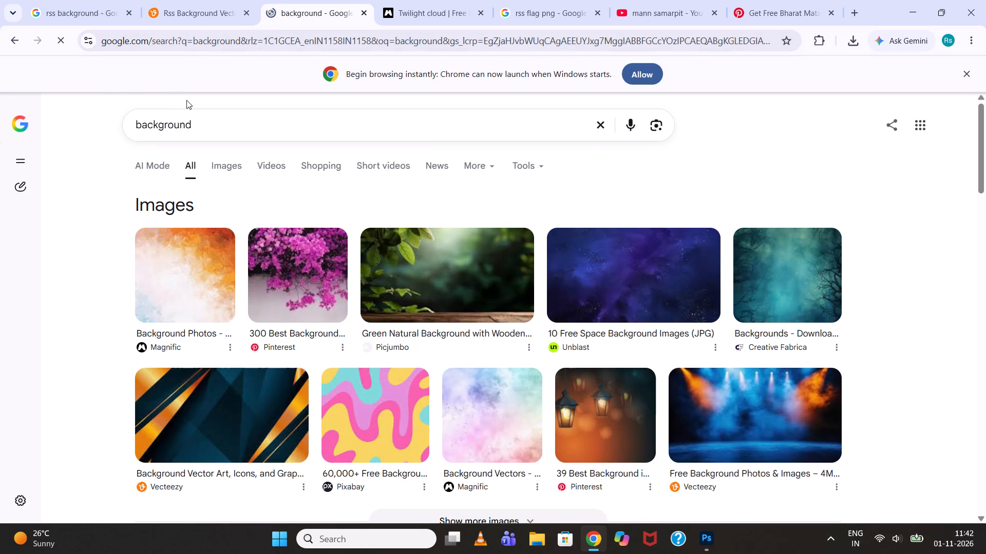
click(220, 163)
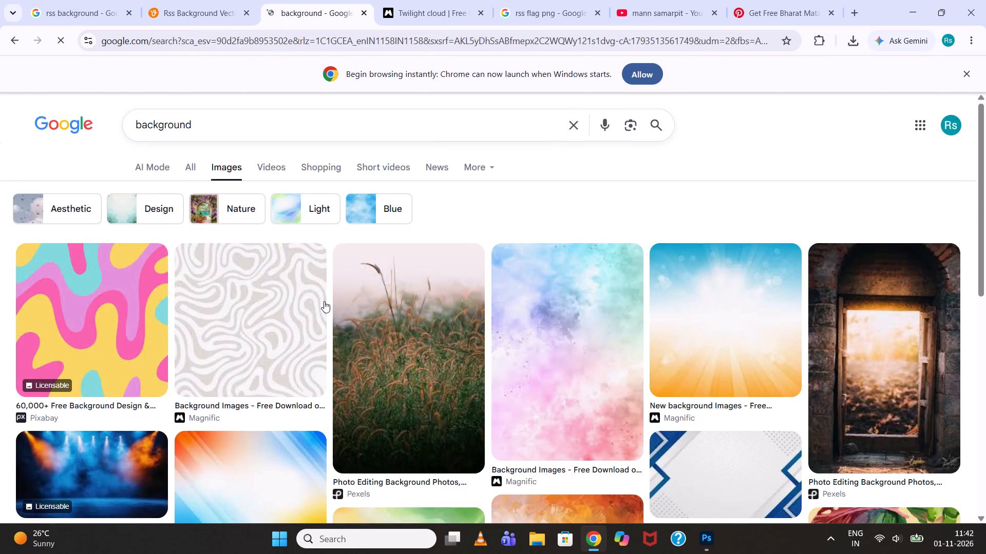
Browse the background image results and save the Rawpixel pink watercolour image with gold flecks as a JPEG in Downloads.
scroll(327, 304, down, 5)
scroll(661, 317, down, 7)
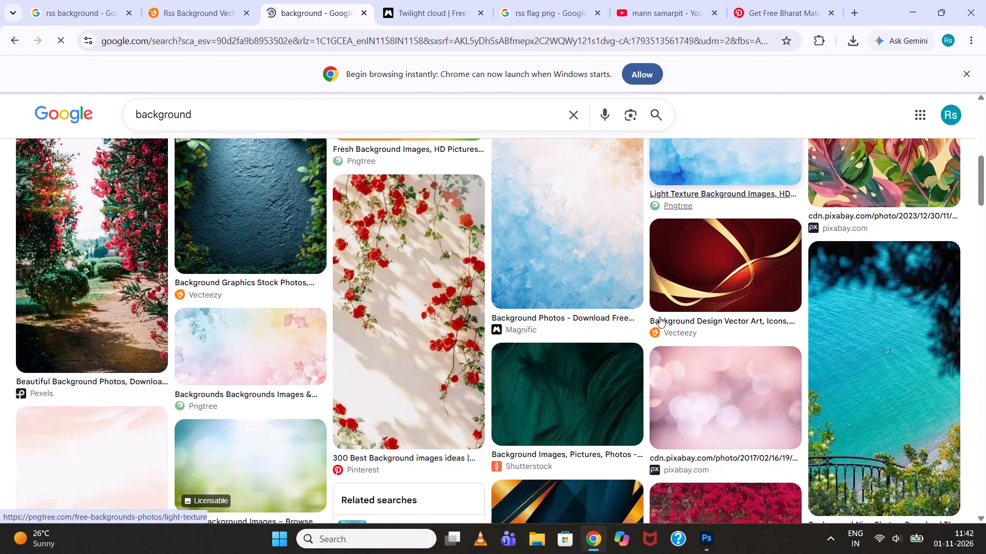
scroll(659, 316, down, 10)
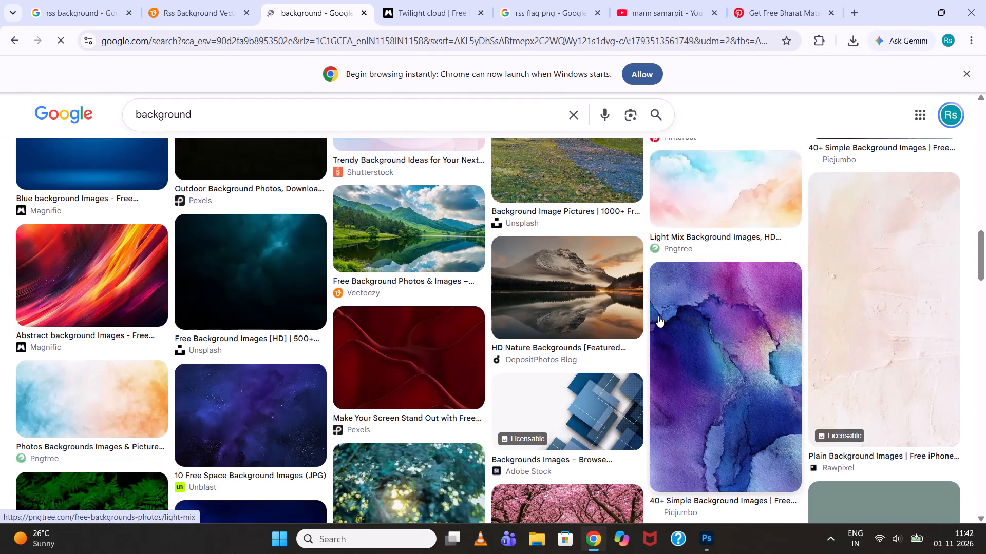
scroll(657, 316, down, 8)
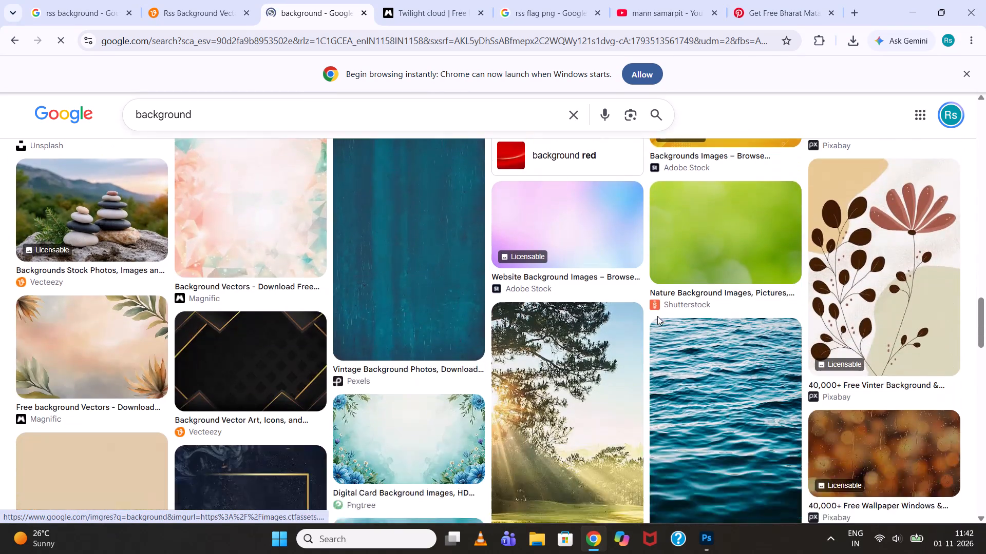
scroll(657, 316, down, 10)
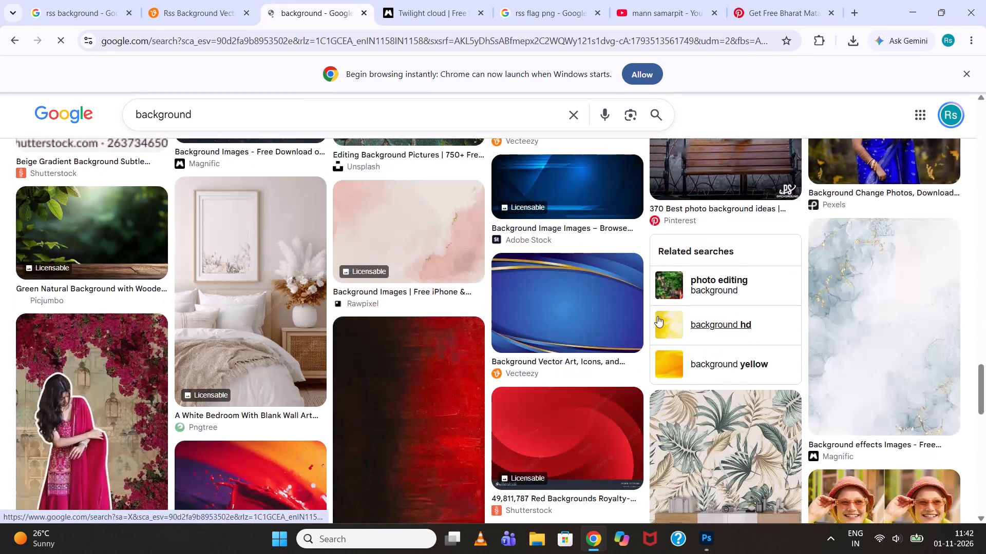
click(411, 219)
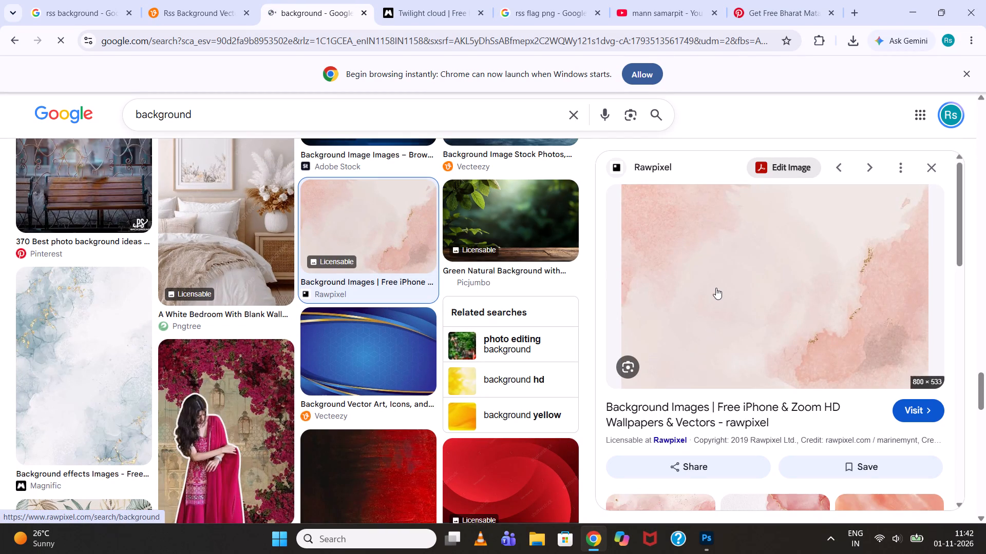
scroll(716, 288, down, 3)
scroll(716, 288, up, 4)
right_click(716, 288)
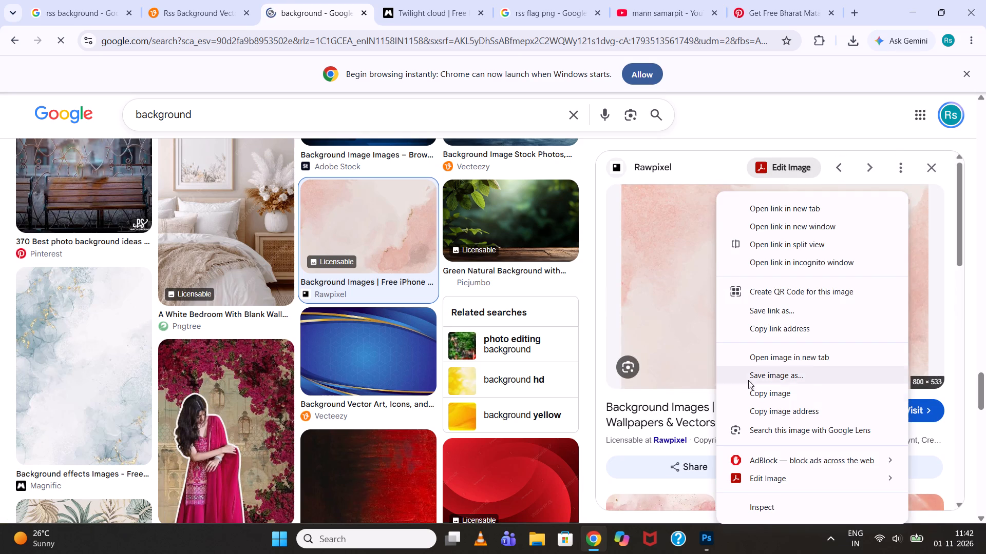
click(747, 377)
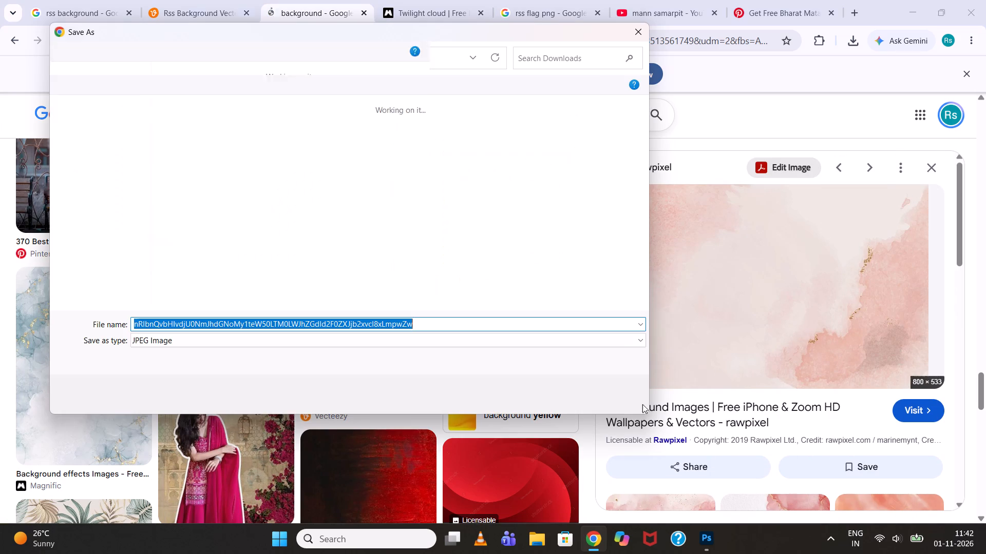
click(561, 387)
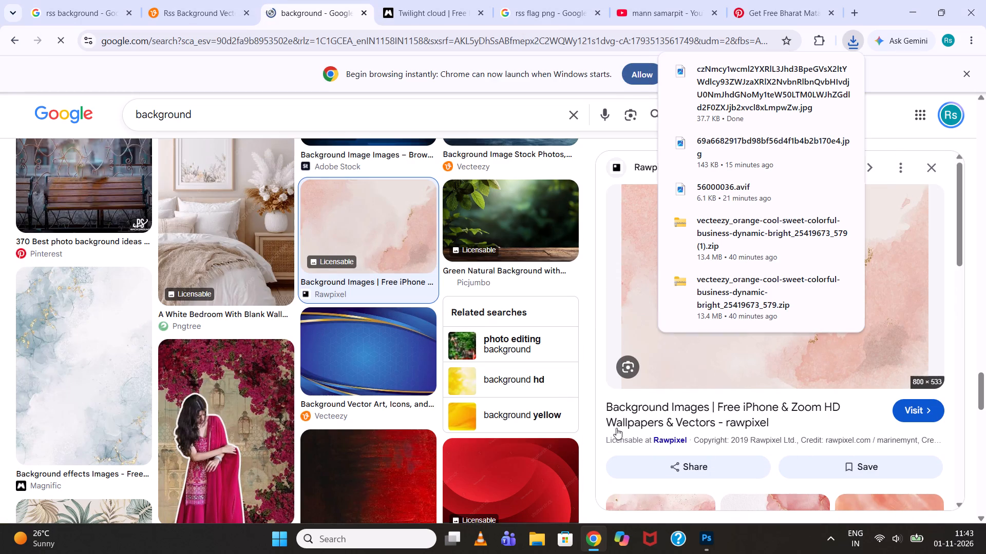
Switch to Photoshop and place the saved pink watercolour image in the design as an embedded object.
click(703, 537)
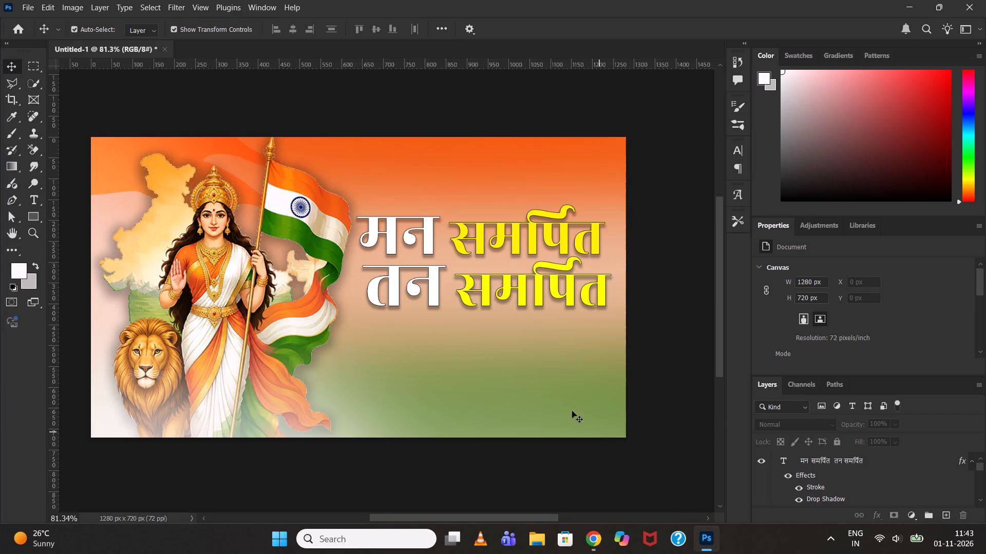
click(30, 0)
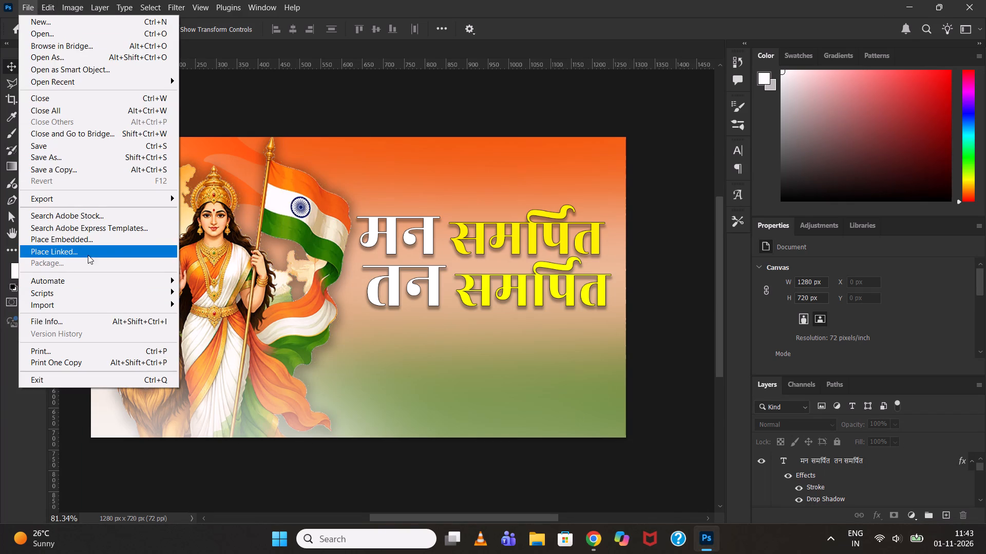
click(88, 238)
double_click(188, 148)
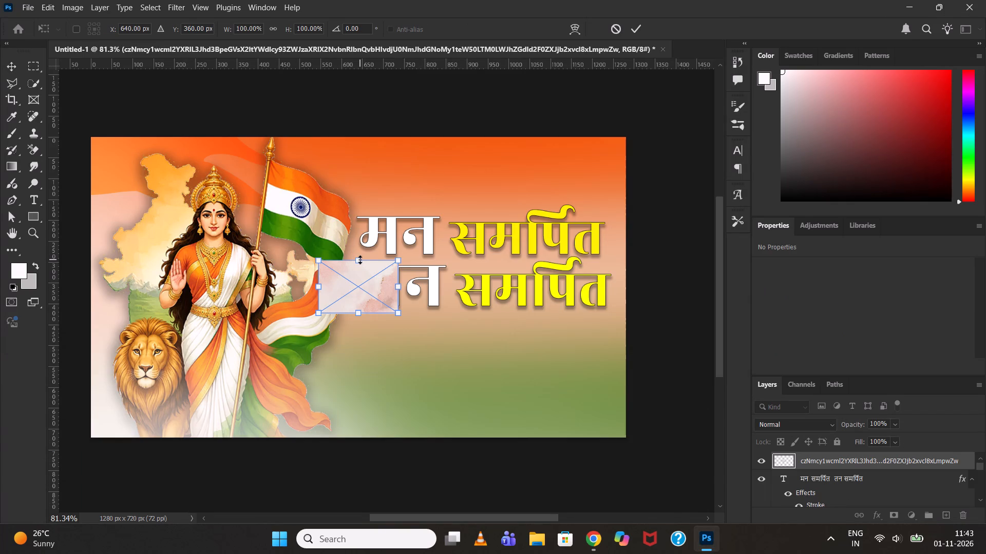
Stretch the placed watercolour image to about 2329 x 850 px so it covers the whole canvas.
shift+drag(359, 260, 350, 103)
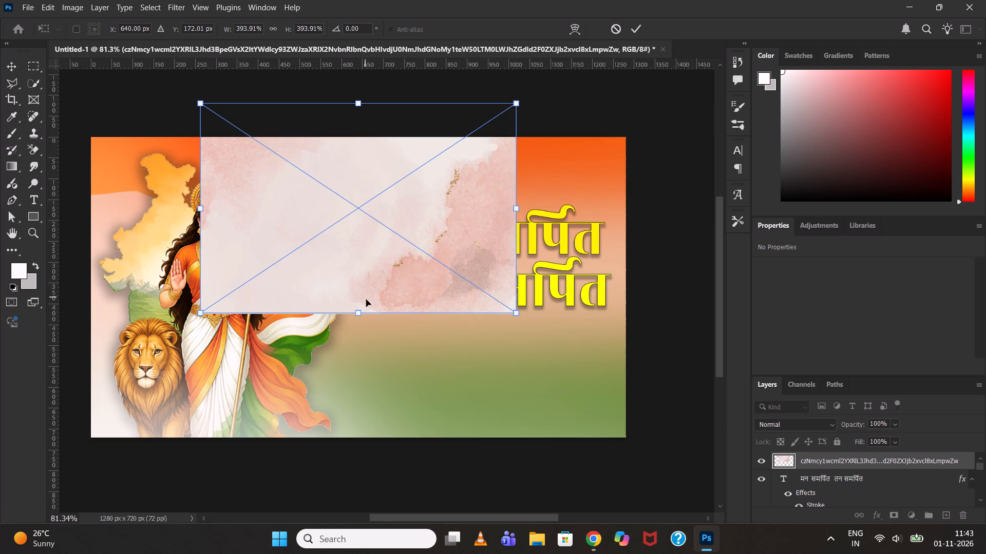
shift+drag(360, 312, 378, 446)
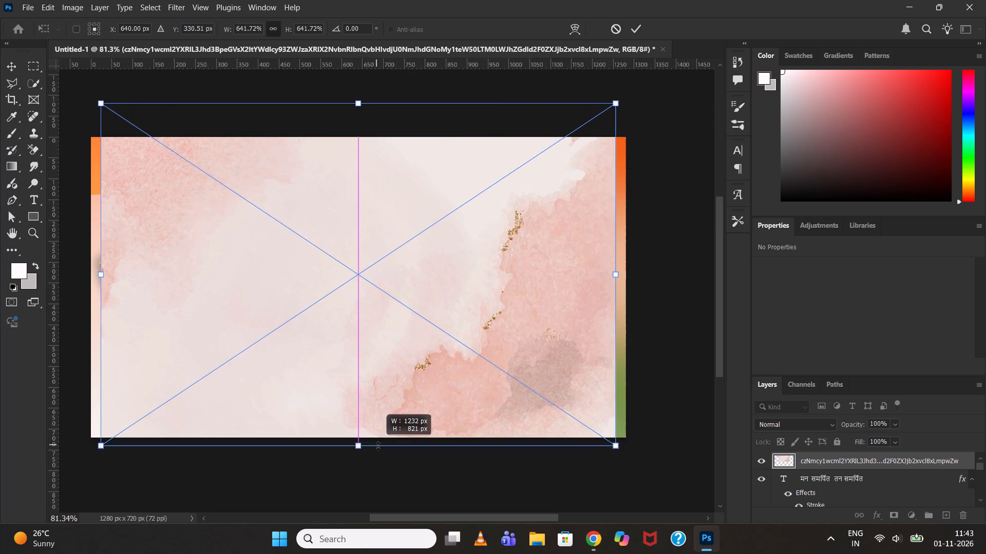
shift+drag(378, 446, 395, 457)
drag(392, 393, 395, 409)
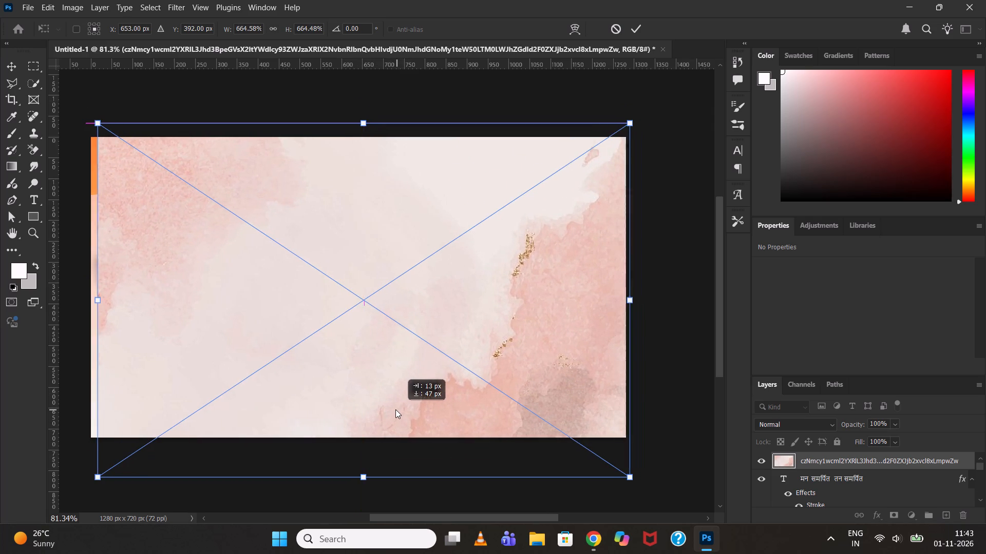
drag(395, 409, 390, 408)
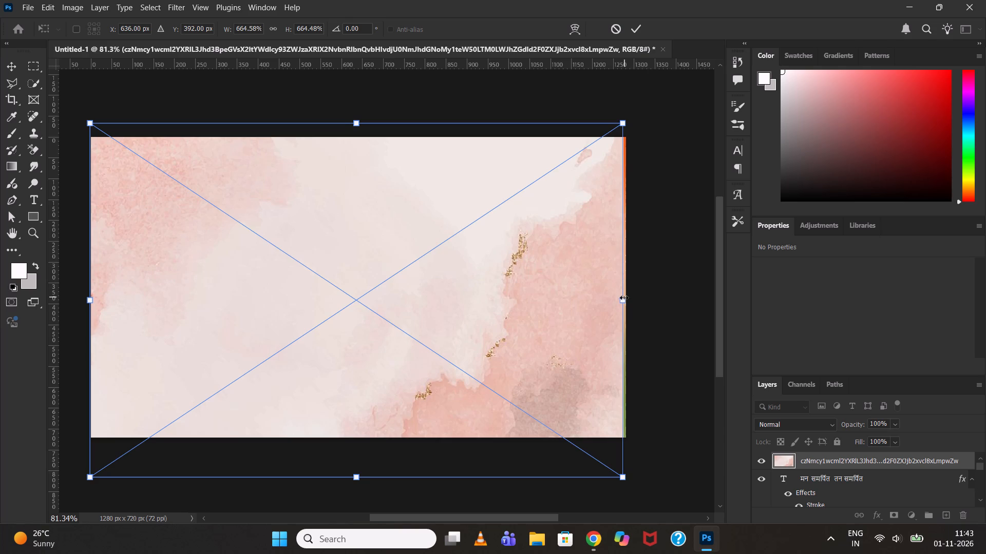
drag(624, 298, 732, 319)
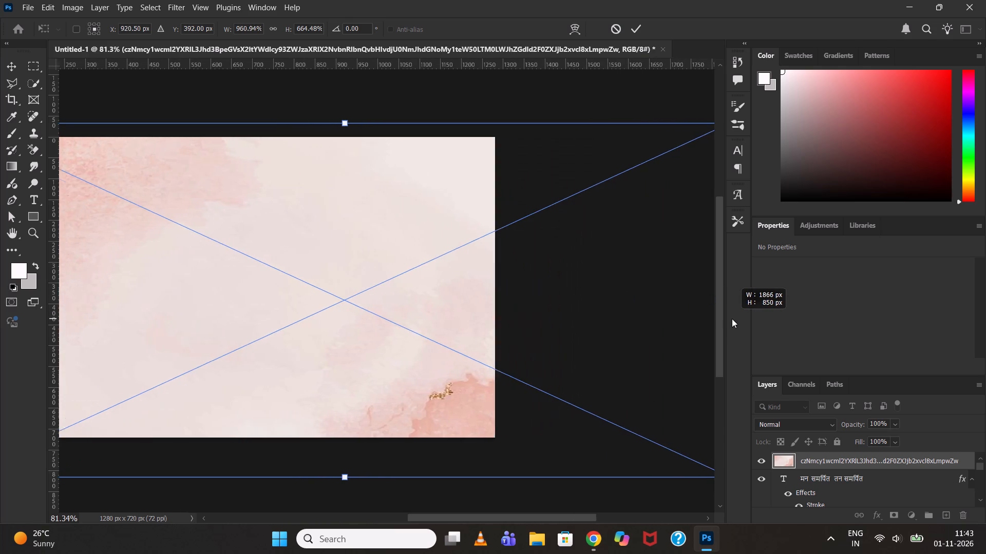
drag(732, 319, 730, 325)
scroll(433, 251, up, 6)
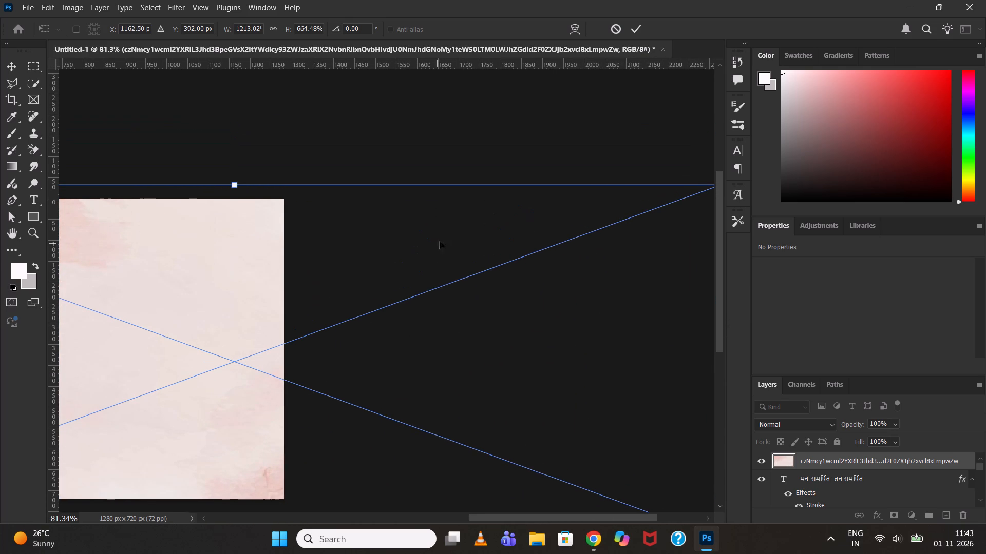
scroll(505, 191, down, 1)
click(629, 30)
Move the pink watercolour layer down the layer stack, between Layer 3 and Layer 5.
key(space)
key(space)
key(space)
key(space)
key(space)
key(space)
key(space)
key(space)
key(space)
key(space)
key(space)
key(space)
key(space)
key(space)
key(space)
key(space)
key(space)
key(space)
key(space)
key(space)
drag(323, 139, 389, 135)
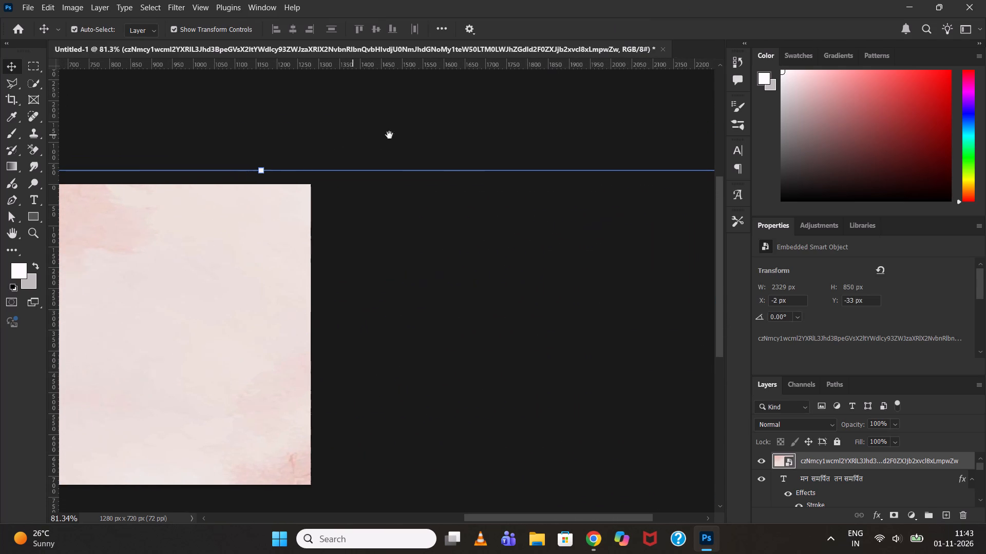
drag(389, 135, 570, 115)
drag(489, 130, 475, 118)
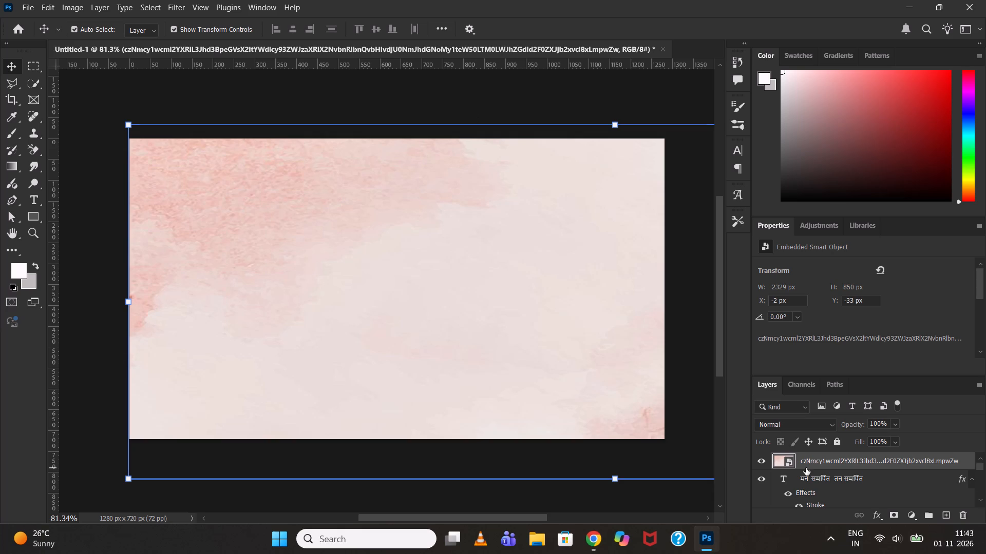
drag(842, 375, 840, 340)
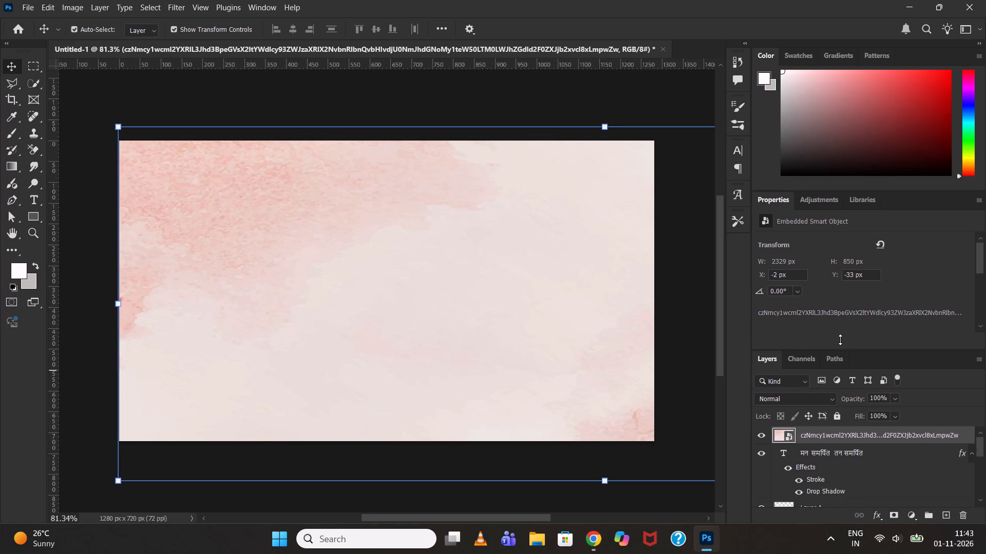
drag(840, 340, 839, 270)
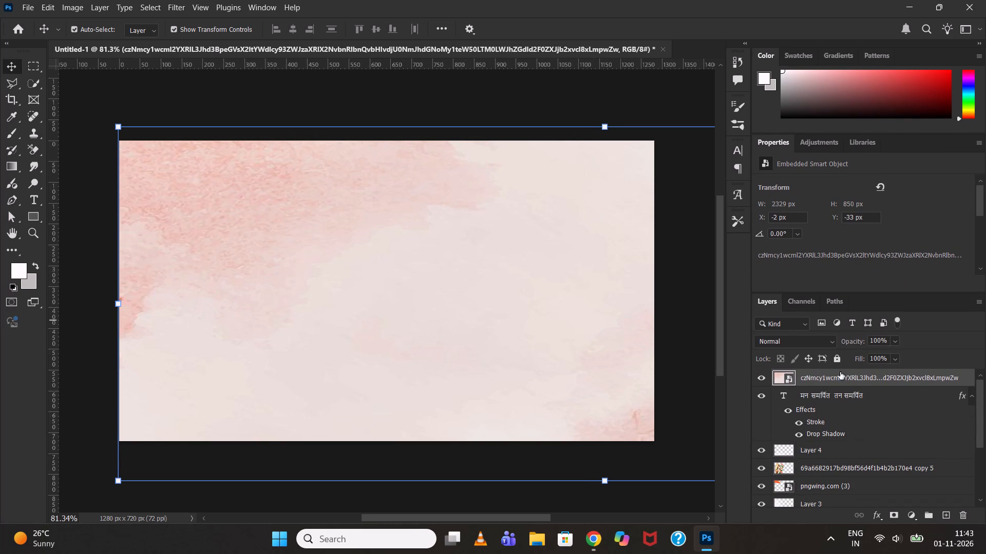
drag(829, 378, 841, 516)
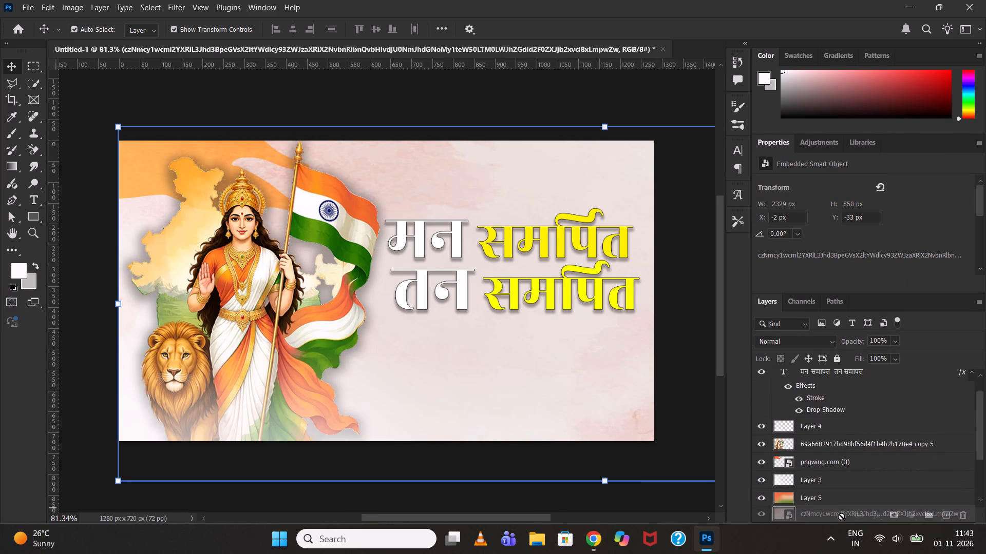
drag(841, 516, 822, 429)
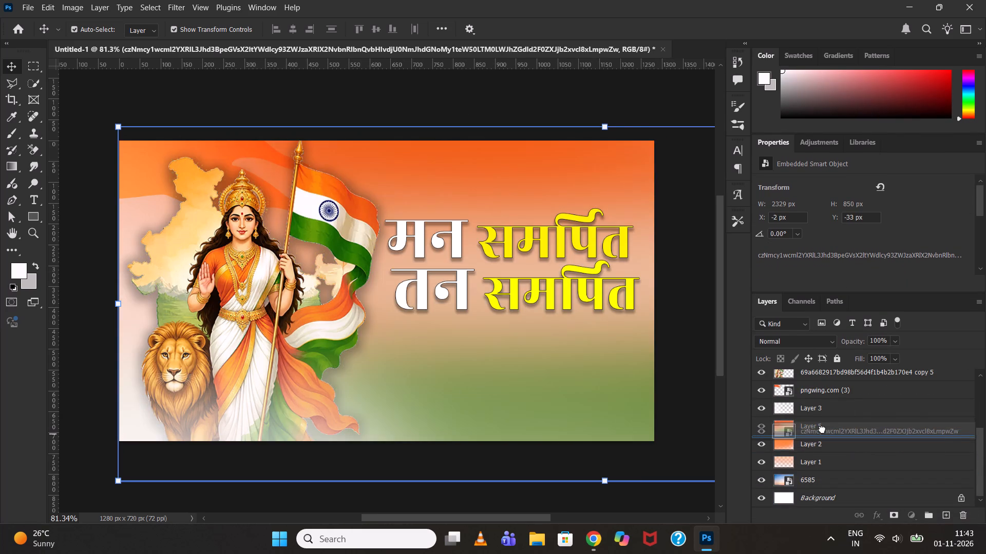
drag(822, 429, 821, 418)
Set the watercolour layer's blend mode to Color Burn, then deselect the layer.
click(801, 343)
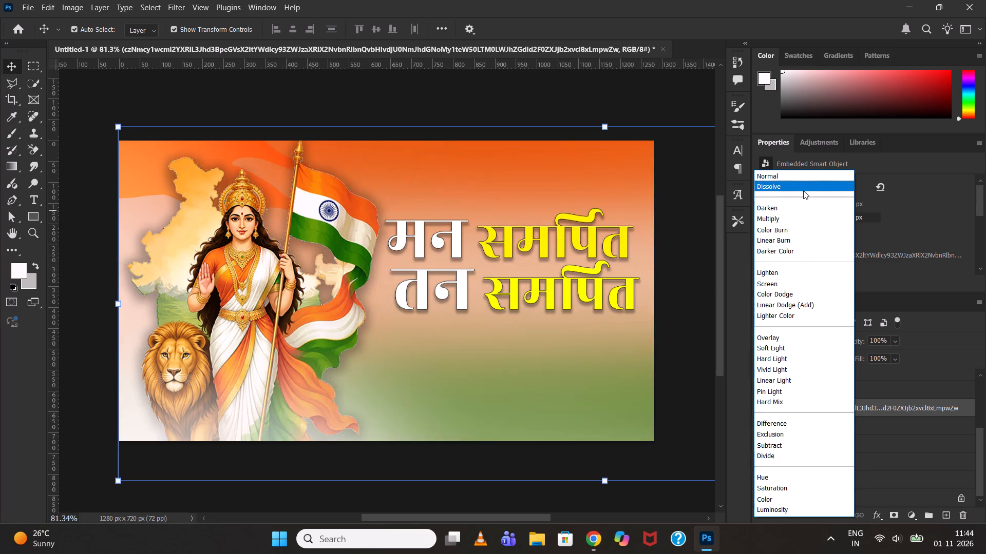
click(789, 233)
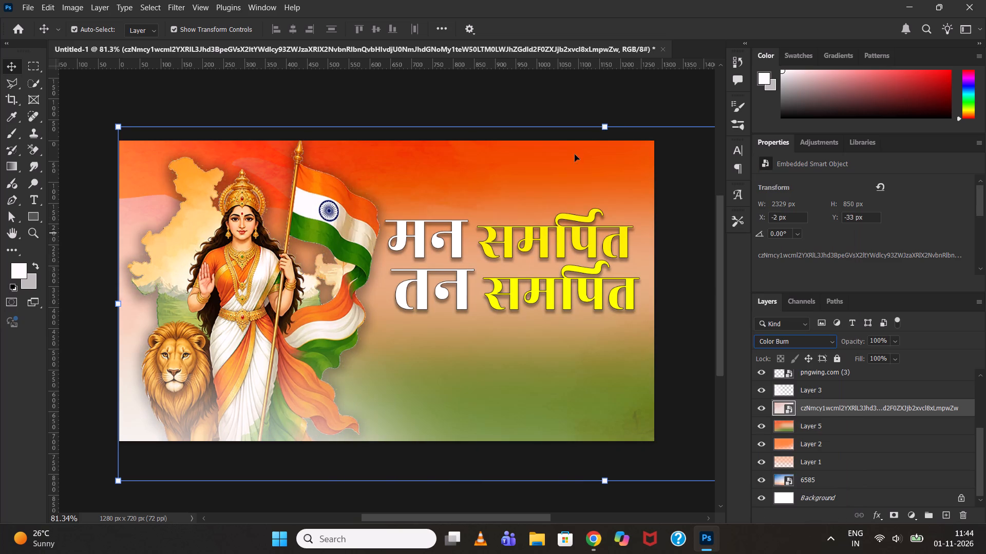
click(305, 71)
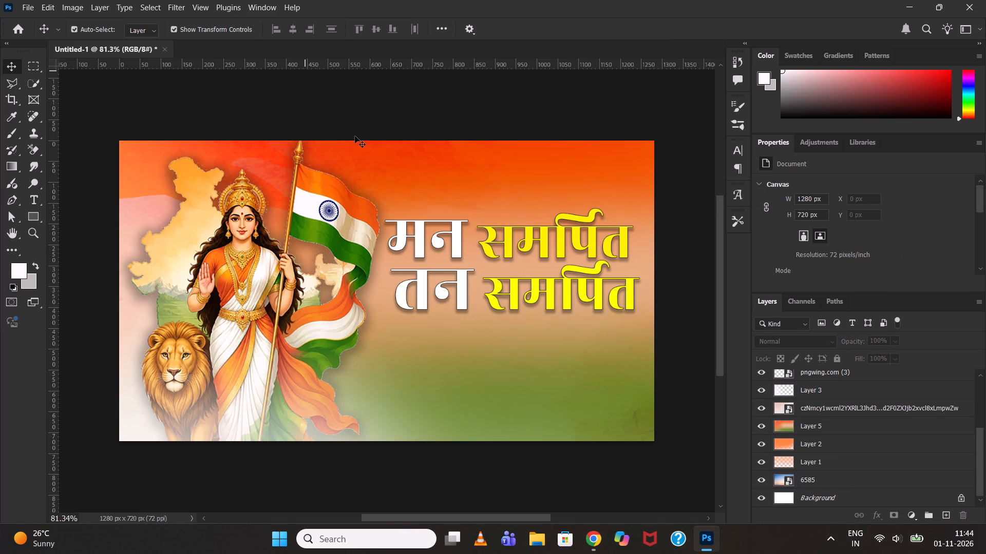
Set the font size of the white word मन in the first line of the Hindi text to 167 pt.
click(504, 256)
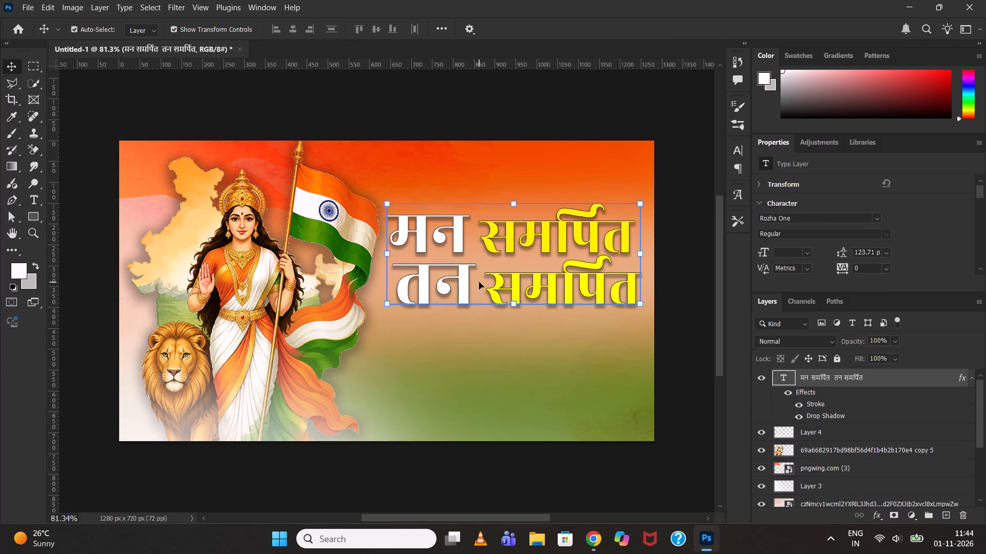
double_click(479, 282)
click(475, 279)
drag(464, 236, 414, 237)
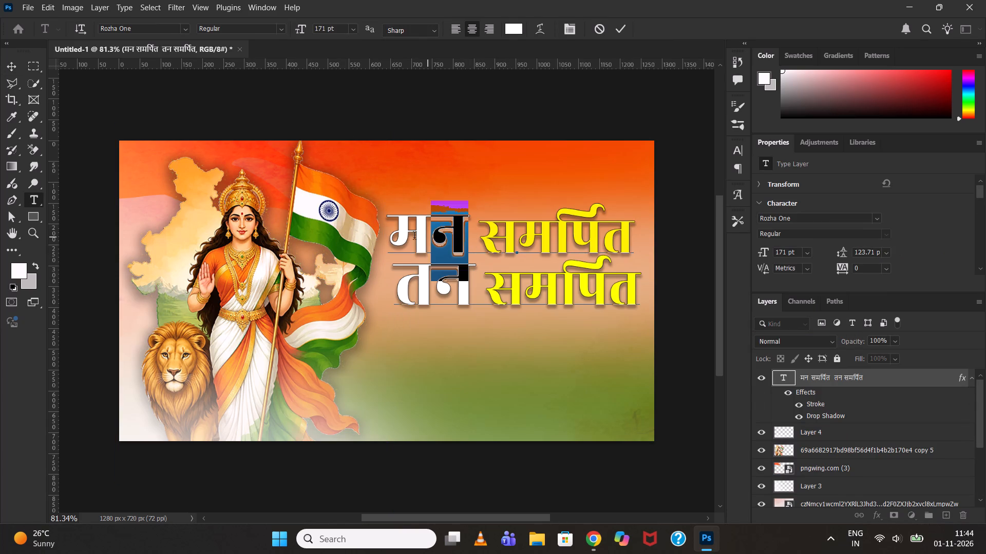
drag(414, 237, 390, 236)
drag(767, 249, 768, 249)
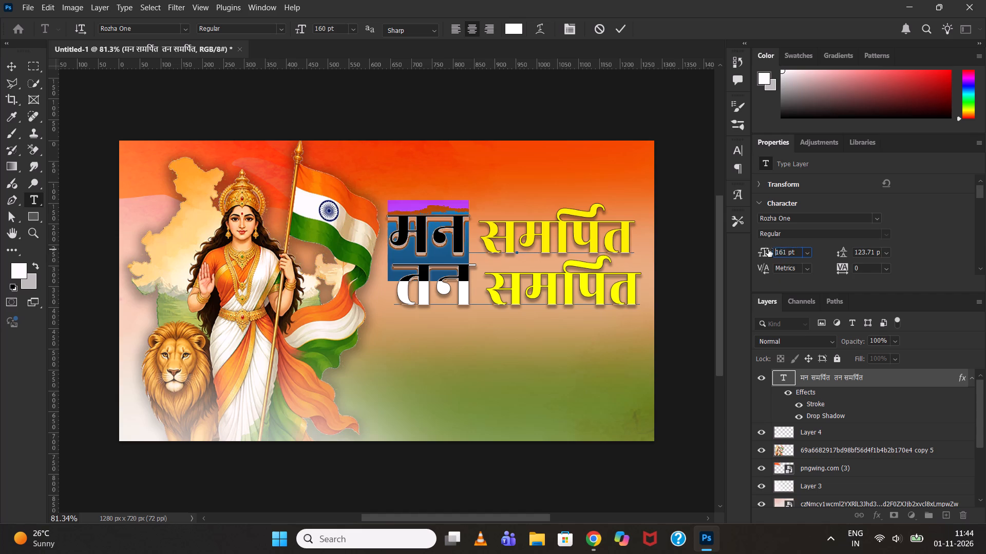
drag(768, 249, 772, 249)
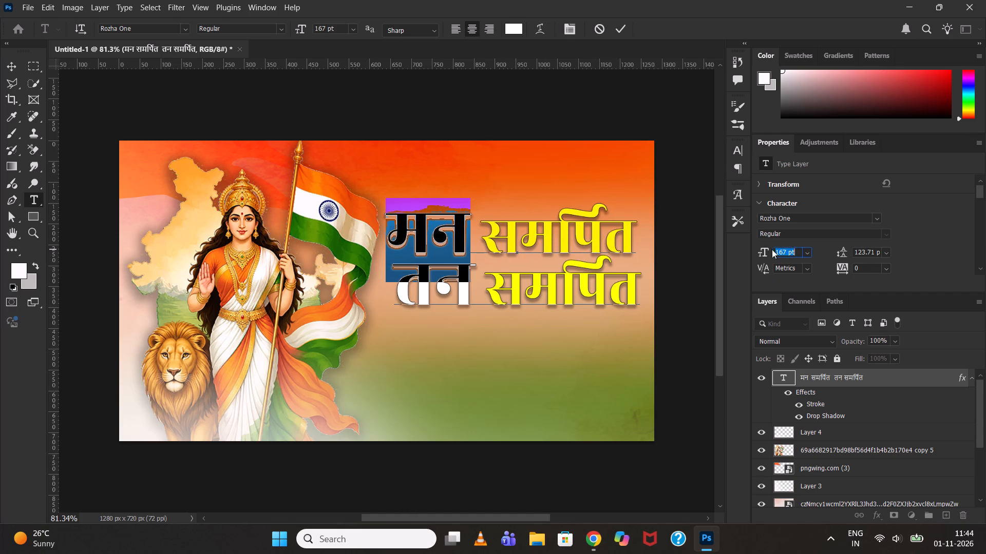
click(618, 28)
click(619, 77)
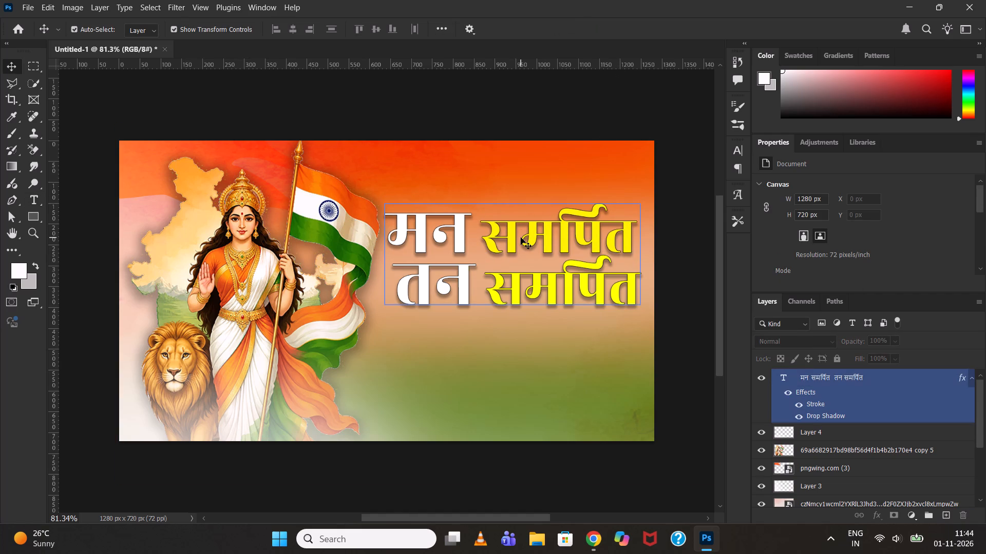
Move the two-line Hindi text block slightly down and to the right.
drag(521, 238, 523, 243)
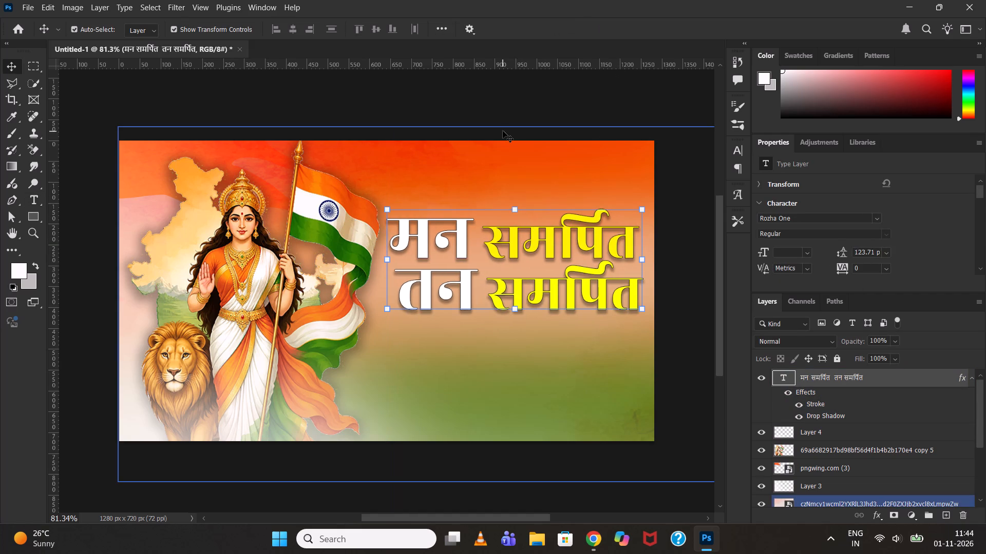
Check the background with Layer 5 hidden, and delete Layer 5 and the orange Layer 2.
scroll(807, 468, up, 3)
scroll(806, 468, down, 4)
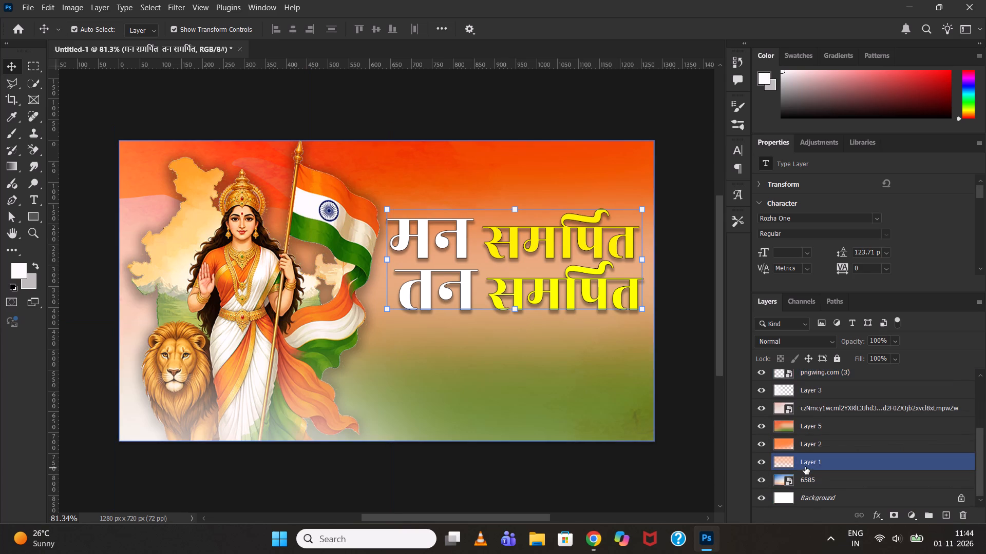
click(765, 427)
click(765, 427)
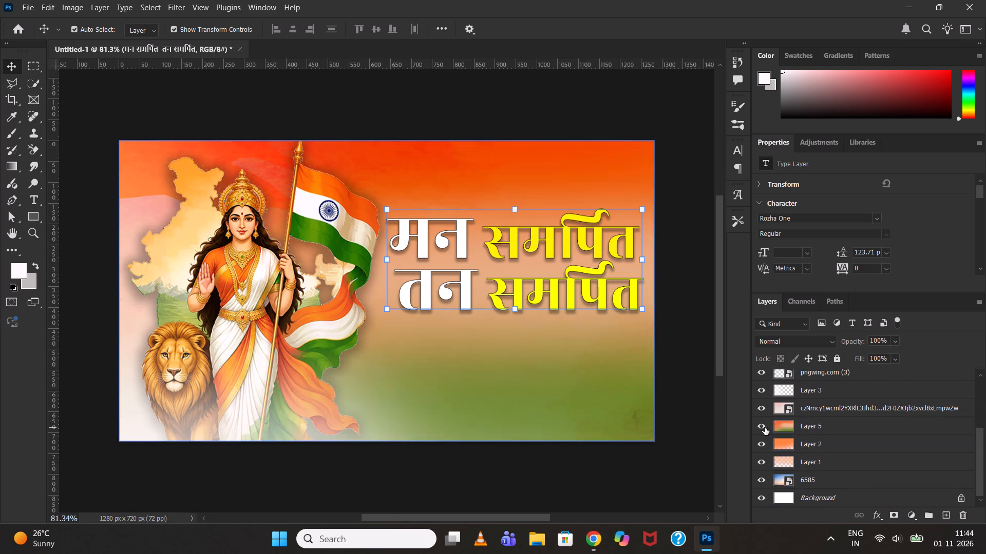
click(765, 427)
click(796, 428)
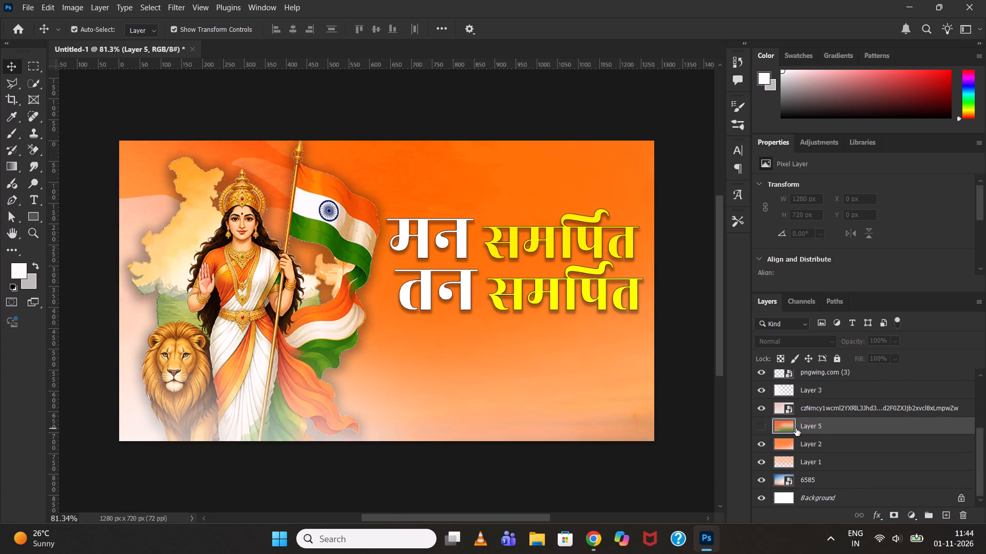
key(Delete)
click(815, 444)
key(Delete)
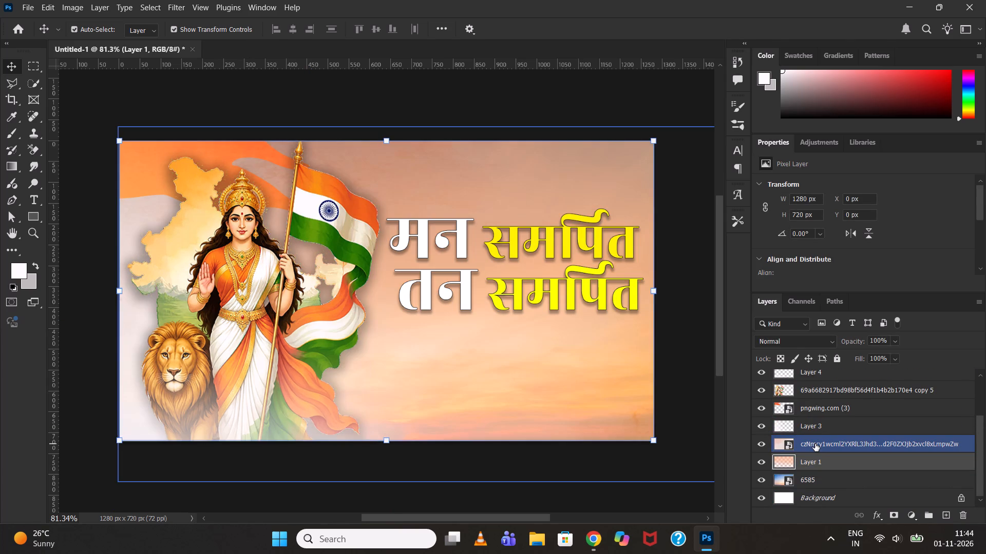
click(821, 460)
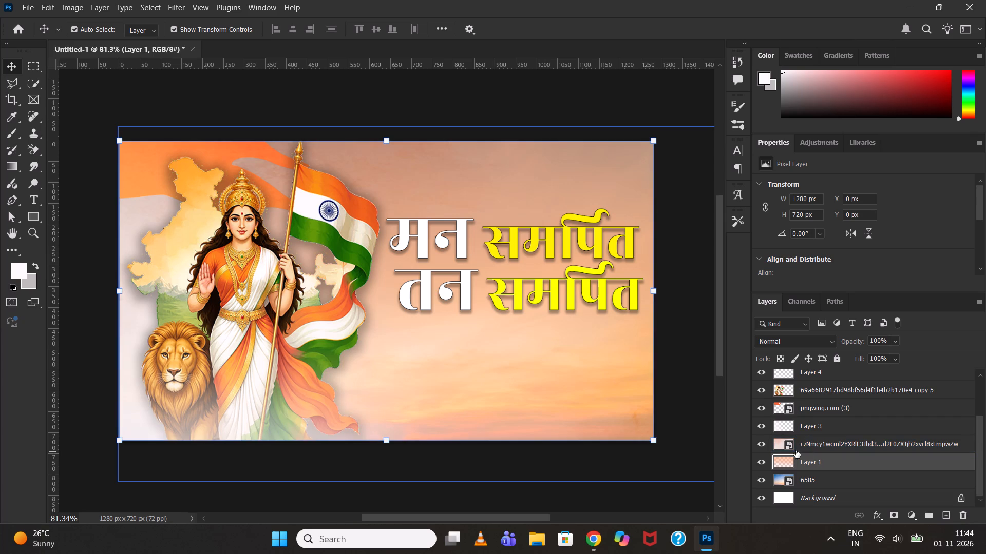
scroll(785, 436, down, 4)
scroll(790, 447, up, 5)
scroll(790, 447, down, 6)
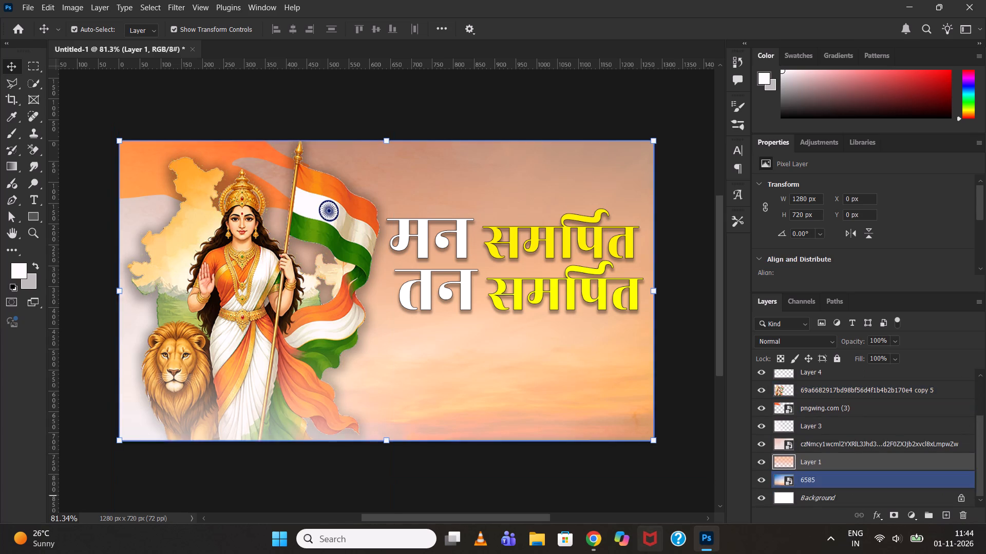
Switch to Chrome and look through the background image results for a new background.
click(603, 542)
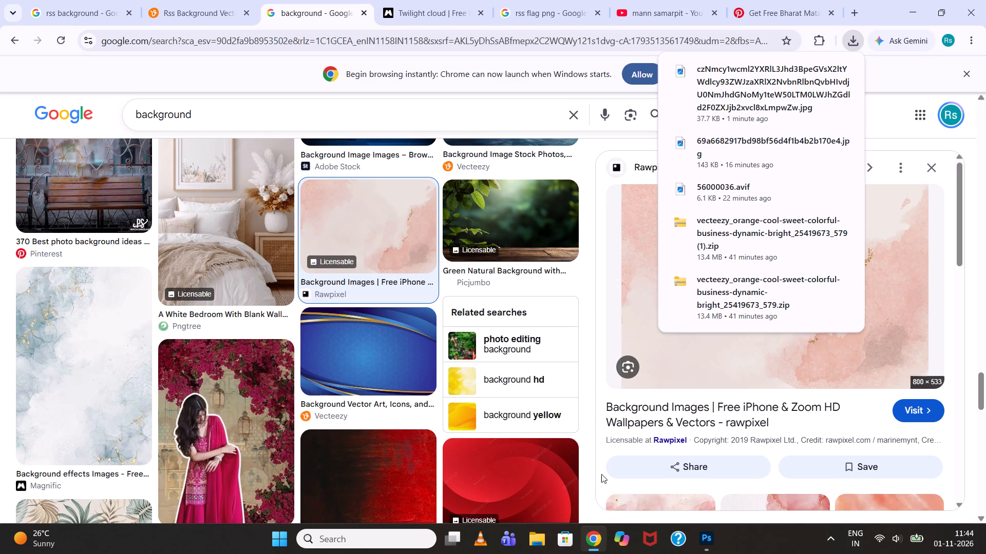
scroll(486, 329, down, 1)
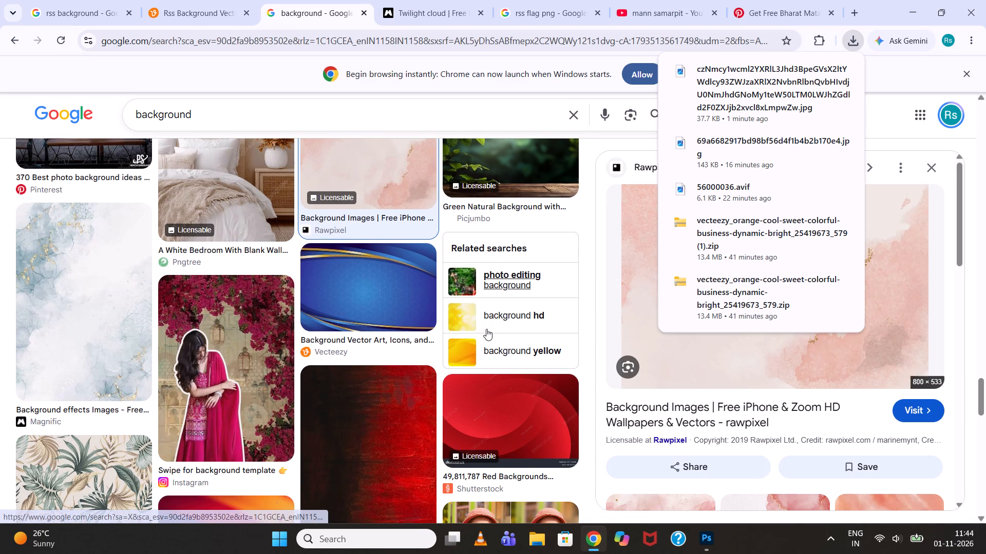
scroll(378, 344, down, 5)
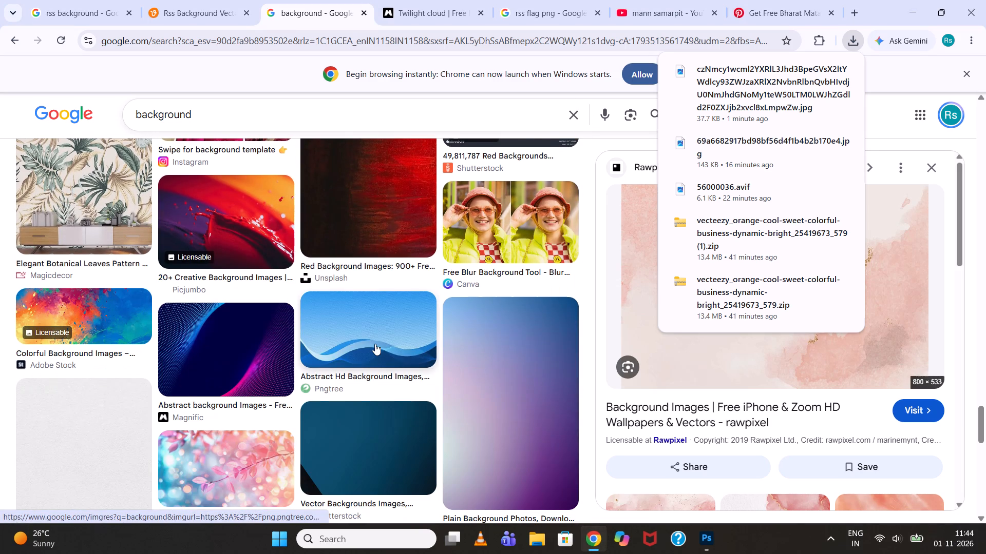
scroll(375, 344, down, 7)
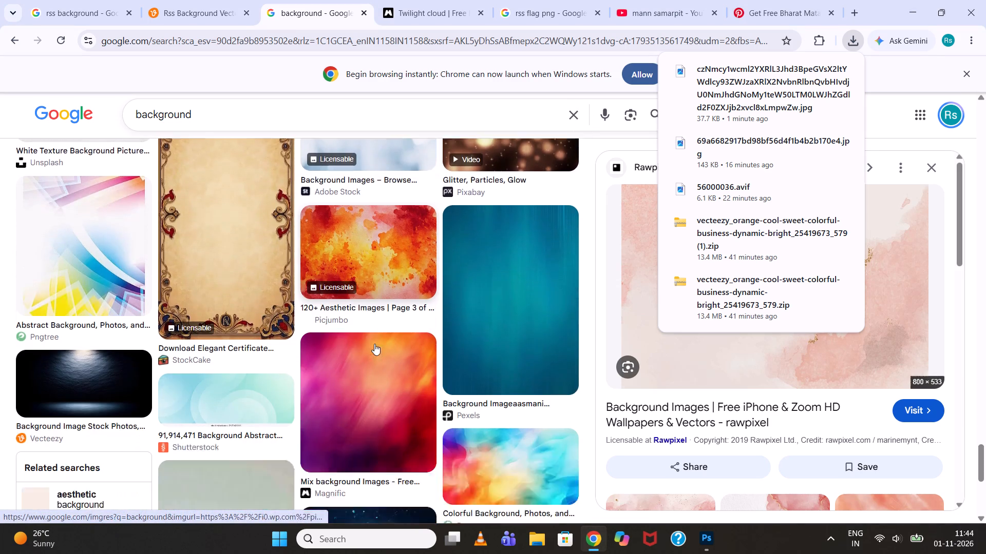
scroll(374, 344, down, 7)
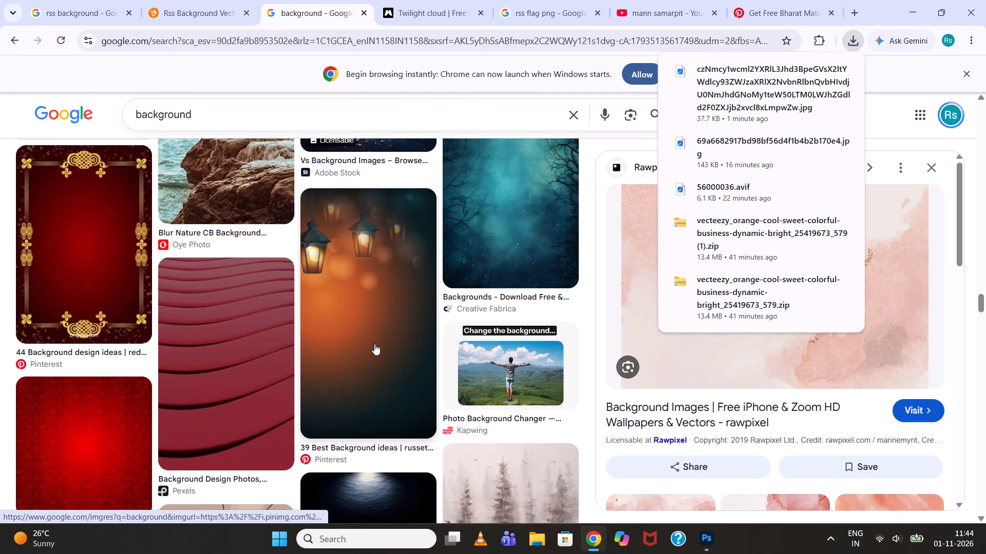
scroll(374, 344, down, 8)
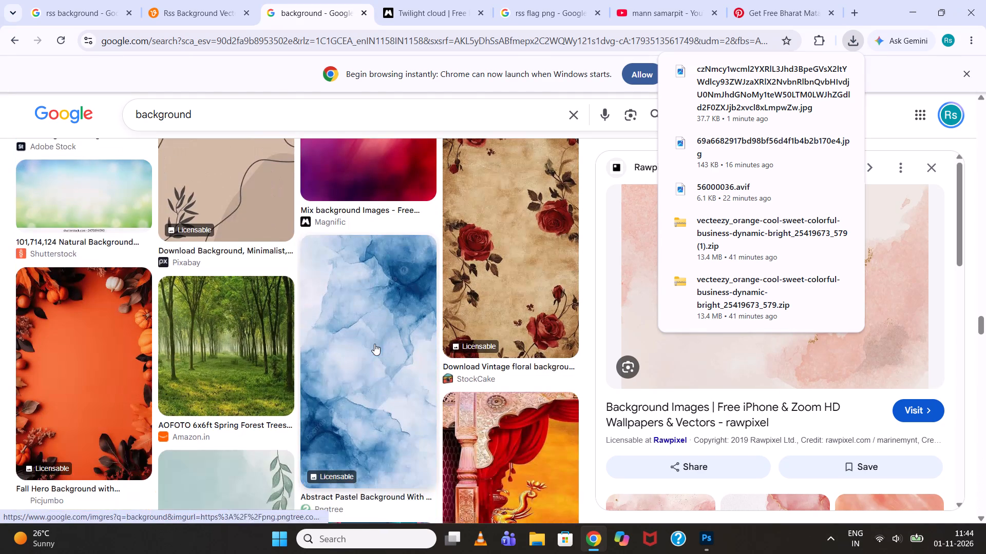
scroll(374, 344, down, 1)
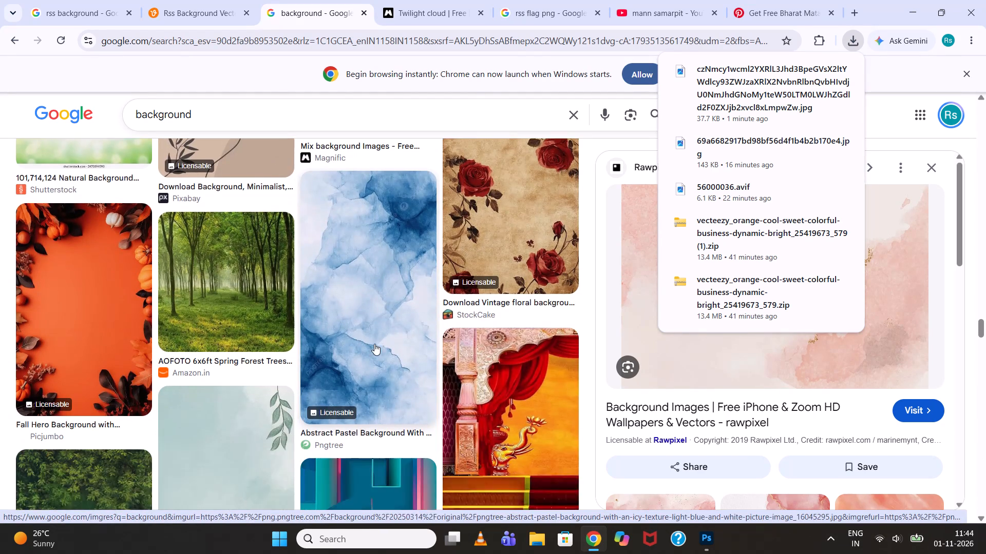
scroll(374, 344, down, 10)
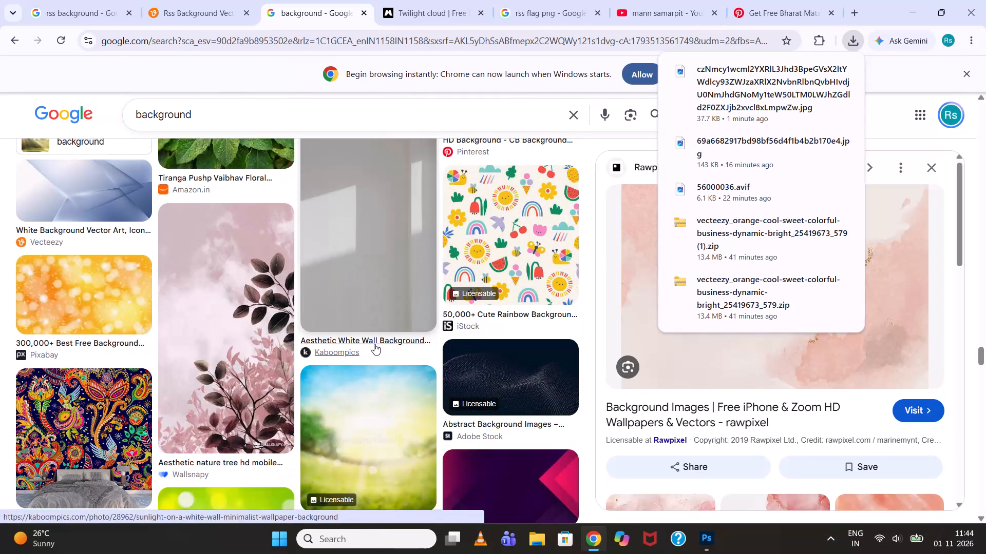
scroll(374, 344, down, 12)
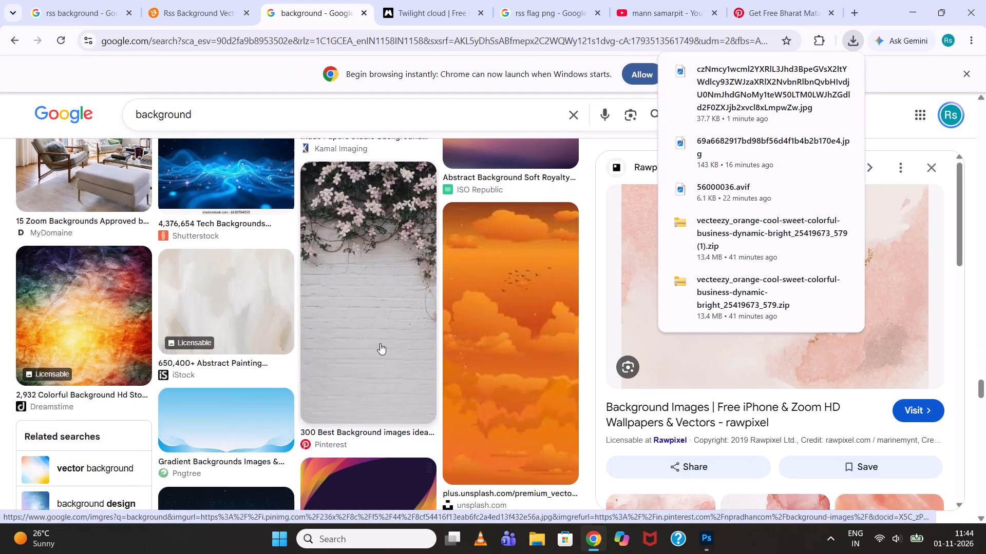
scroll(705, 377, down, 10)
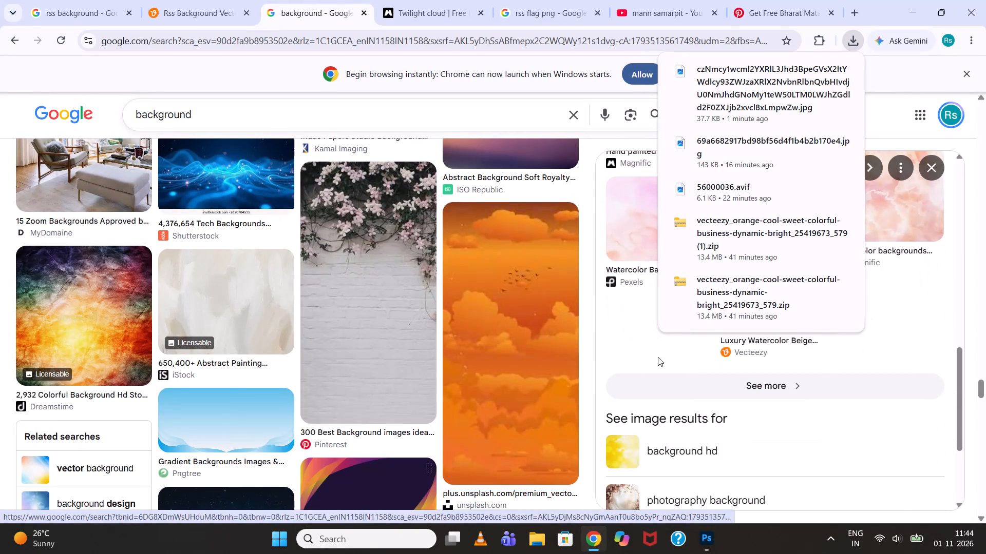
Search Google Images for "good background".
drag(299, 120, 127, 117)
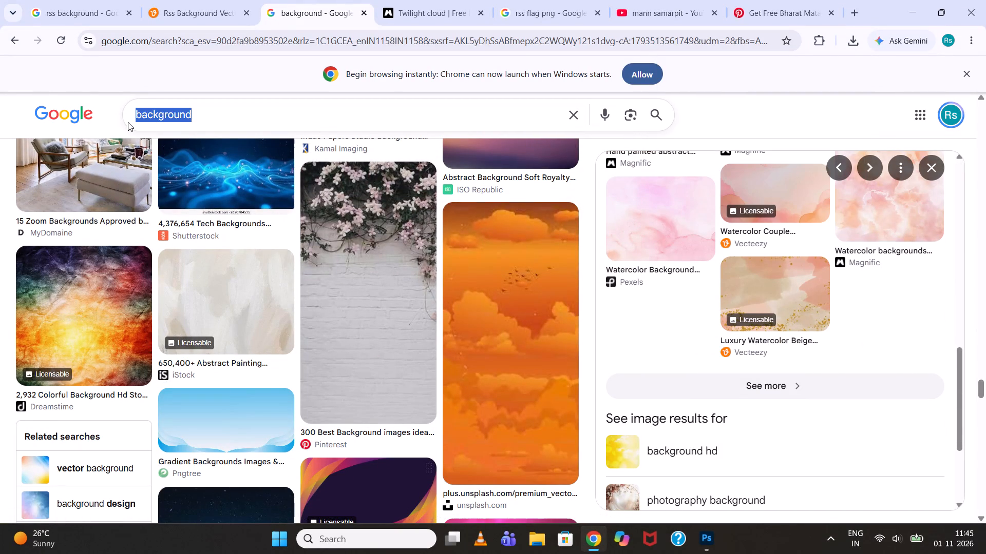
text(good background)
key(Return)
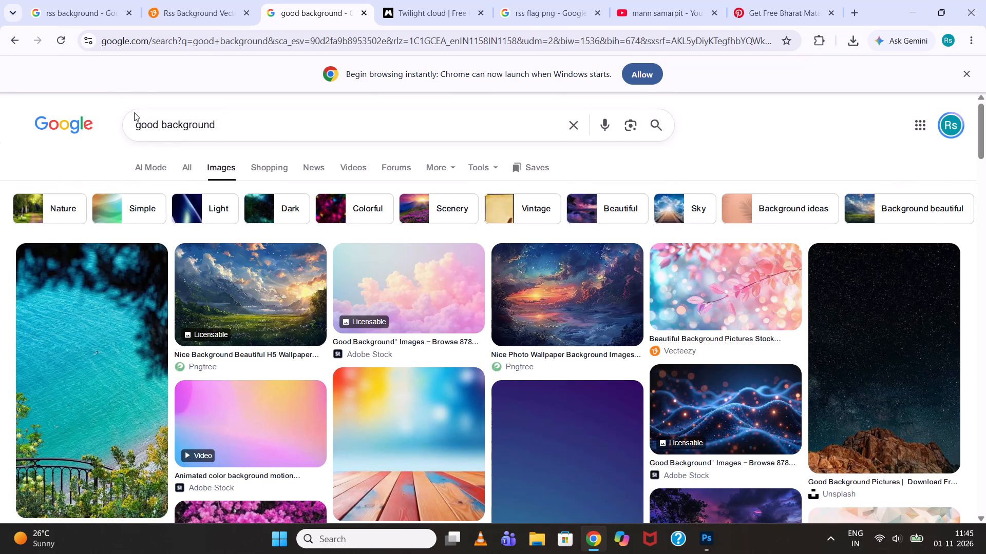
Search Google Images for "rss background" and preview the orange 100 Years of RSS picture with the bugler.
drag(158, 121, 127, 126)
key(r)
text(ss)
key(Return)
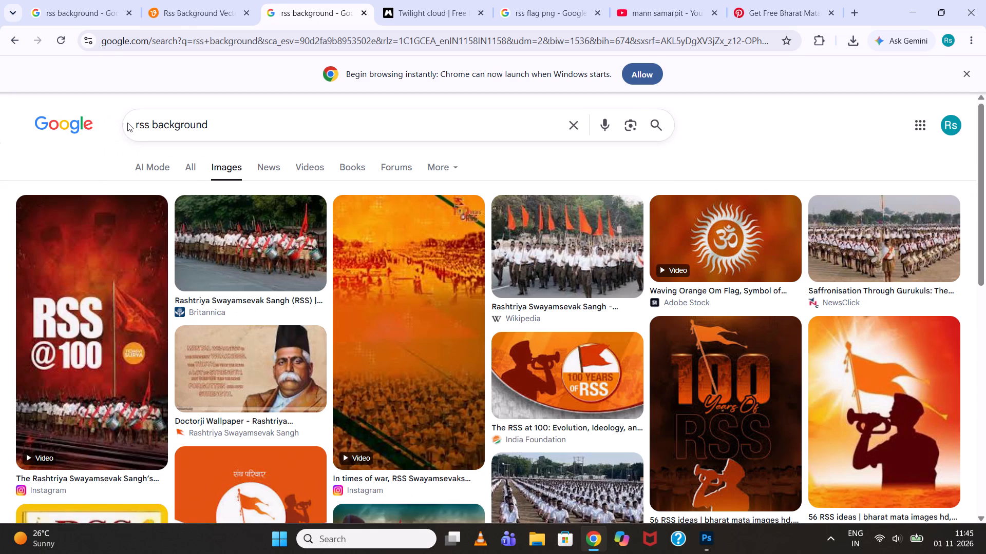
scroll(396, 231, down, 1)
click(520, 308)
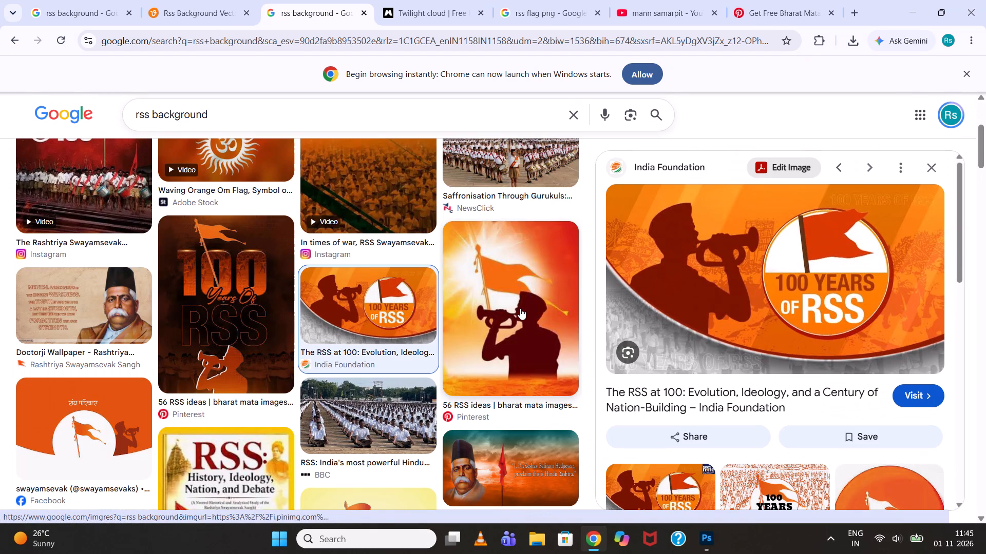
Switch to Photoshop and draw a rectangle of about 1327 x 742 px over the whole canvas, directly above Layer 1.
click(697, 531)
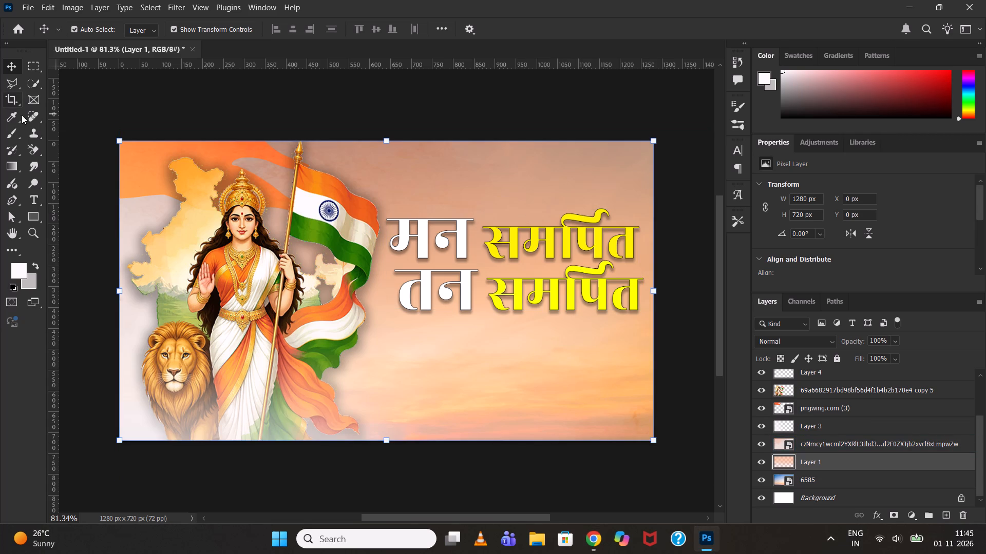
click(35, 215)
drag(107, 134, 183, 199)
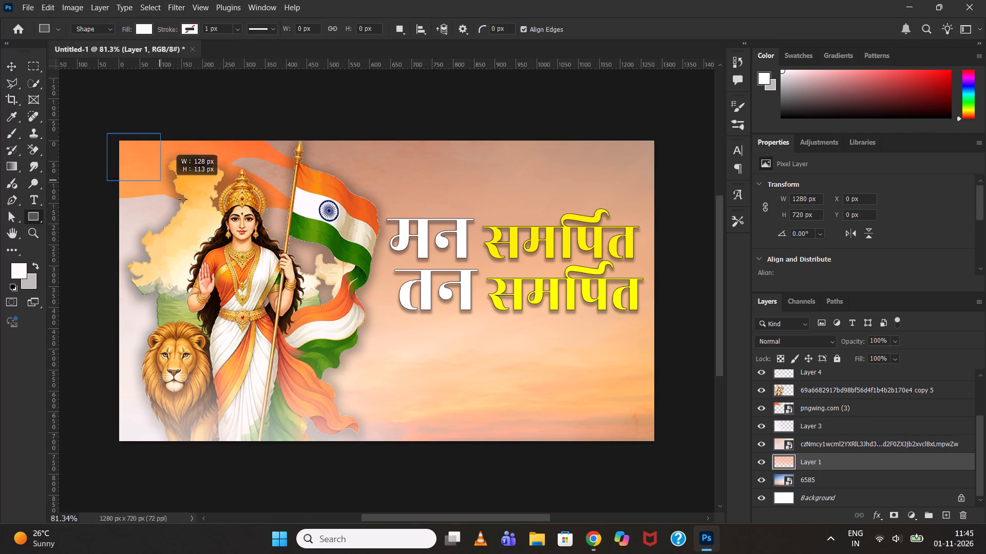
drag(183, 199, 661, 443)
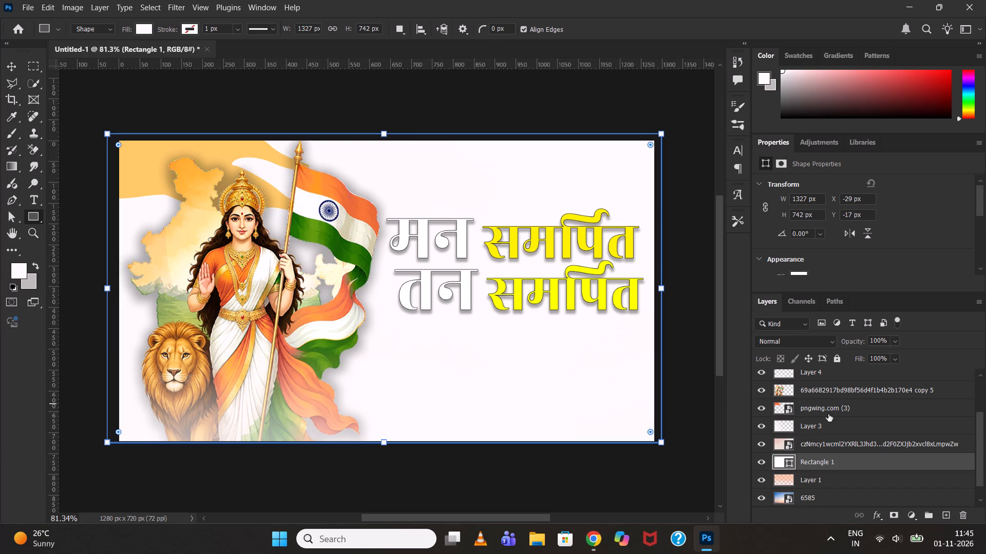
Fill the rectangle with the recently used orange, f2560b.
scroll(833, 257, down, 2)
click(803, 258)
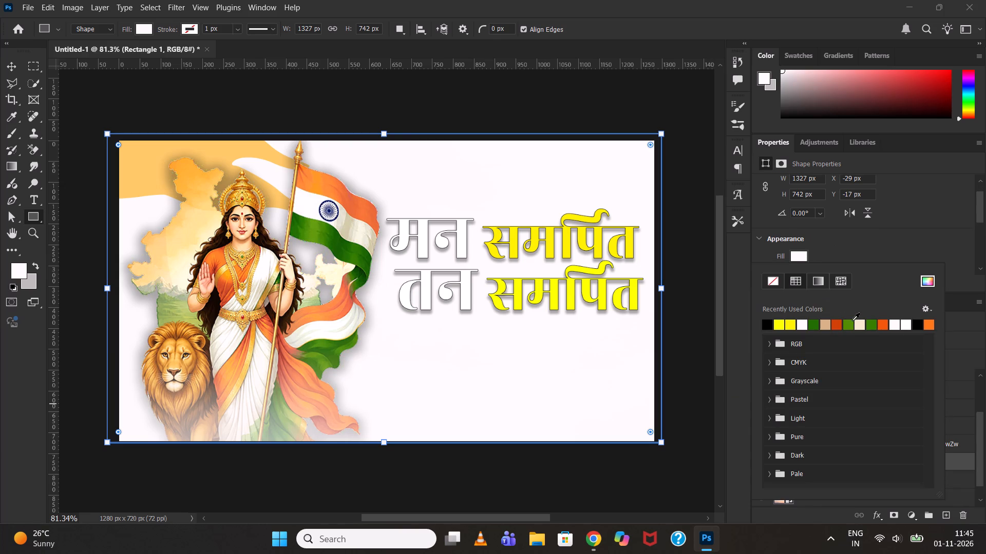
click(887, 325)
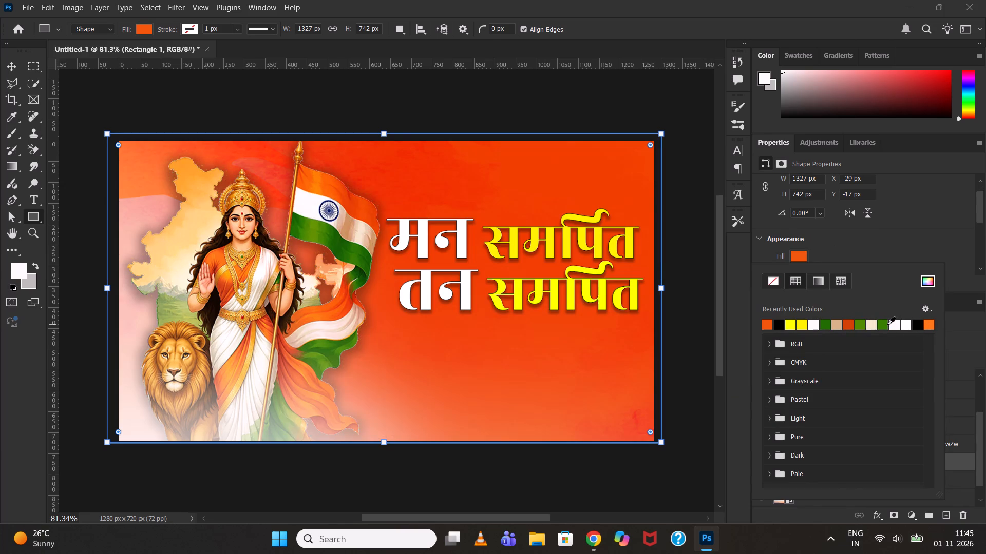
Change the rectangle's fill to a lighter orange, about ff6c26.
click(925, 286)
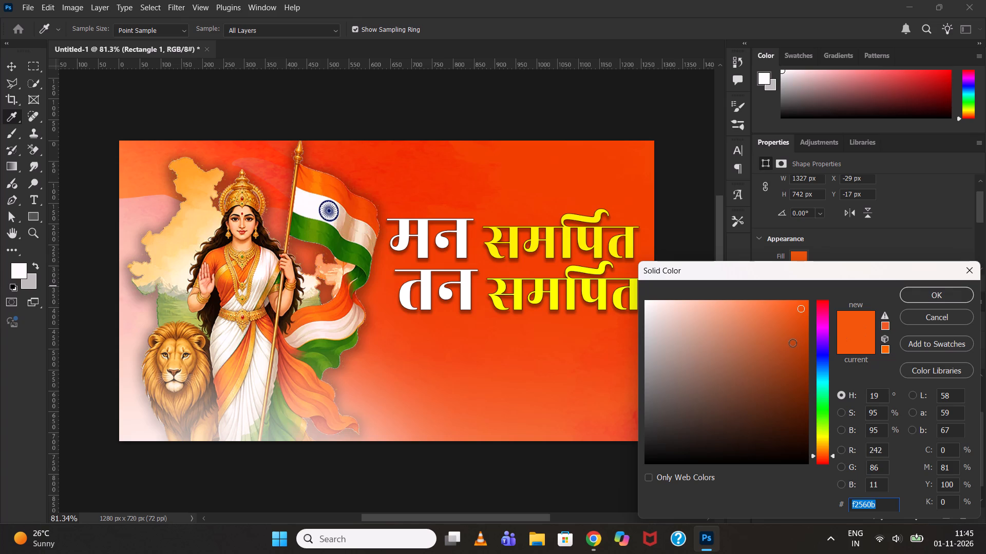
click(774, 299)
click(782, 308)
drag(789, 308, 744, 288)
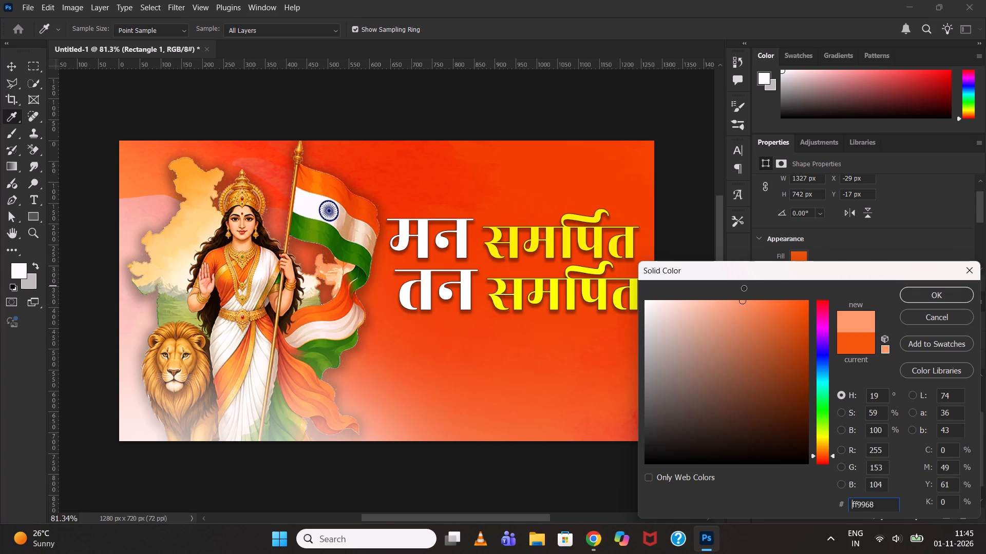
drag(744, 288, 785, 267)
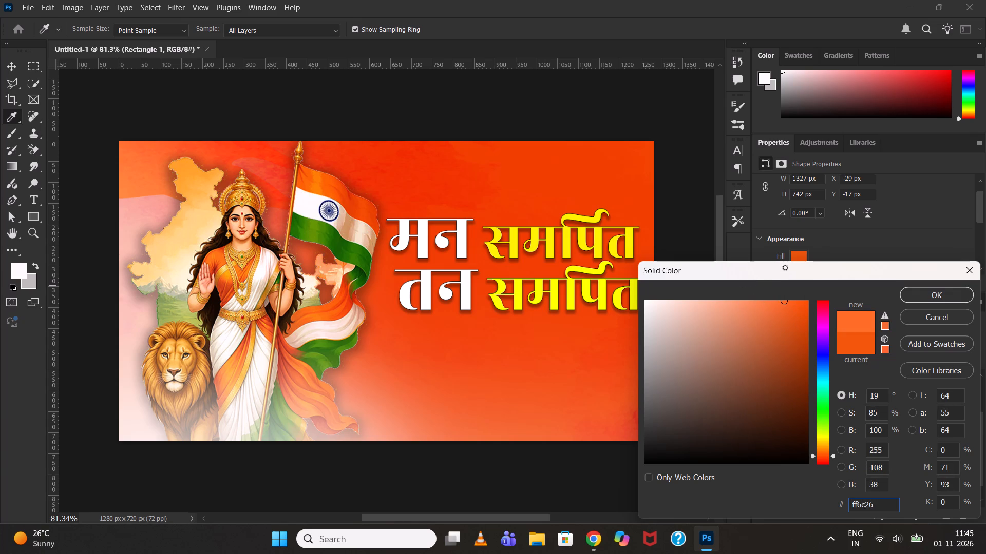
drag(785, 267, 786, 267)
click(906, 288)
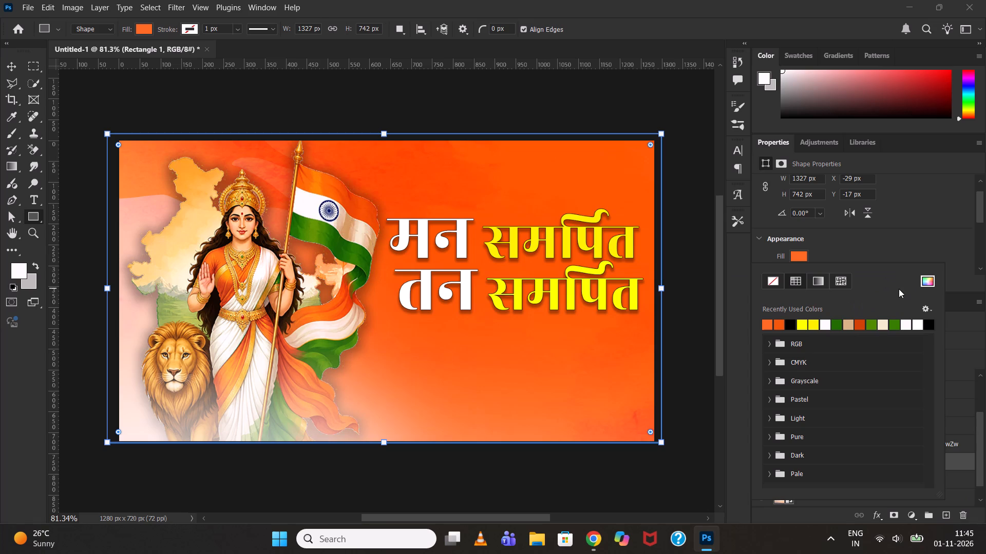
click(859, 230)
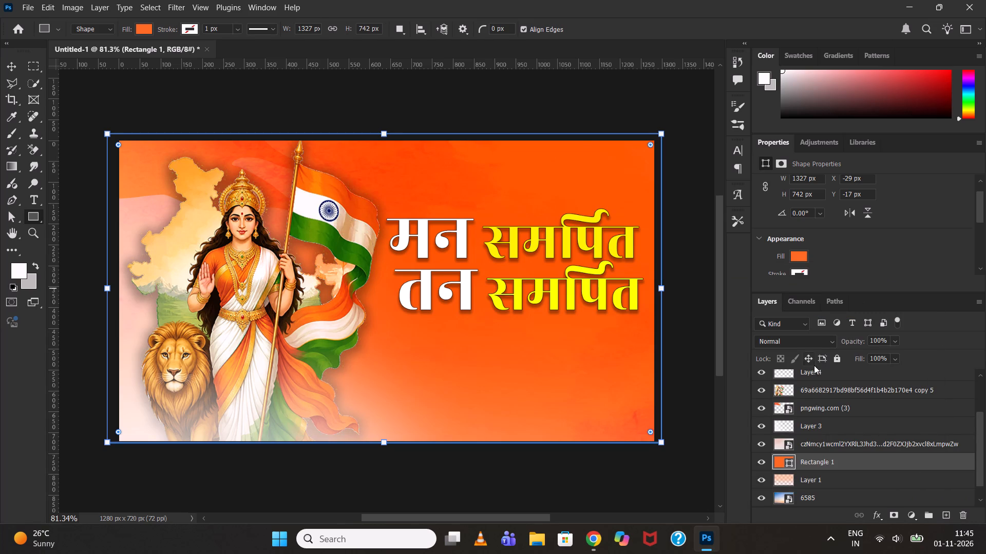
Set the blend mode of the Rectangle 1 layer to Linear Light.
click(795, 347)
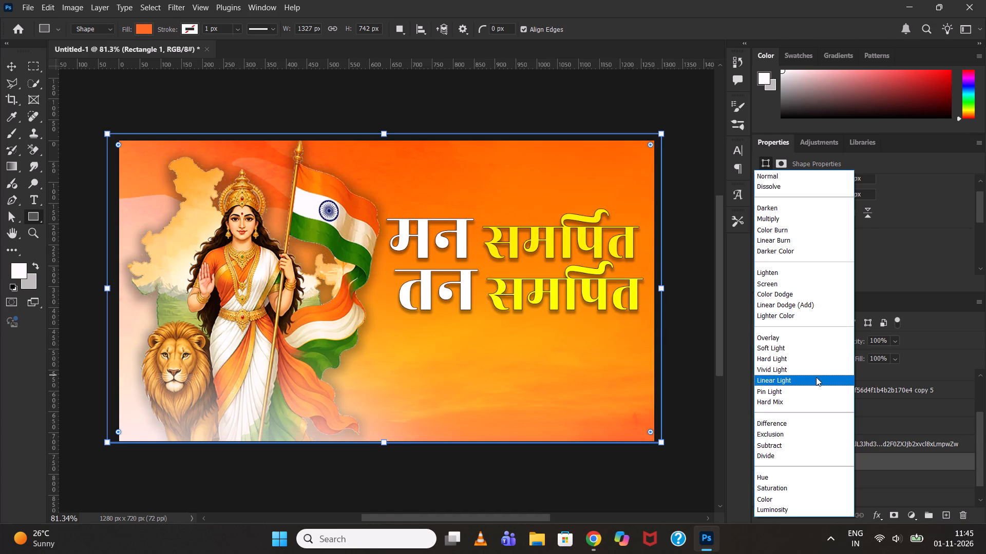
click(816, 377)
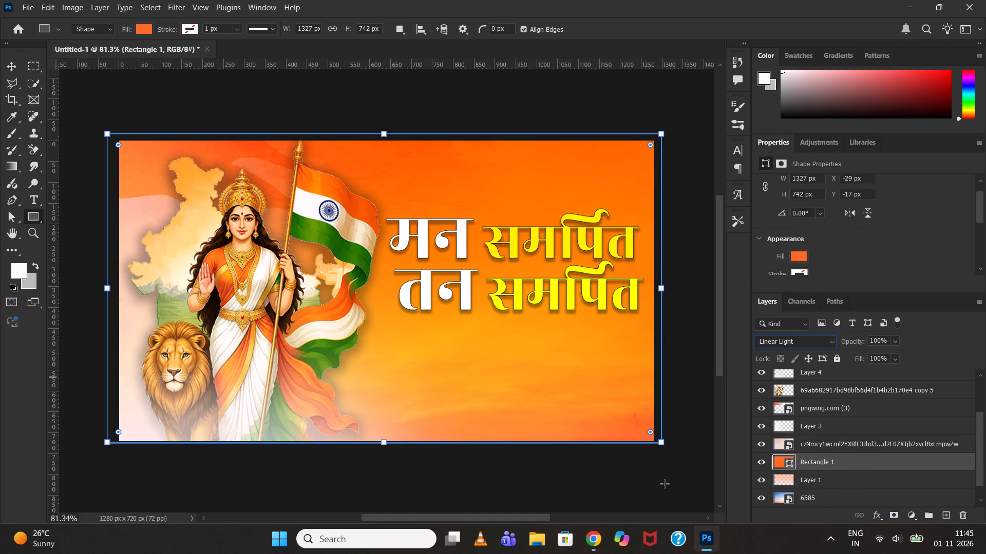
click(8, 65)
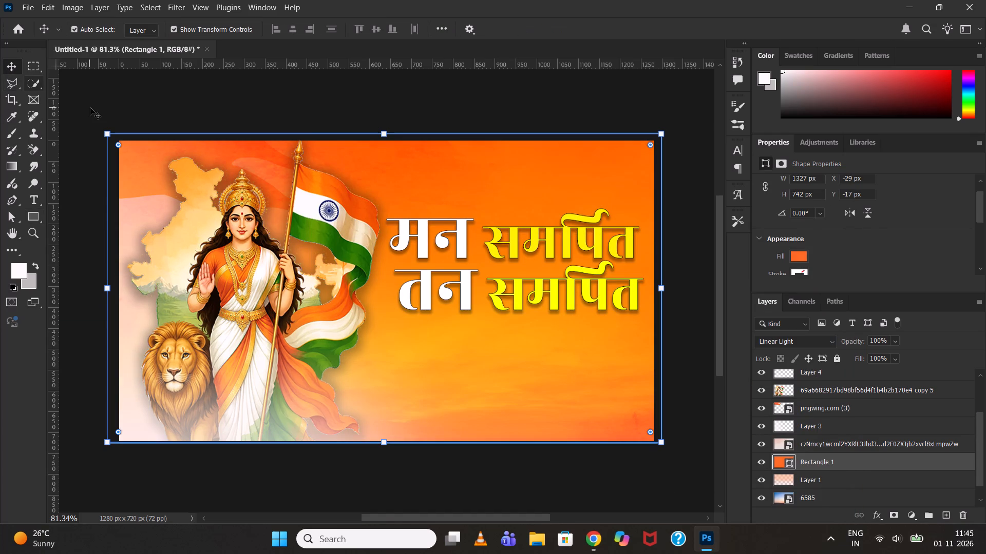
click(90, 108)
scroll(537, 366, down, 2)
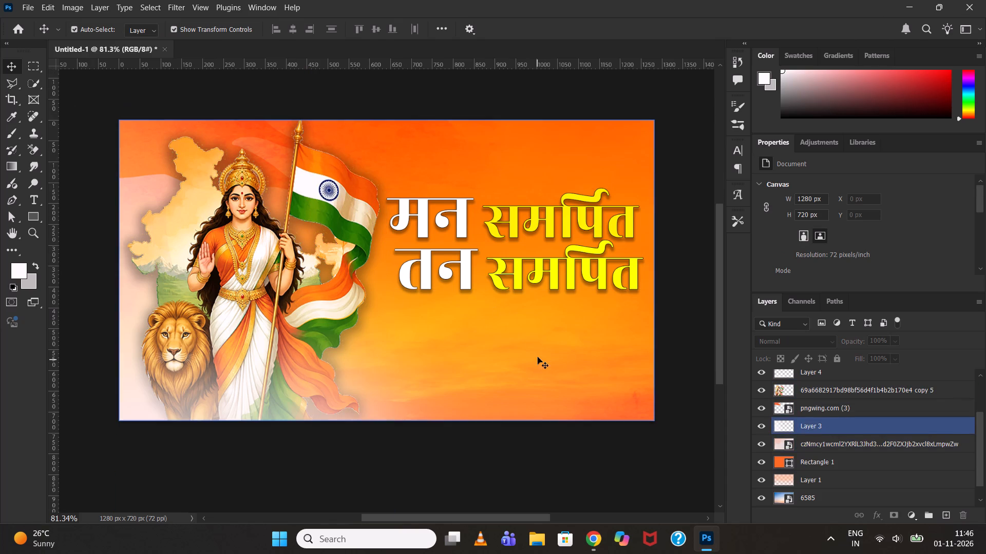
click(552, 263)
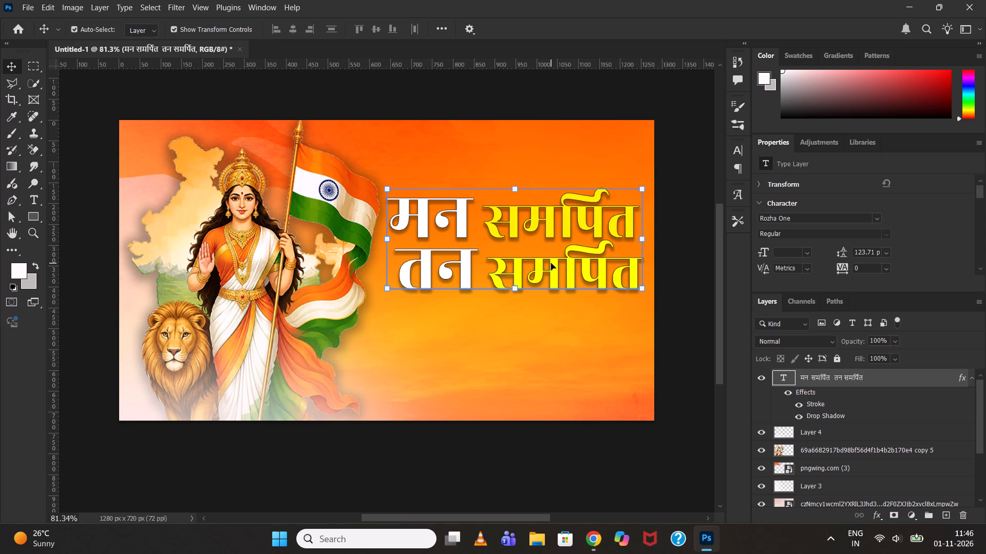
click(569, 494)
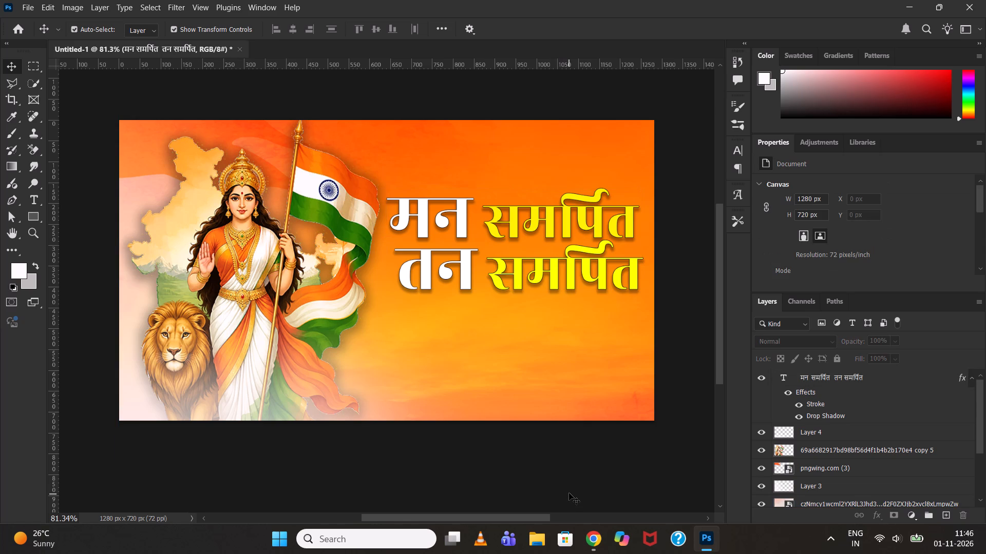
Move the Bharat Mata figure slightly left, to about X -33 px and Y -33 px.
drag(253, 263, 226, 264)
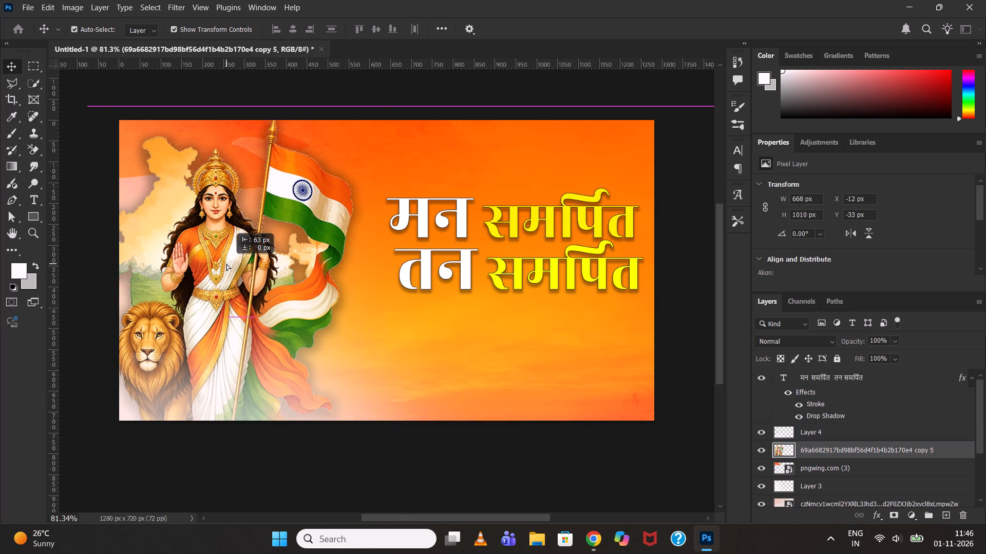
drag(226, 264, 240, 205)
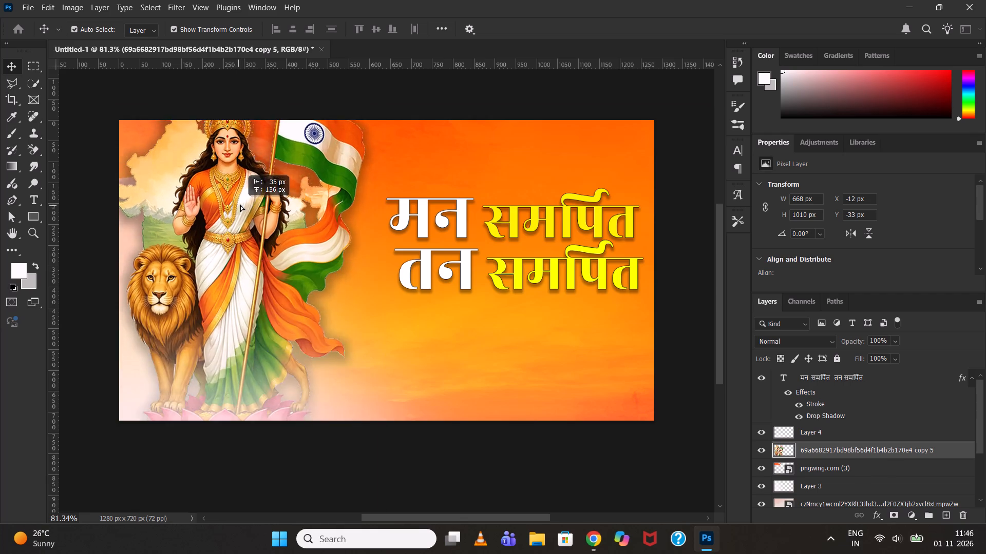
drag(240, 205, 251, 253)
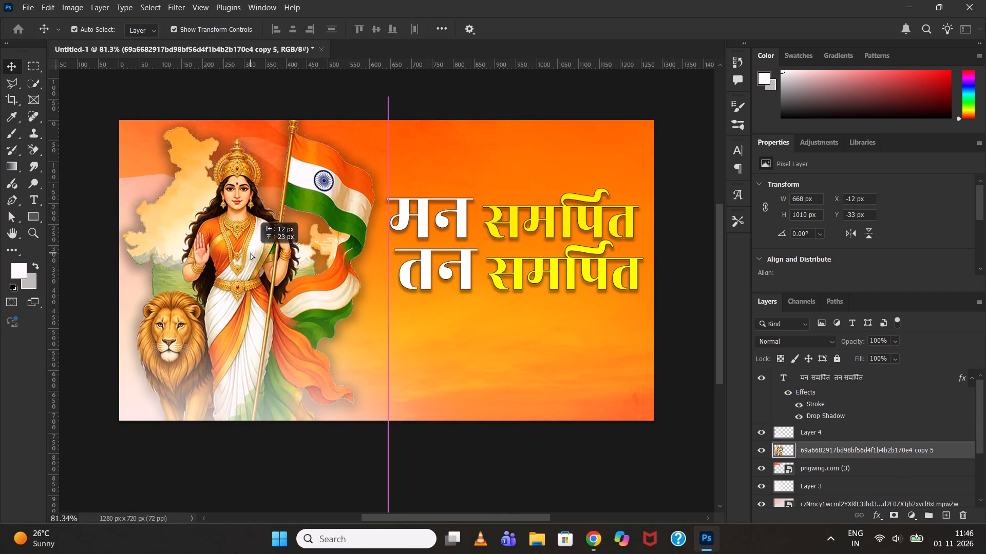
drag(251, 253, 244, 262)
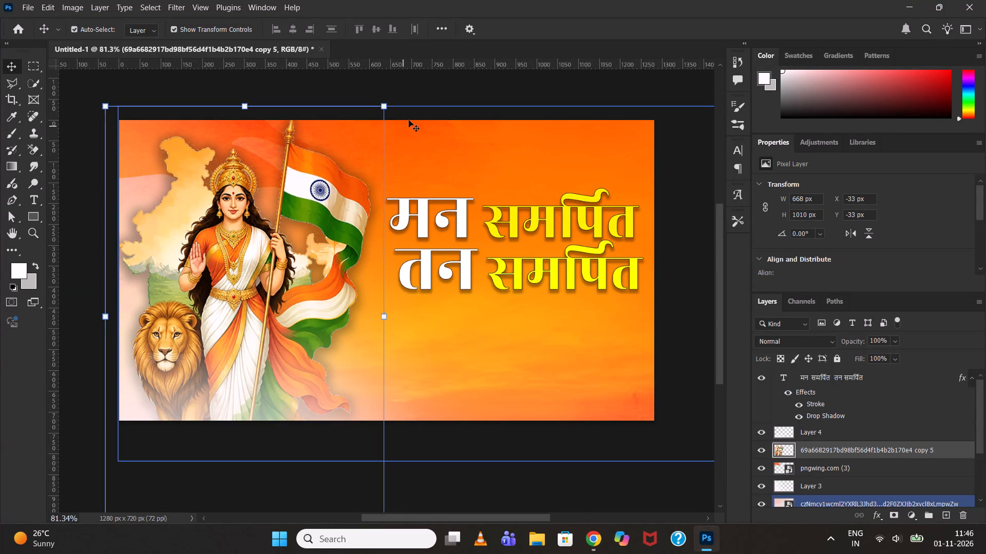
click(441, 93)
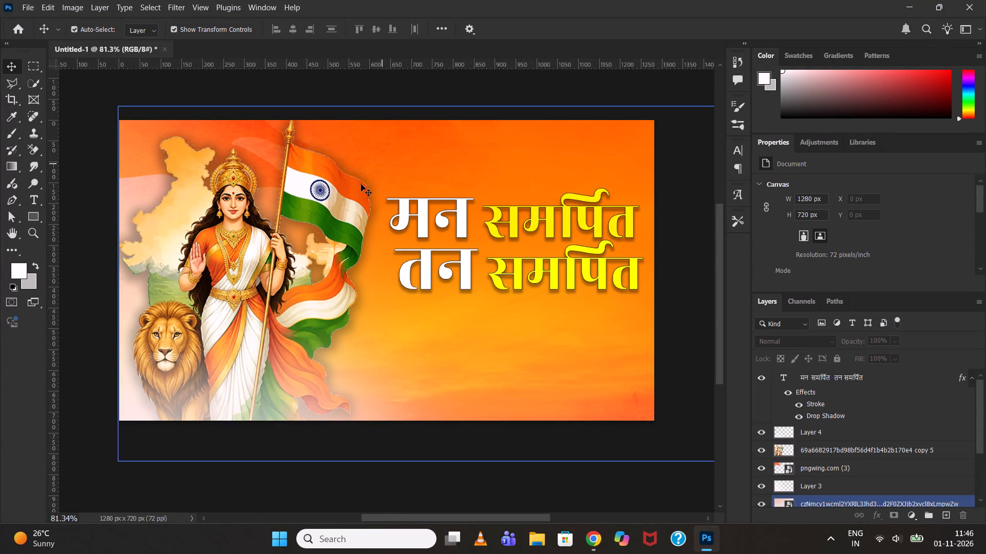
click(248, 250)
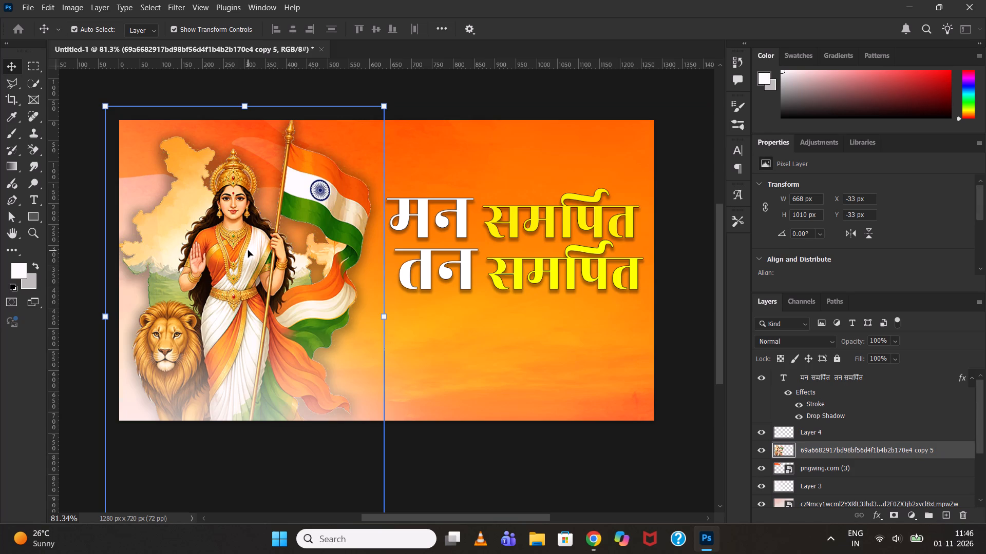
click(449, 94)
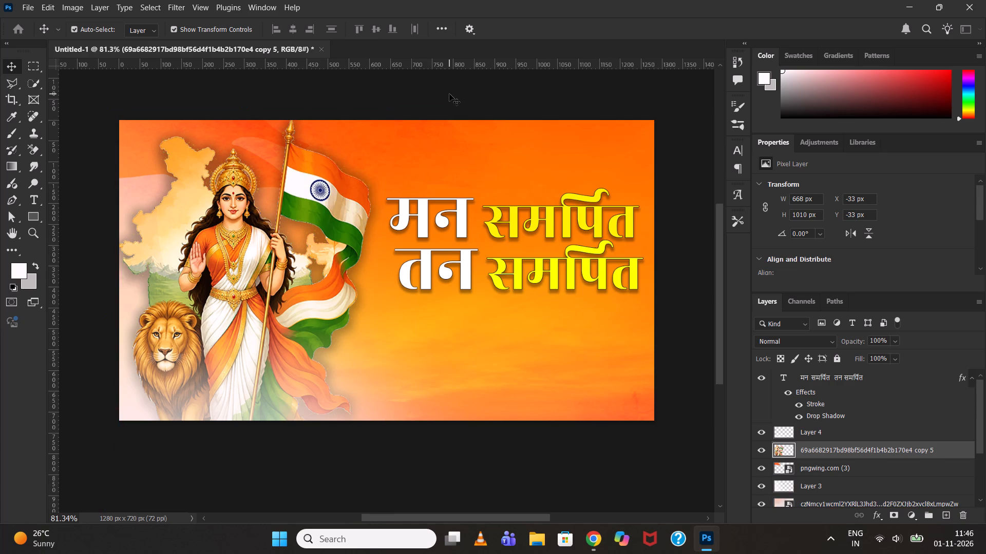
Move the two-line Hindi text slightly up and left, closer to the flag.
drag(491, 228, 485, 218)
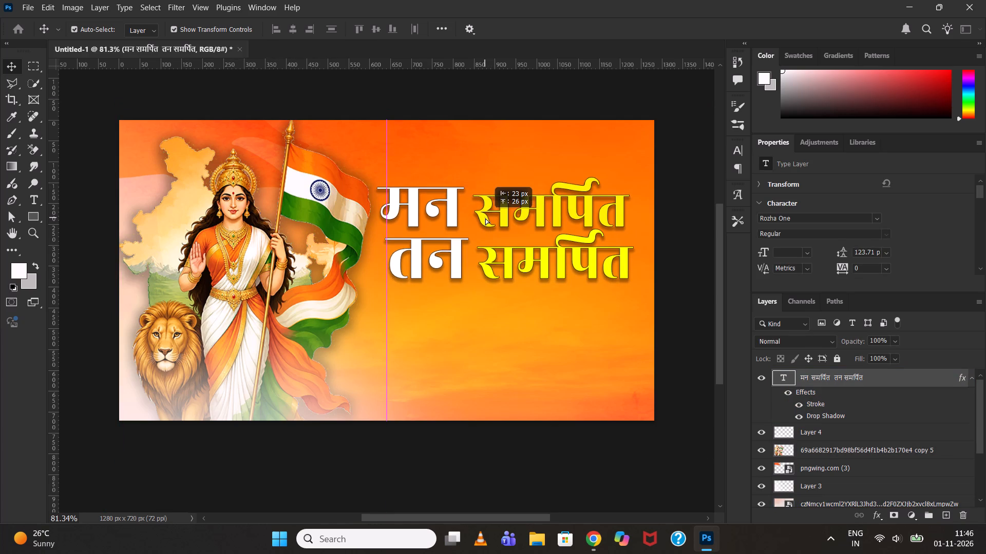
drag(485, 218, 483, 219)
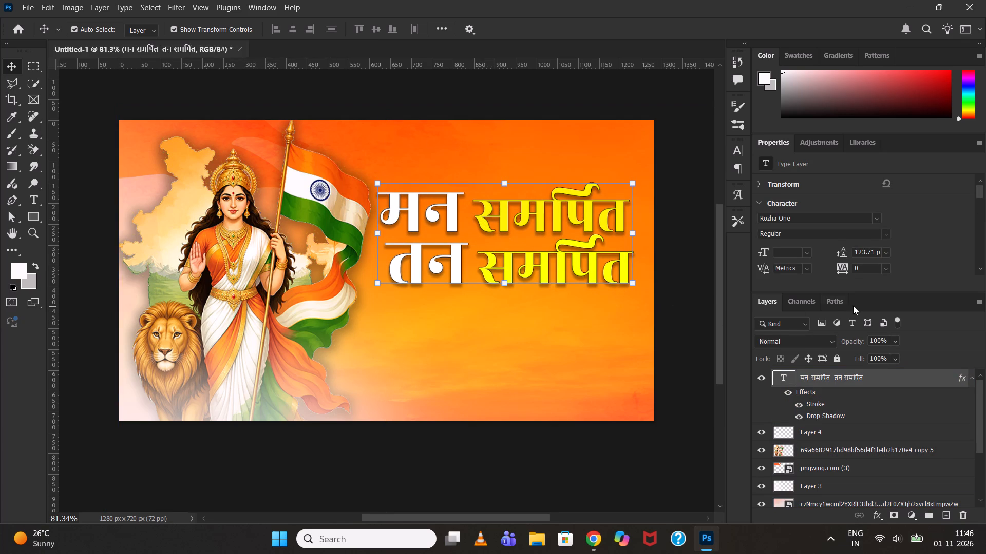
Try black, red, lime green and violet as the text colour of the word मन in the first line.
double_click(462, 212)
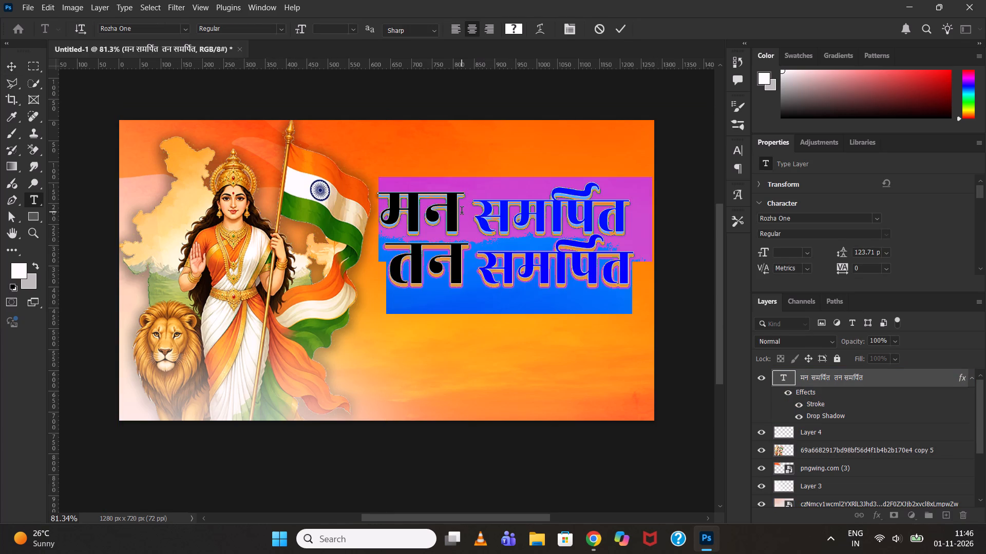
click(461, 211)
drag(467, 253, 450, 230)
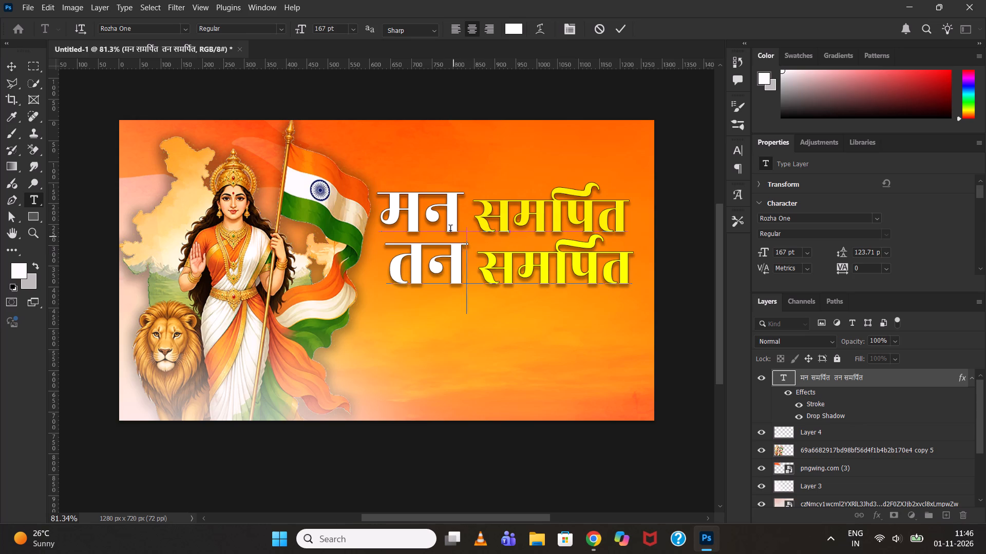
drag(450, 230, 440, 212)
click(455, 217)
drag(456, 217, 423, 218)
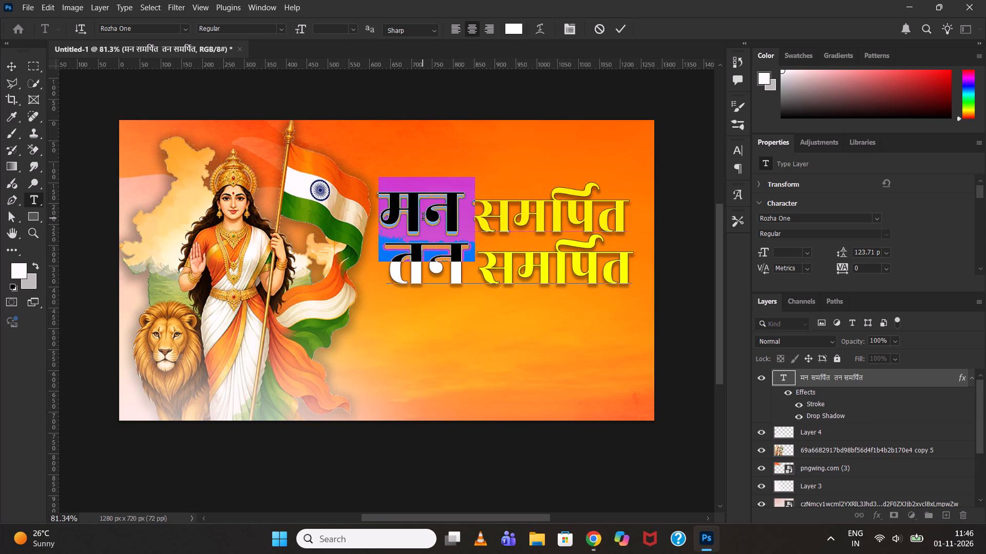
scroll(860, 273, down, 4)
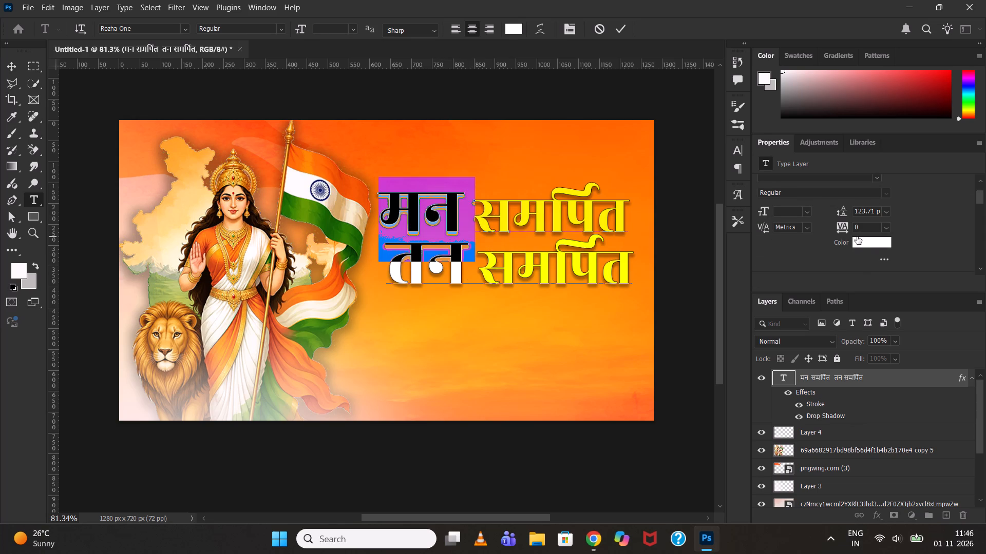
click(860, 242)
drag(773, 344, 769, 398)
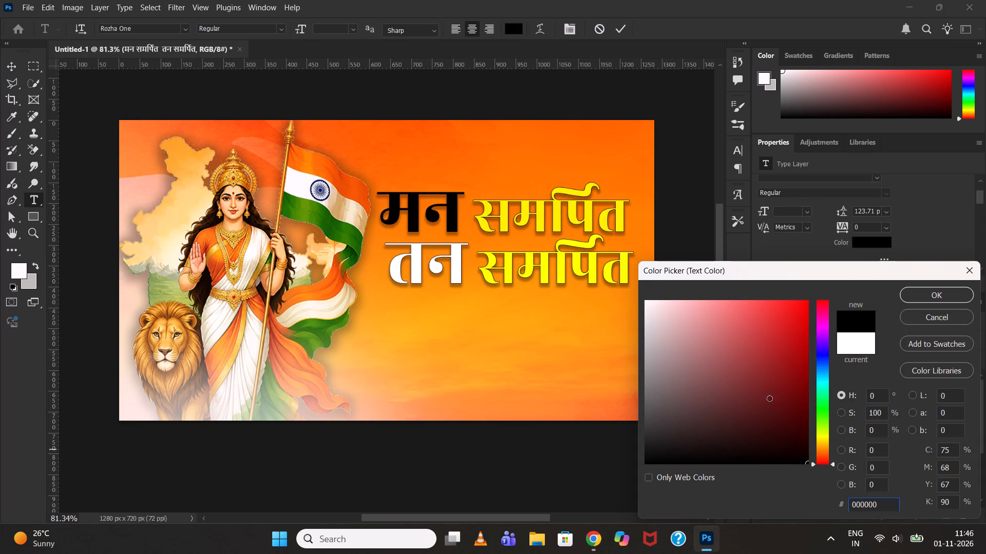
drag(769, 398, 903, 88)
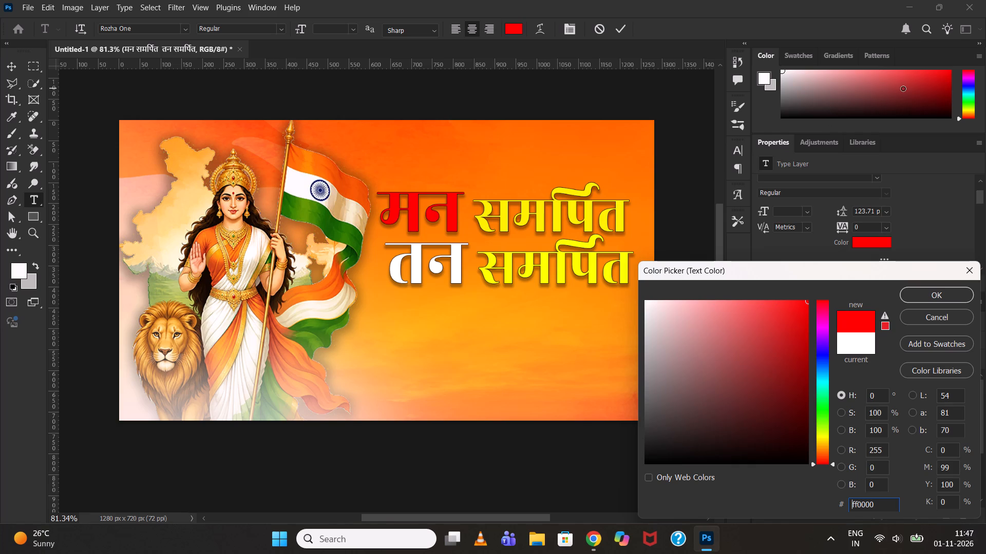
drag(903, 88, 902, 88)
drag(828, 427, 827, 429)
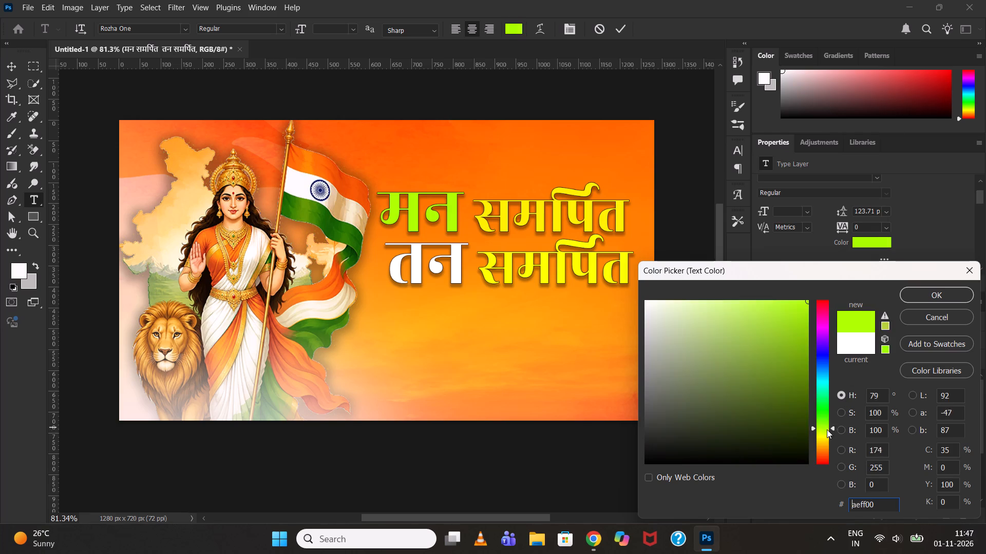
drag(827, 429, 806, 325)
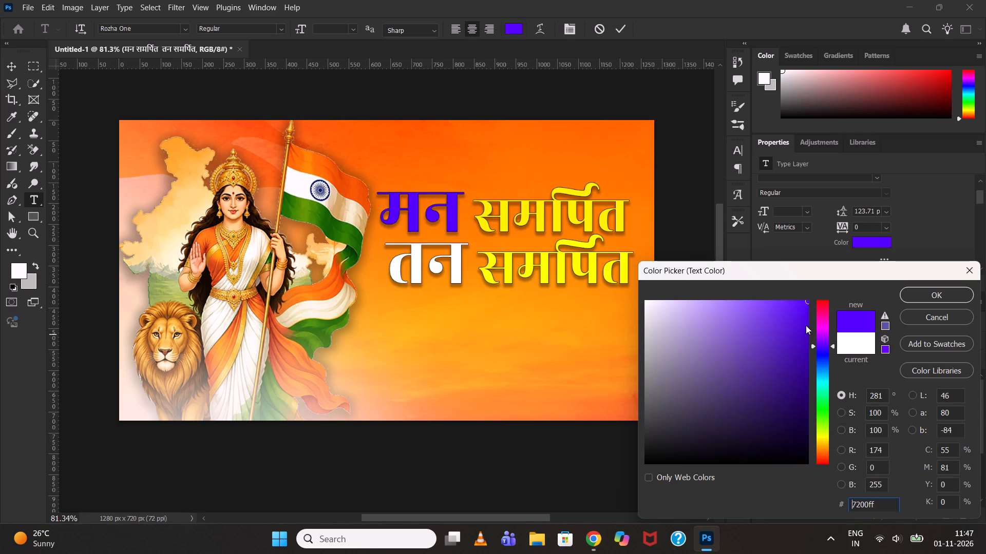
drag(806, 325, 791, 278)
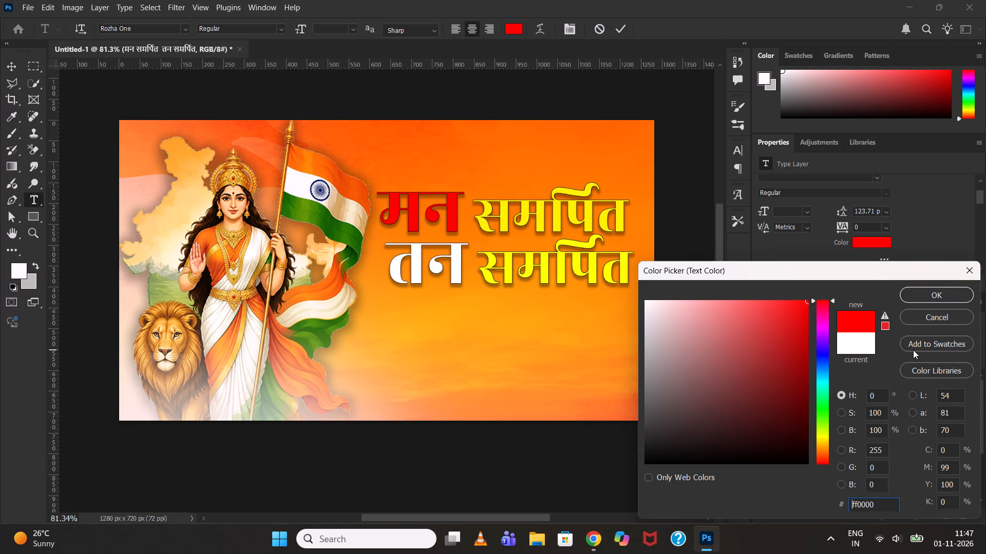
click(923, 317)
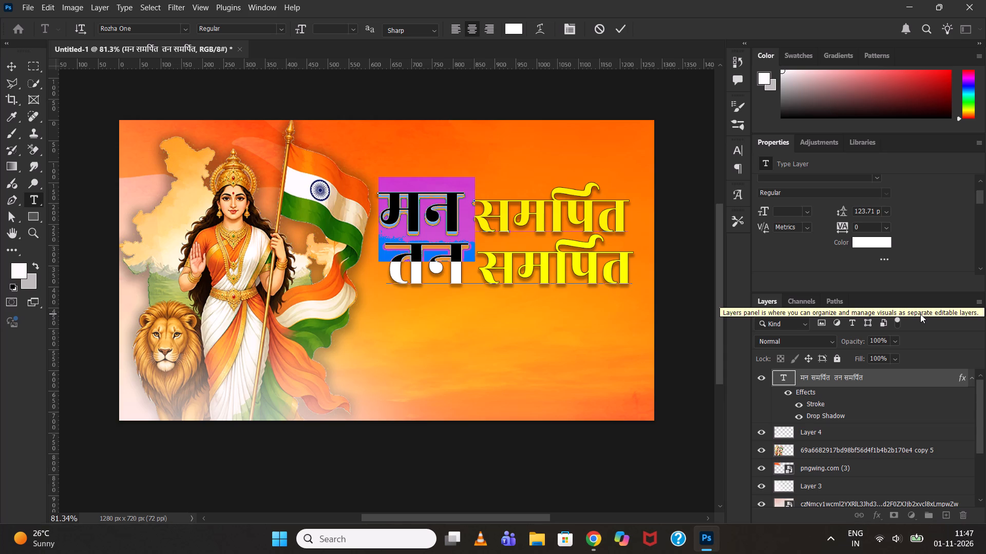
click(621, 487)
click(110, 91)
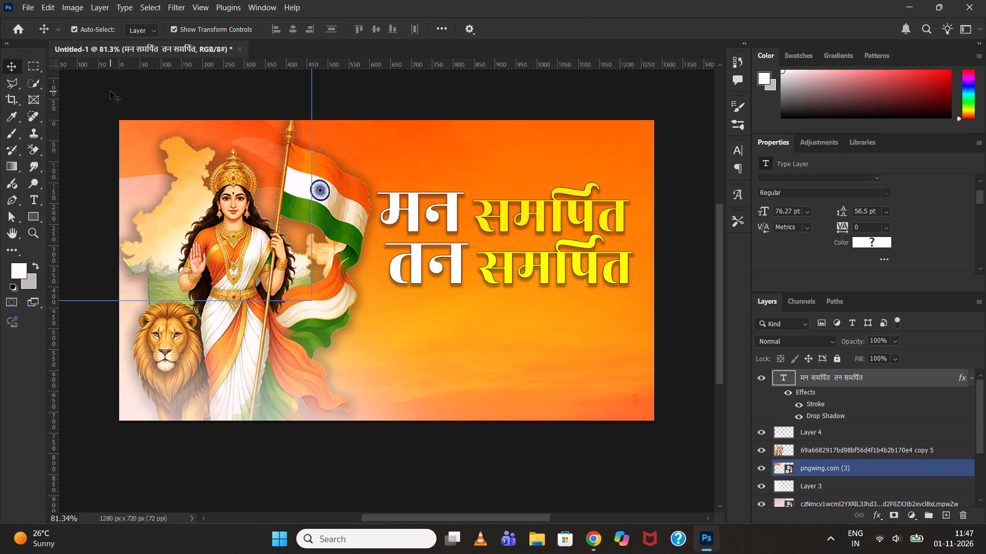
Delete the Bharat Mata figure with the lion and flag from the design.
scroll(604, 224, down, 1)
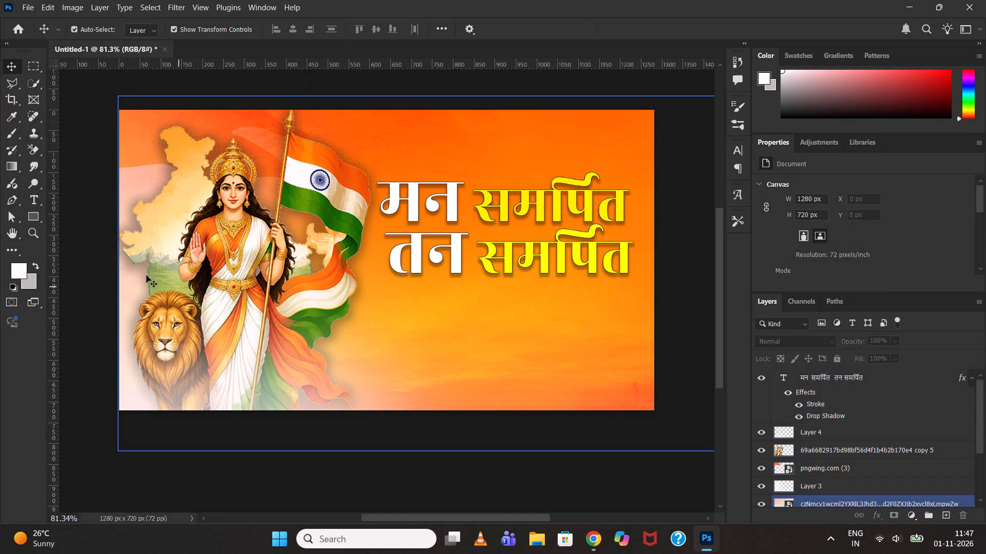
click(197, 183)
key(Delete)
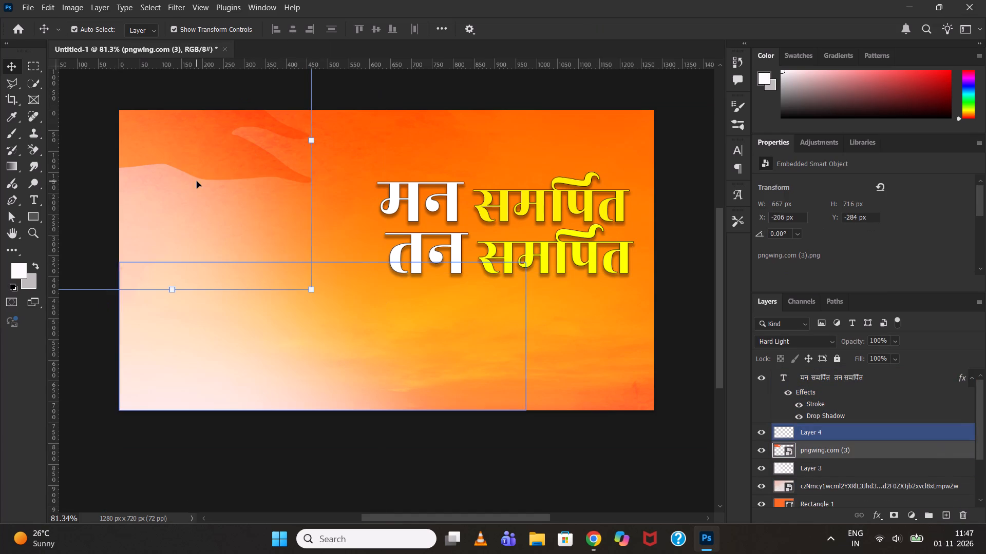
click(572, 475)
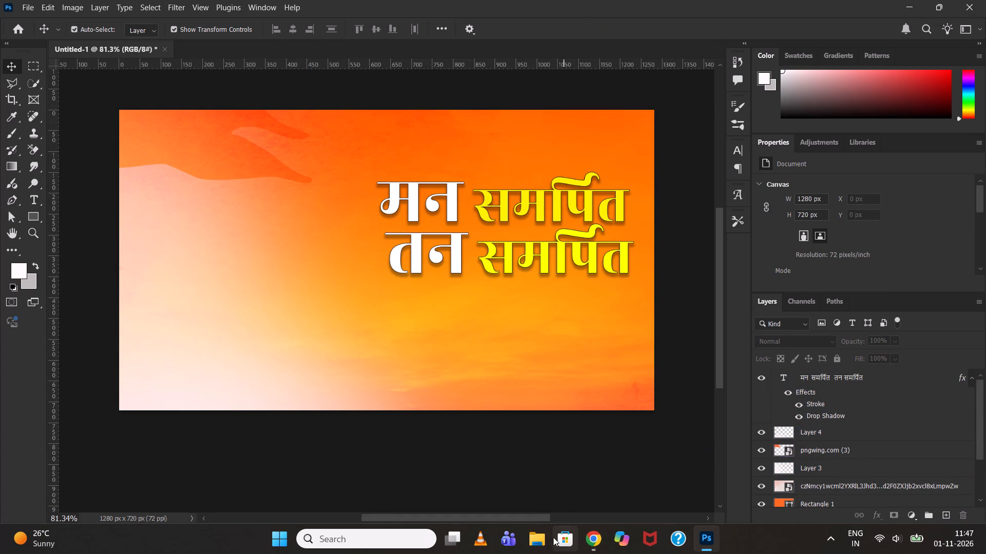
Switch to Chrome and bring up the Pinterest page with the Bharat Mata picture.
click(587, 540)
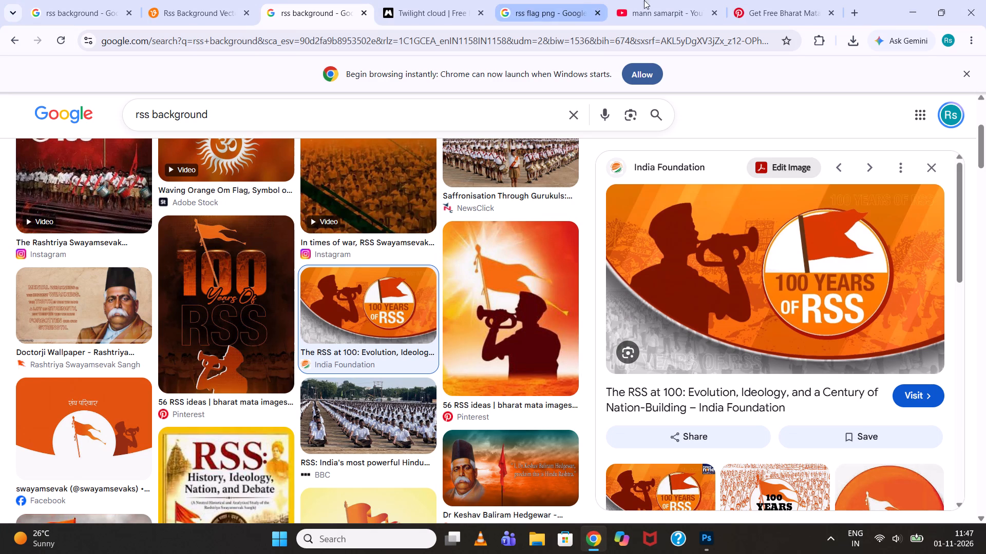
click(779, 1)
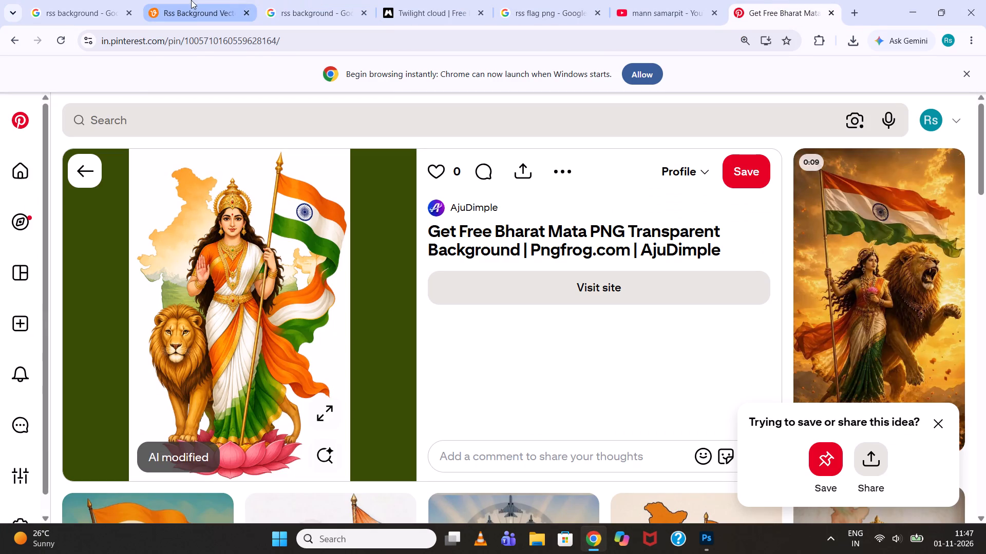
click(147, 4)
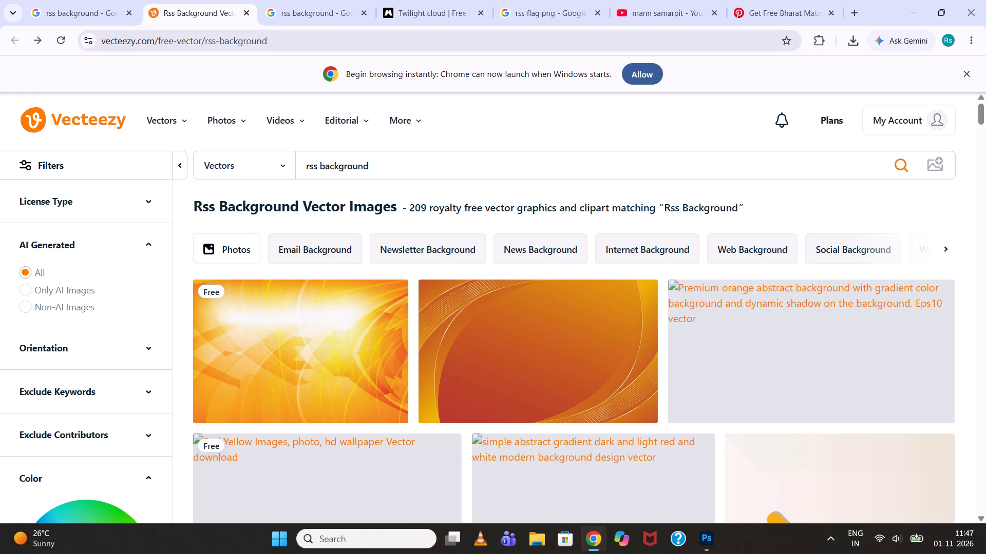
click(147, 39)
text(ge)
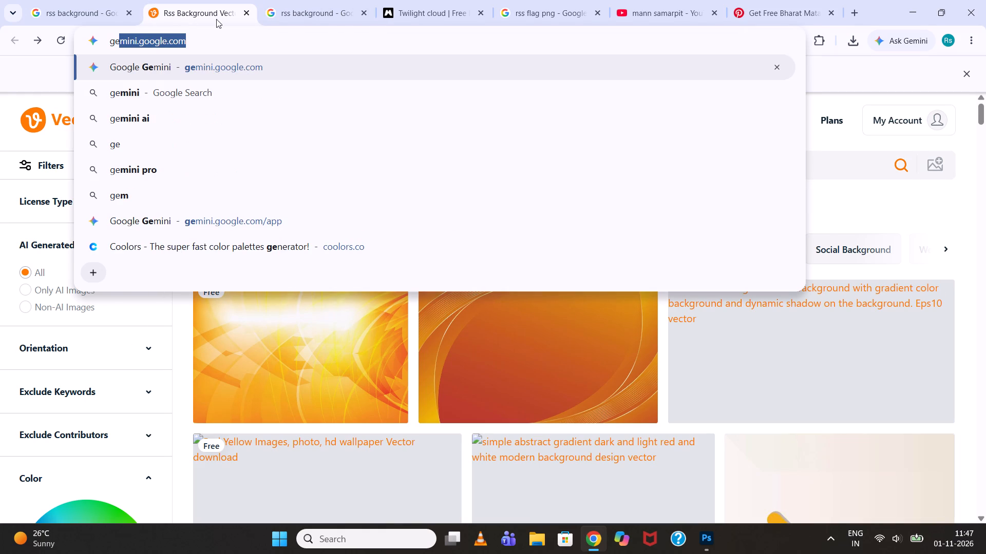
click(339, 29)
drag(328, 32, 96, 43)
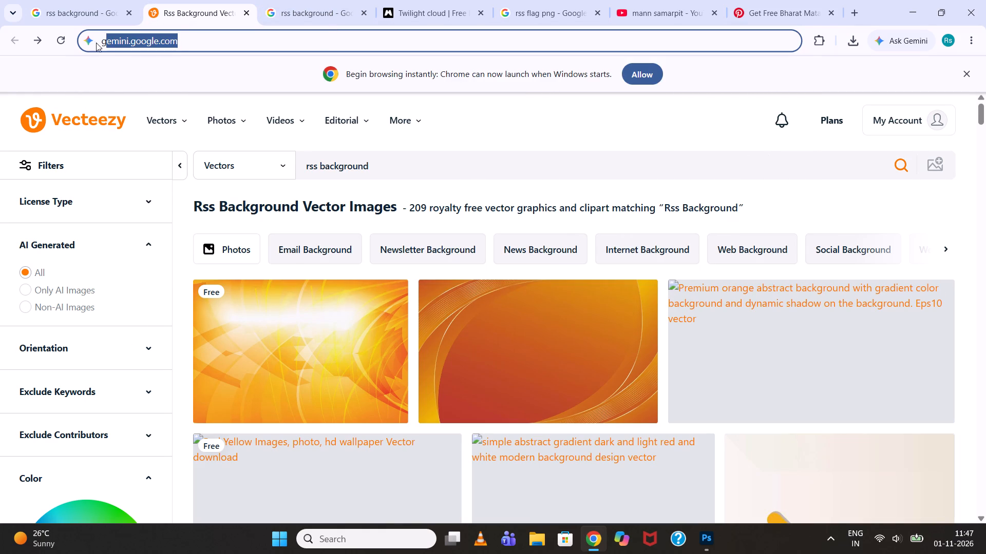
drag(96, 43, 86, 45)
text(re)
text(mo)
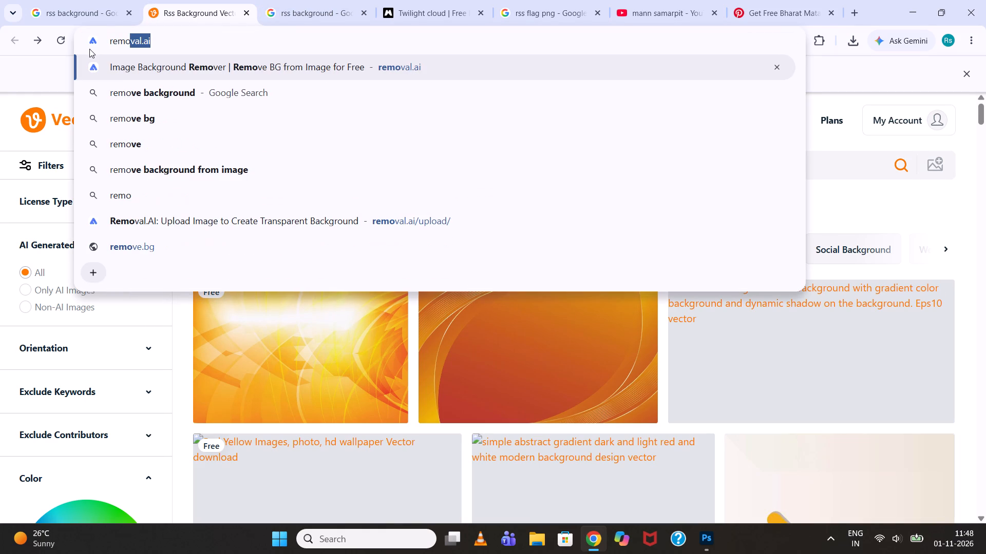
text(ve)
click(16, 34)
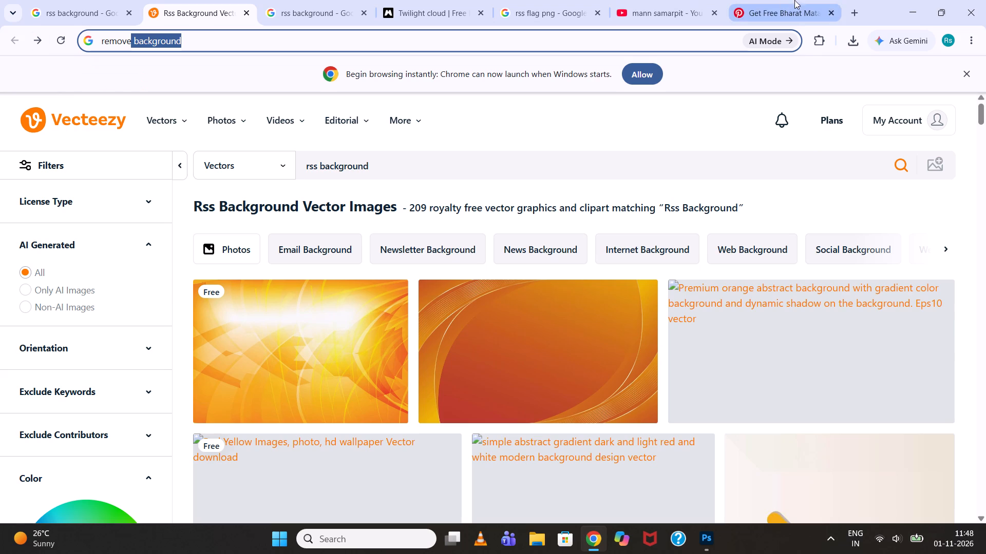
Open removal.ai in a new browser tab and upload the Bharat Mata image from the Downloads folder.
click(858, 7)
click(672, 395)
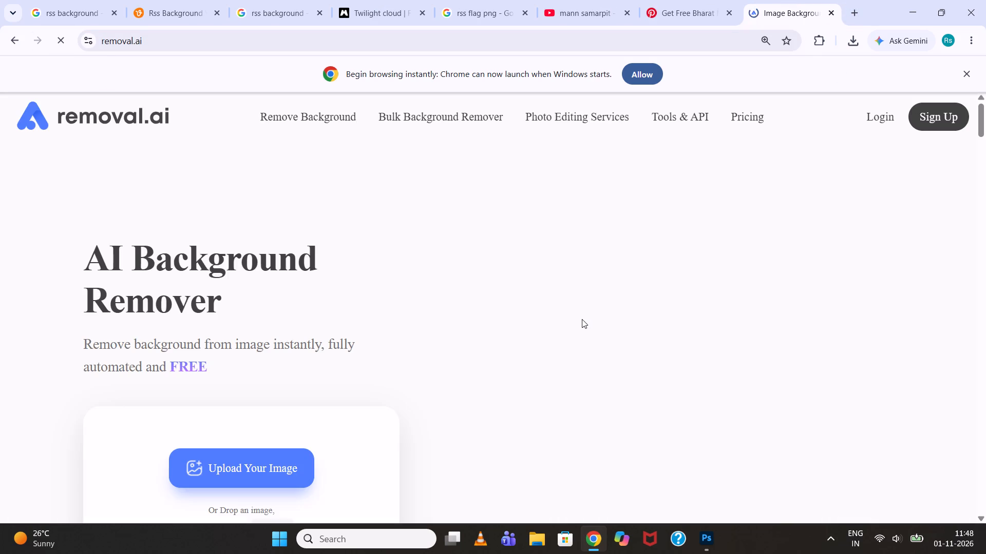
click(262, 463)
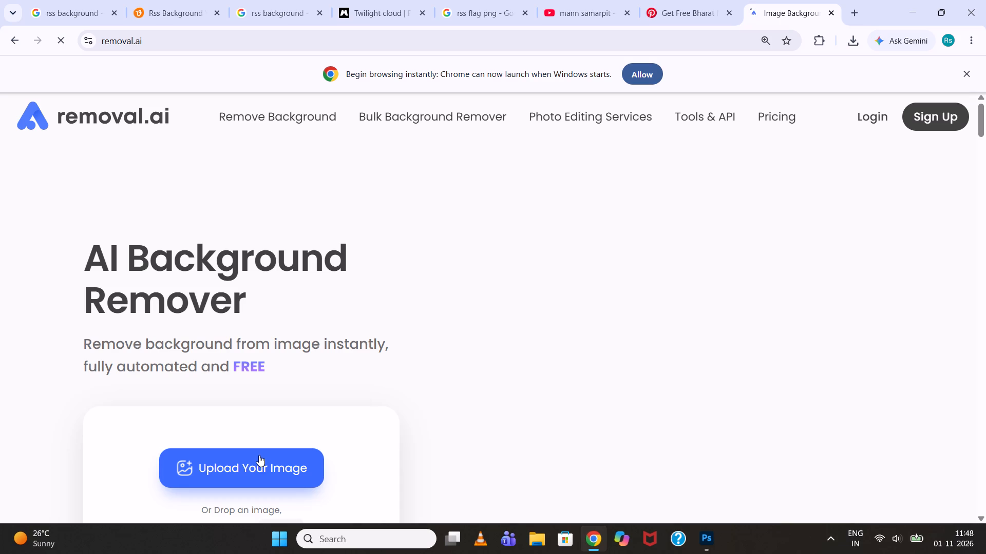
double_click(274, 466)
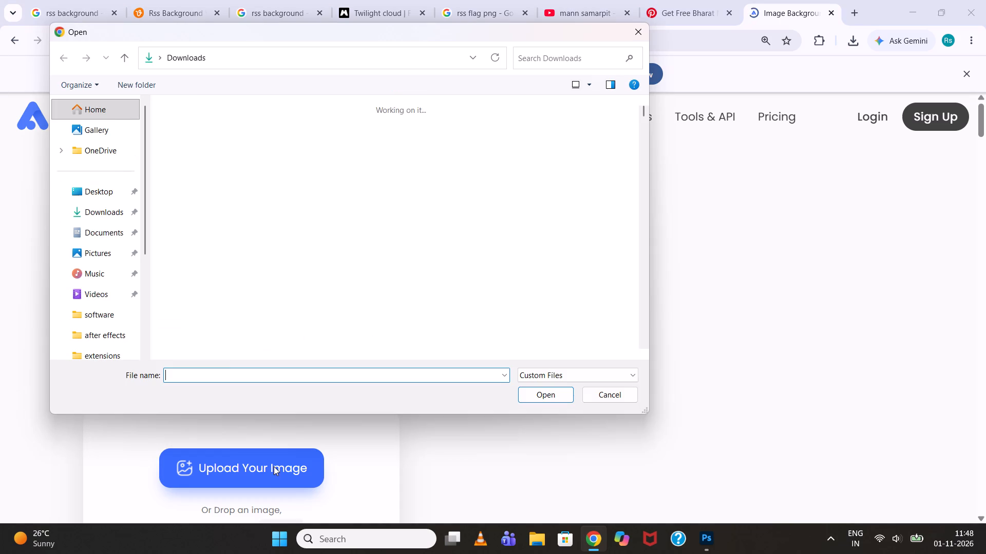
double_click(349, 217)
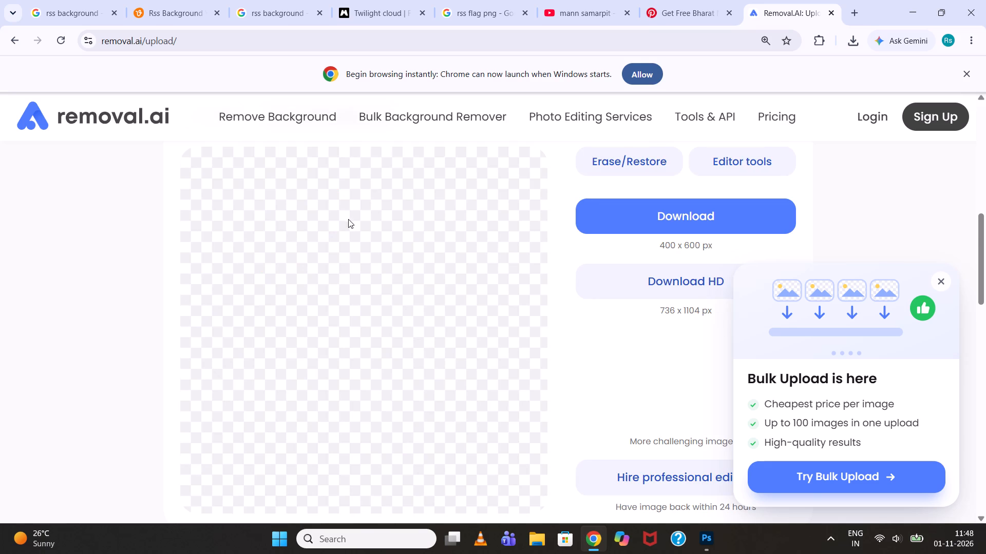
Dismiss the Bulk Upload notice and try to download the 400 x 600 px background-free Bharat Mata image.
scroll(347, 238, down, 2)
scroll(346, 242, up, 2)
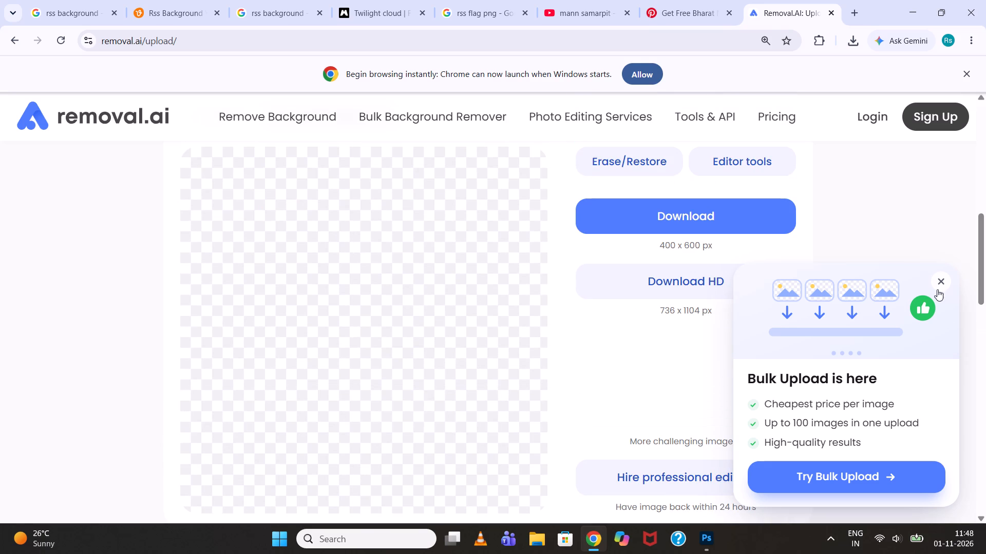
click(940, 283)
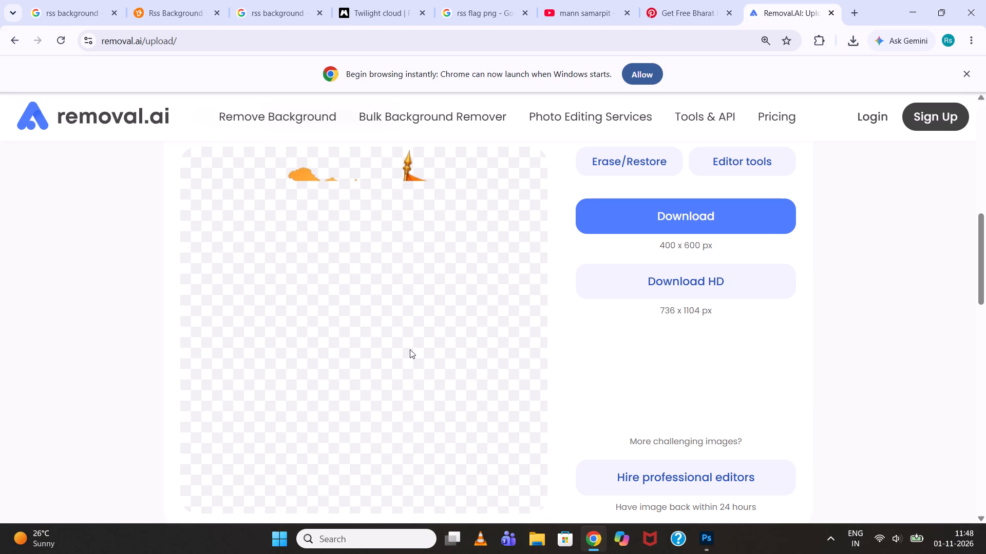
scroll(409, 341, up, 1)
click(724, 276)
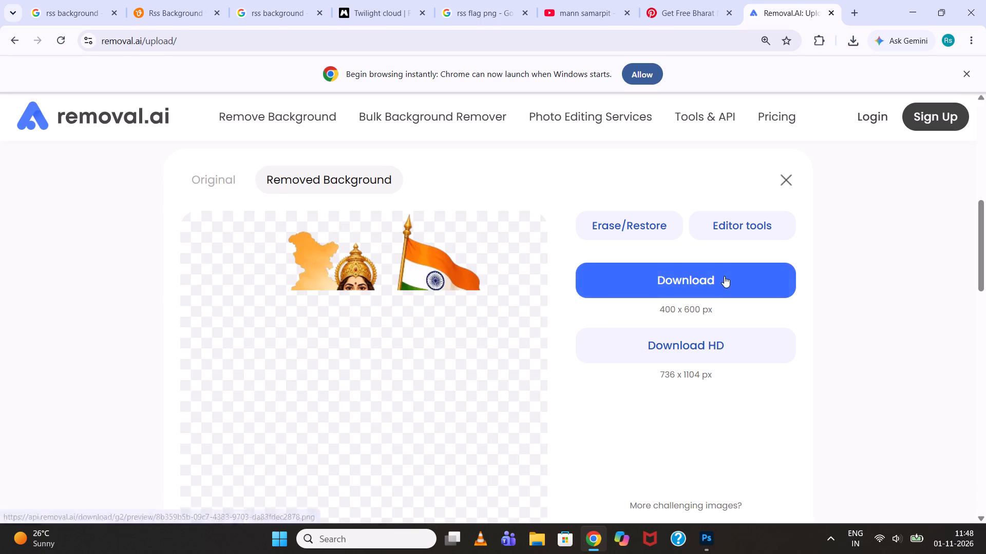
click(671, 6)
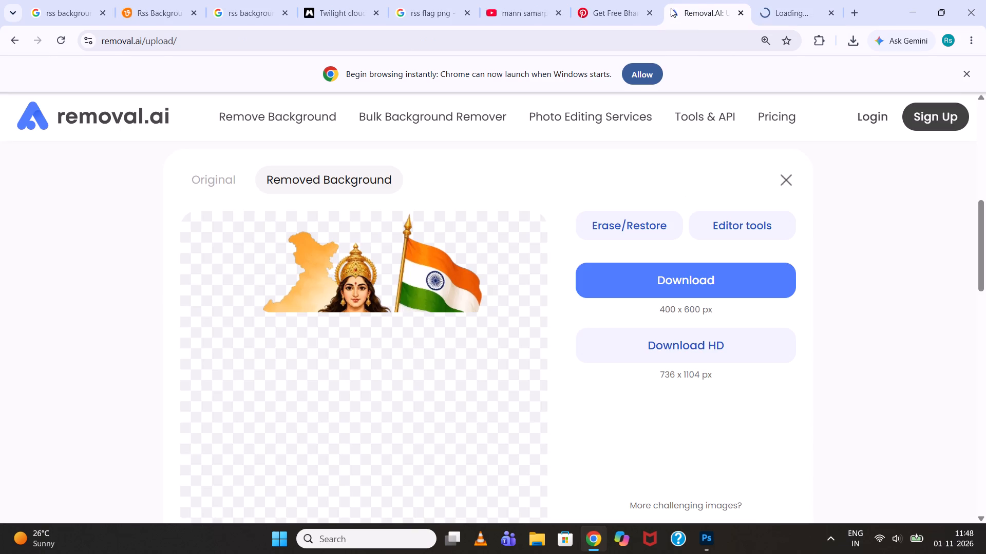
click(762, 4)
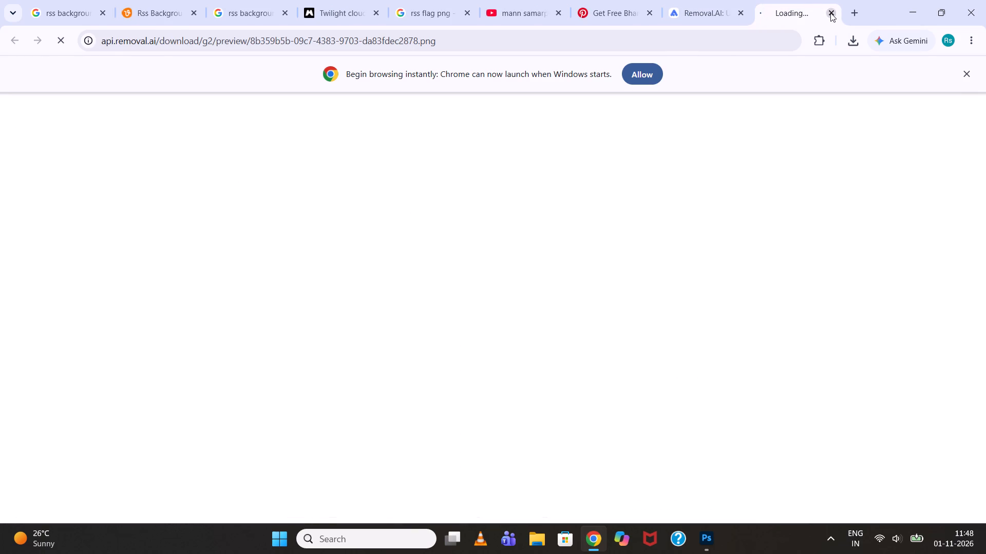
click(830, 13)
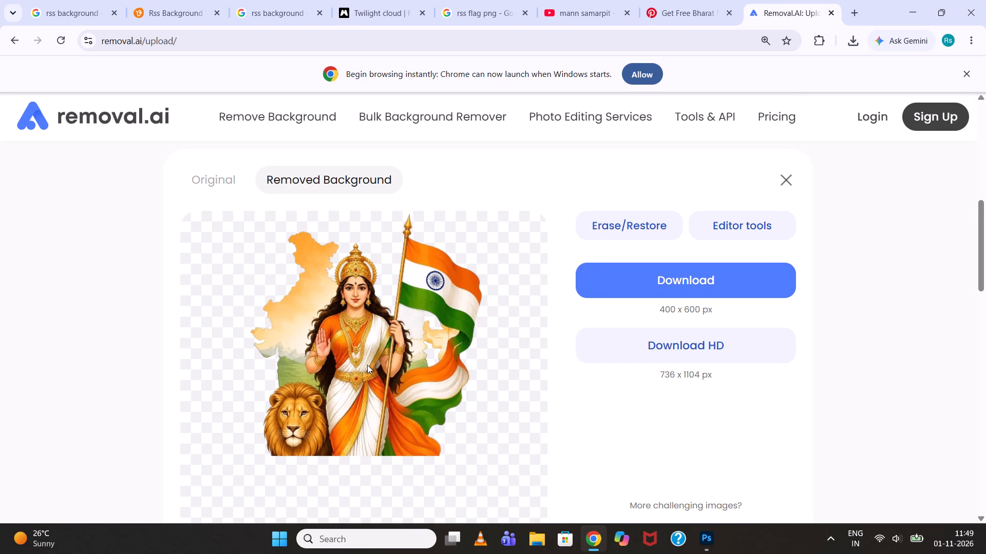
Download the background-free Bharat Mata image from removal.ai at 400 x 600 px.
scroll(367, 365, down, 1)
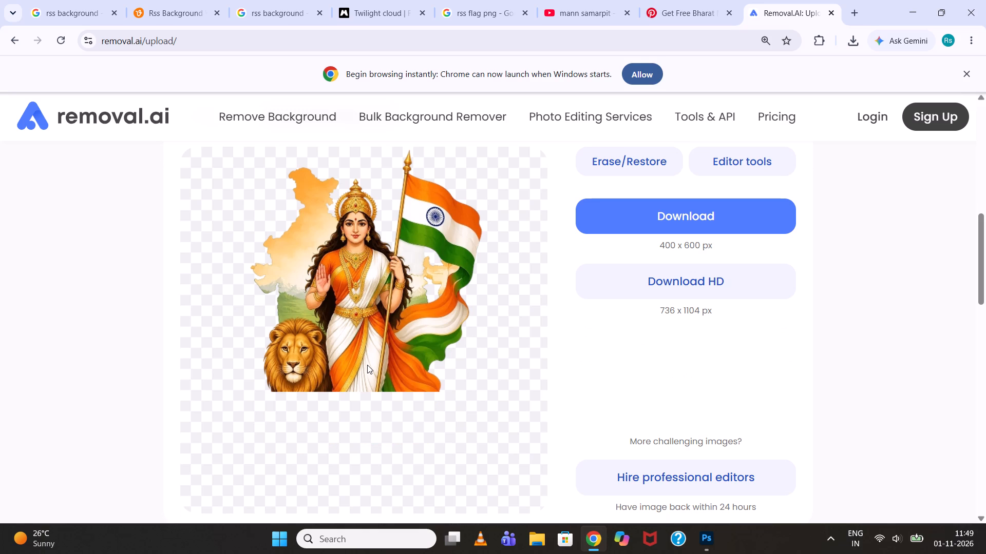
scroll(367, 365, down, 1)
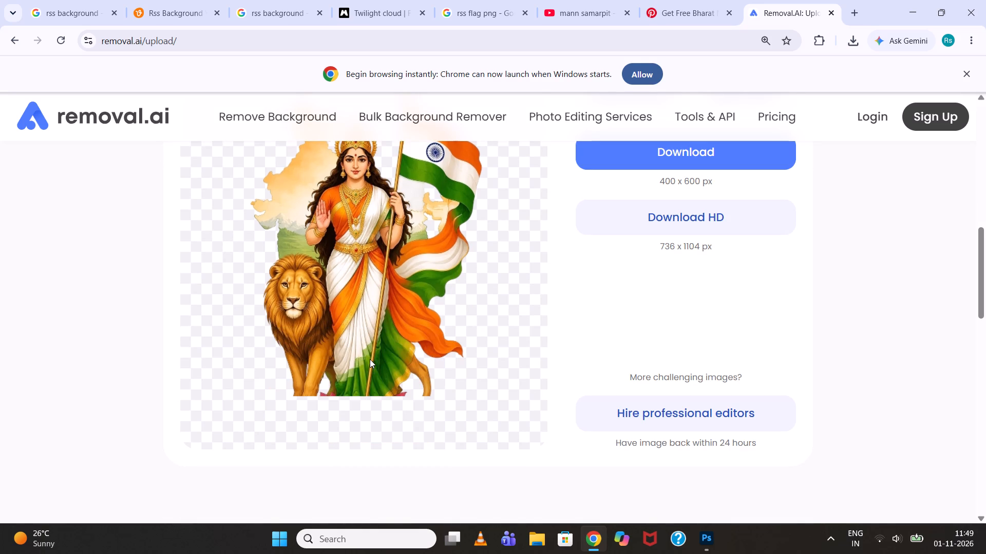
click(727, 154)
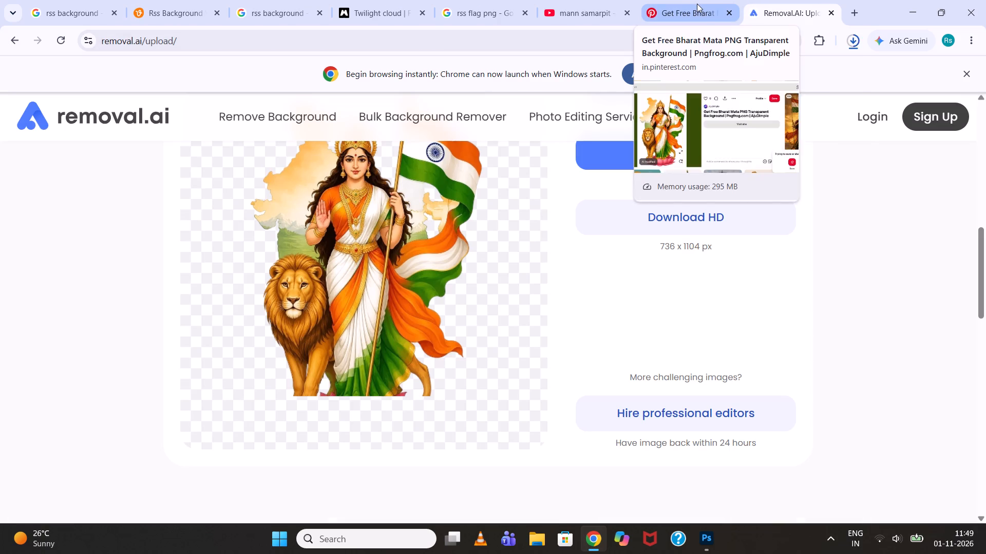
click(739, 76)
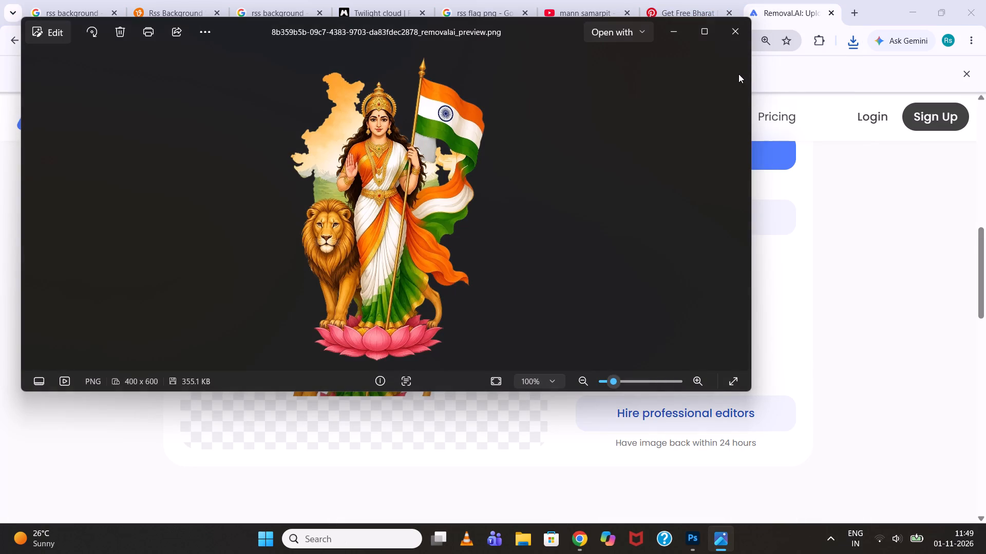
scroll(404, 146, up, 7)
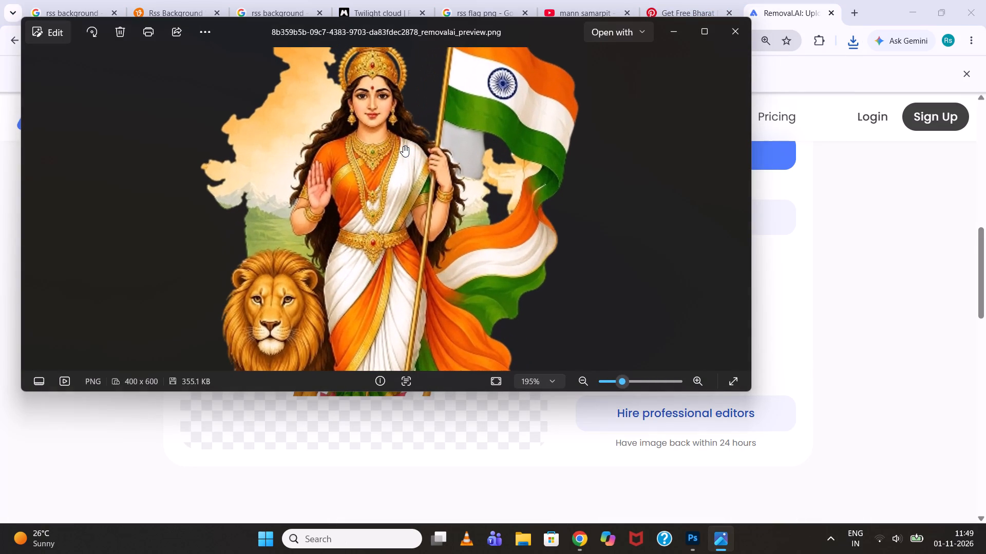